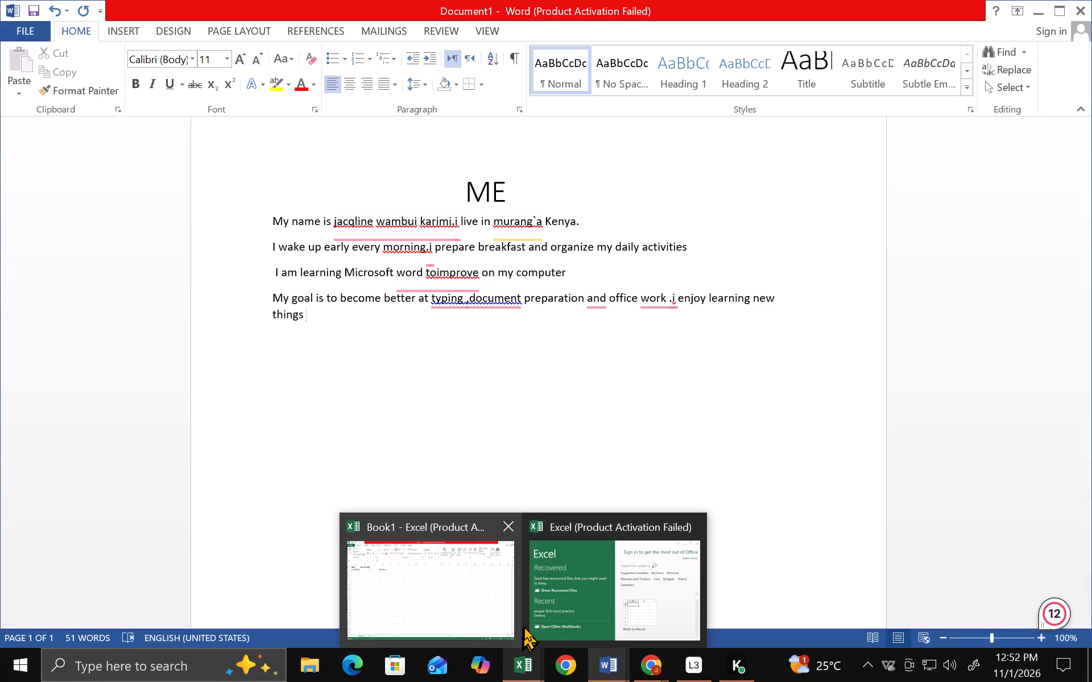
# Switch to the Excel start window, dismiss the activation wizard, and create a blank workbook.
pyautogui.click(548, 588)
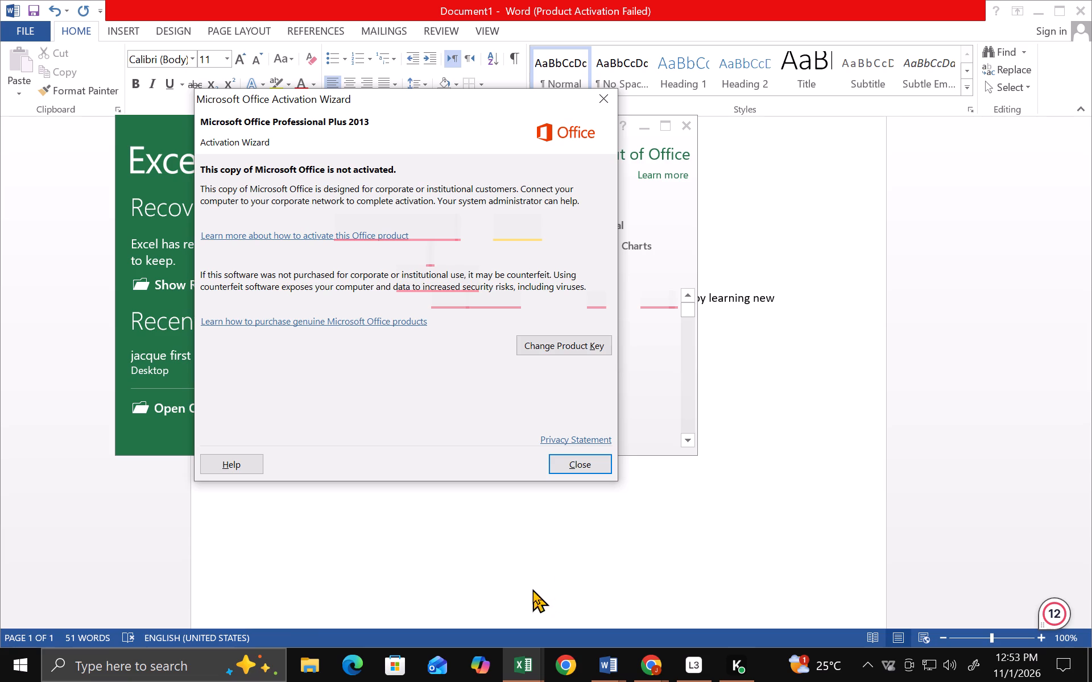
pyautogui.click(584, 459)
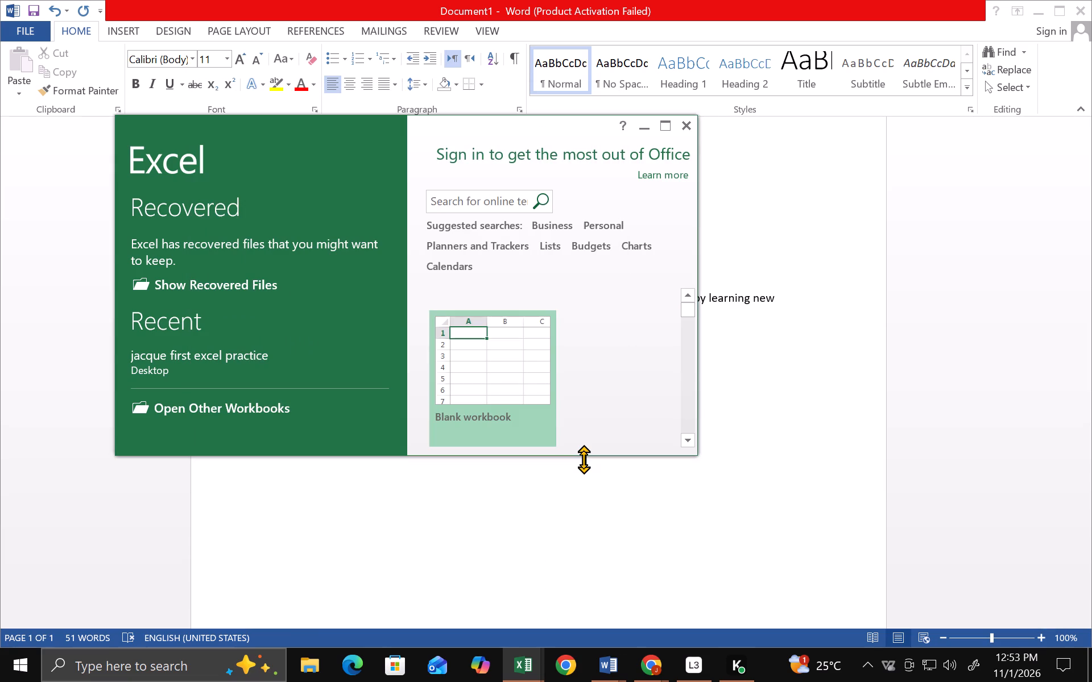
pyautogui.click(666, 126)
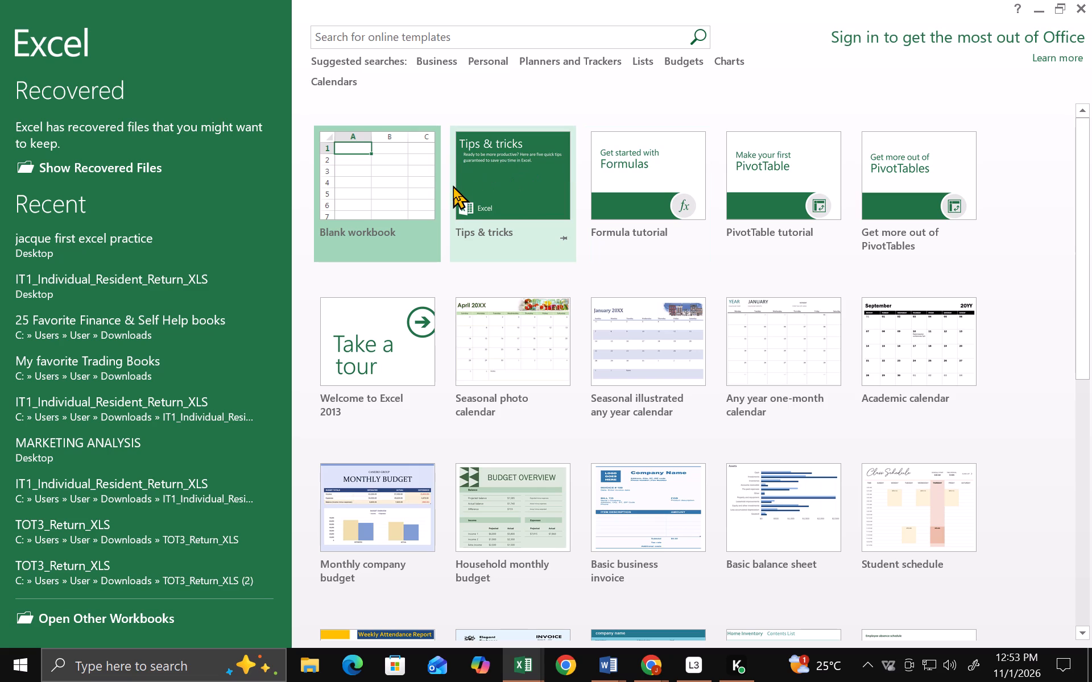
pyautogui.click(407, 182)
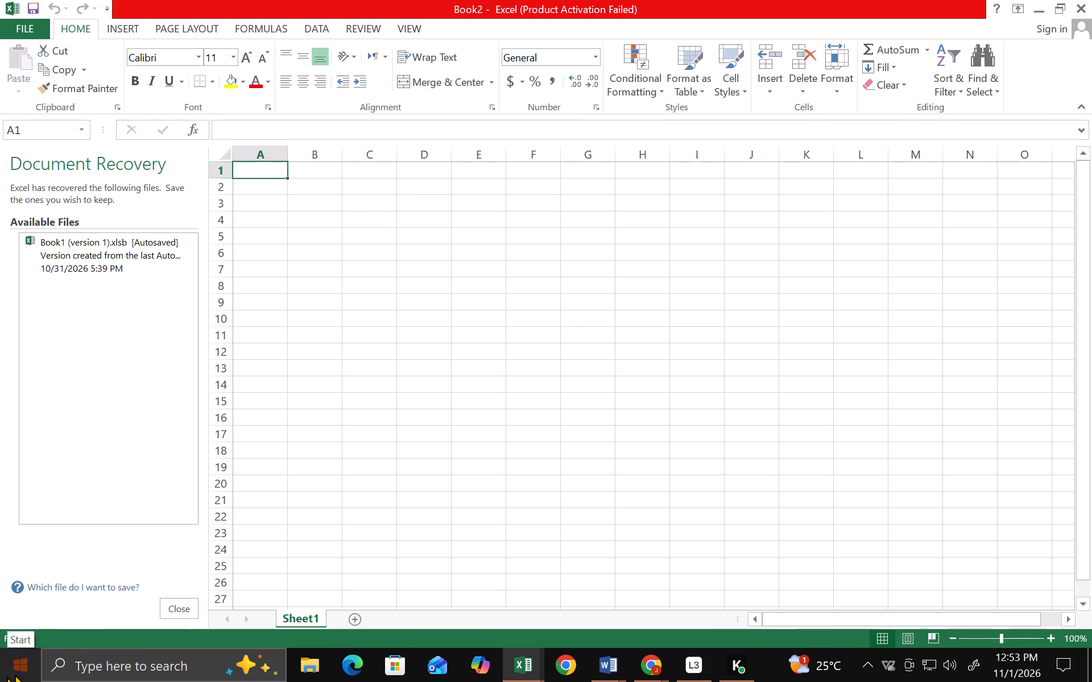
# Close the document recovery list and choose to remove the recovered files.
pyautogui.click(176, 612)
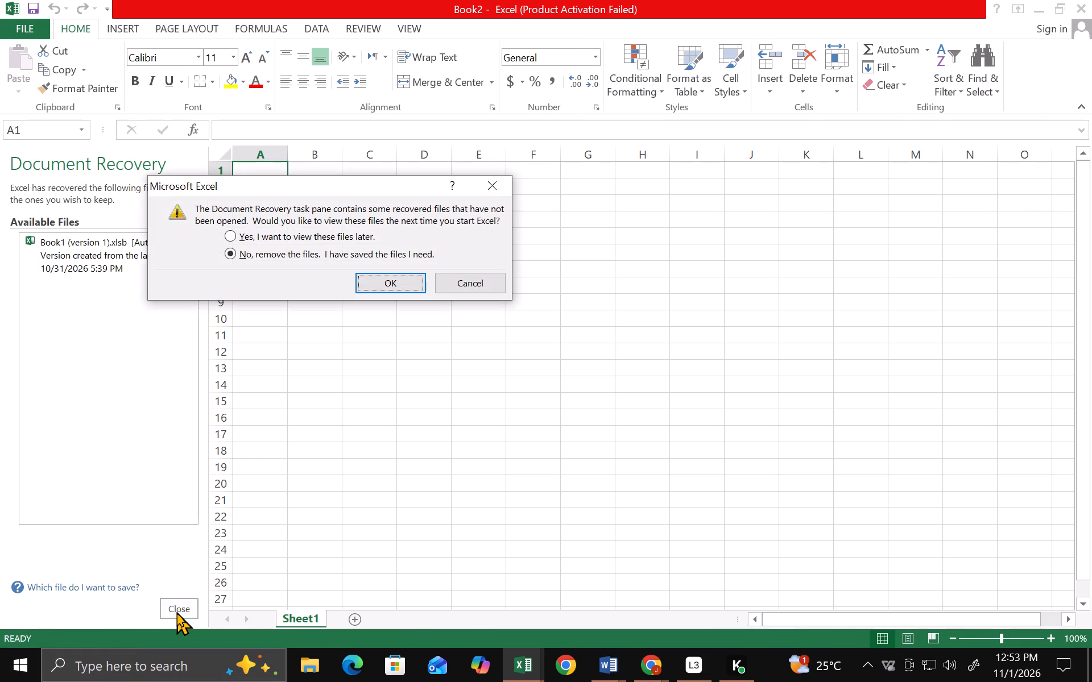
pyautogui.click(377, 281)
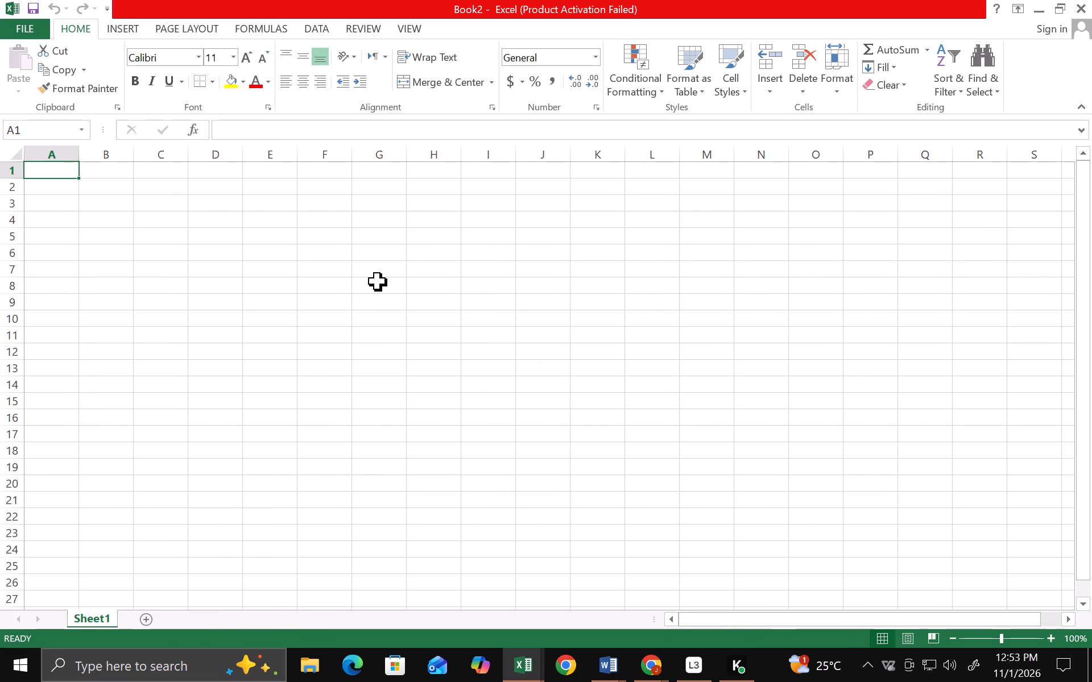
# Start saving the workbook to the Desktop folder and clear the suggested file name.
pyautogui.hotkey('ctrl', 's')
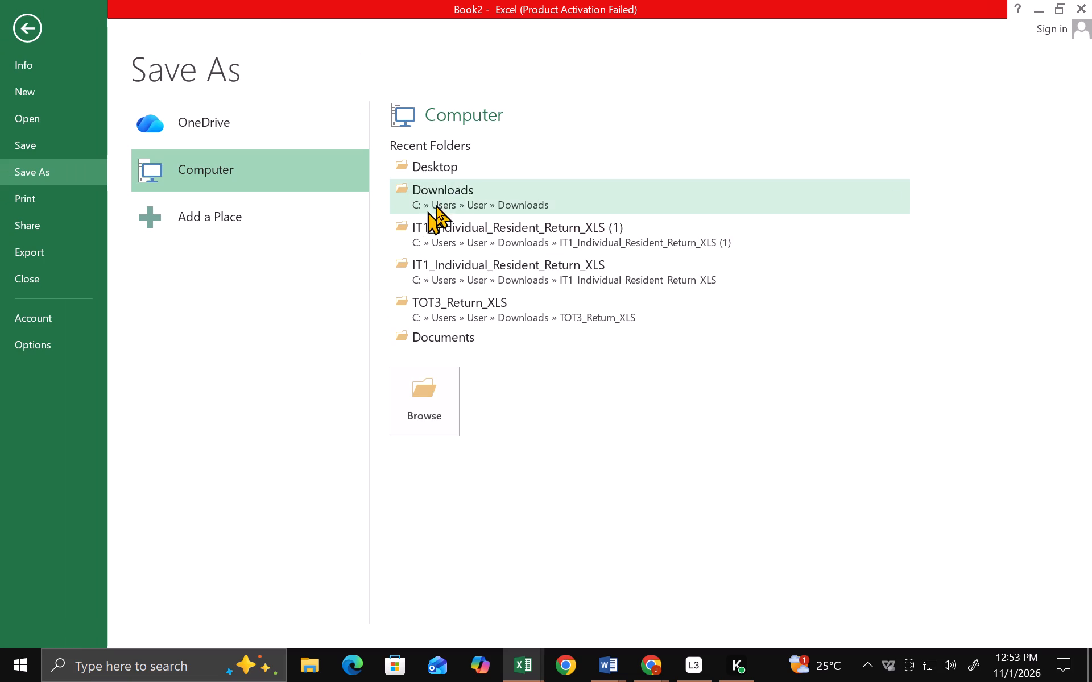
pyautogui.click(499, 156)
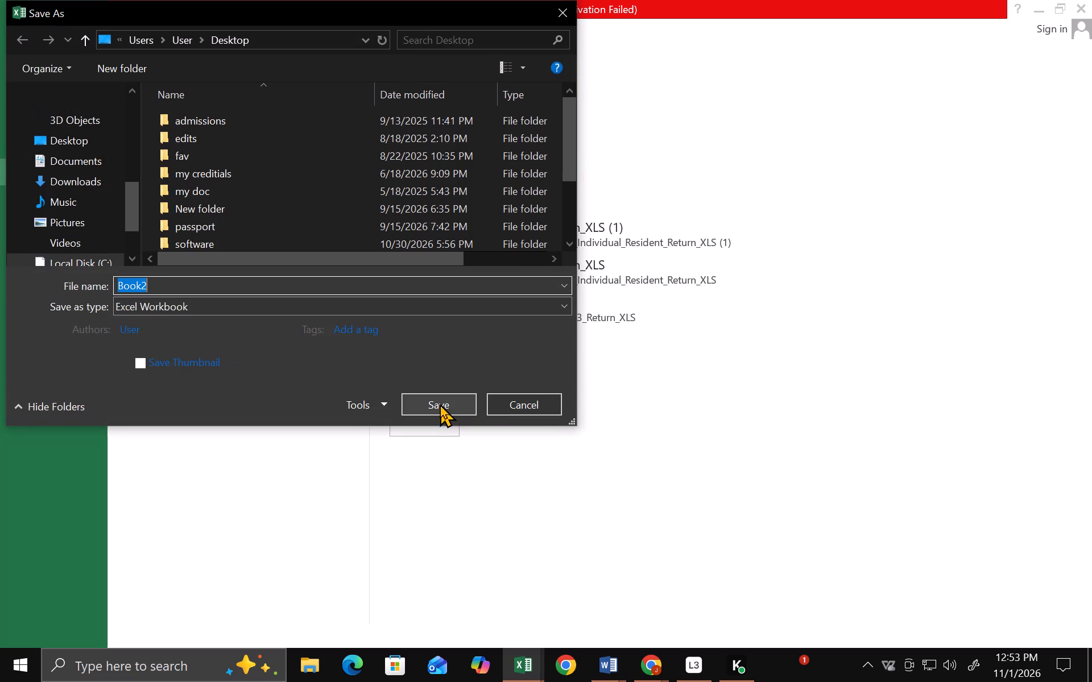
pyautogui.click(151, 284)
pyautogui.press('BackSpace')
pyautogui.press('BackSpace')
pyautogui.press('BackSpace')
pyautogui.press('BackSpace')
pyautogui.press('BackSpace')
pyautogui.press('BackSpace')
pyautogui.press('BackSpace')
pyautogui.press('BackSpace')
pyautogui.press('BackSpace')
pyautogui.press('BackSpace')
pyautogui.press('BackSpace')
pyautogui.press('BackSpace')
pyautogui.press('BackSpace')
pyautogui.press('BackSpace')
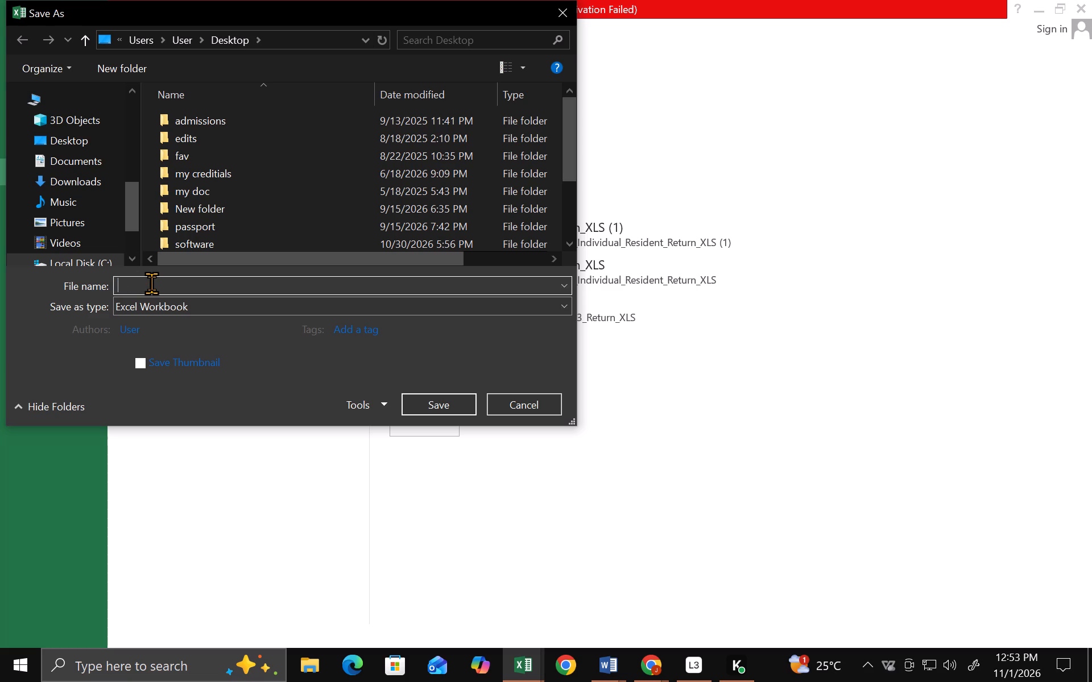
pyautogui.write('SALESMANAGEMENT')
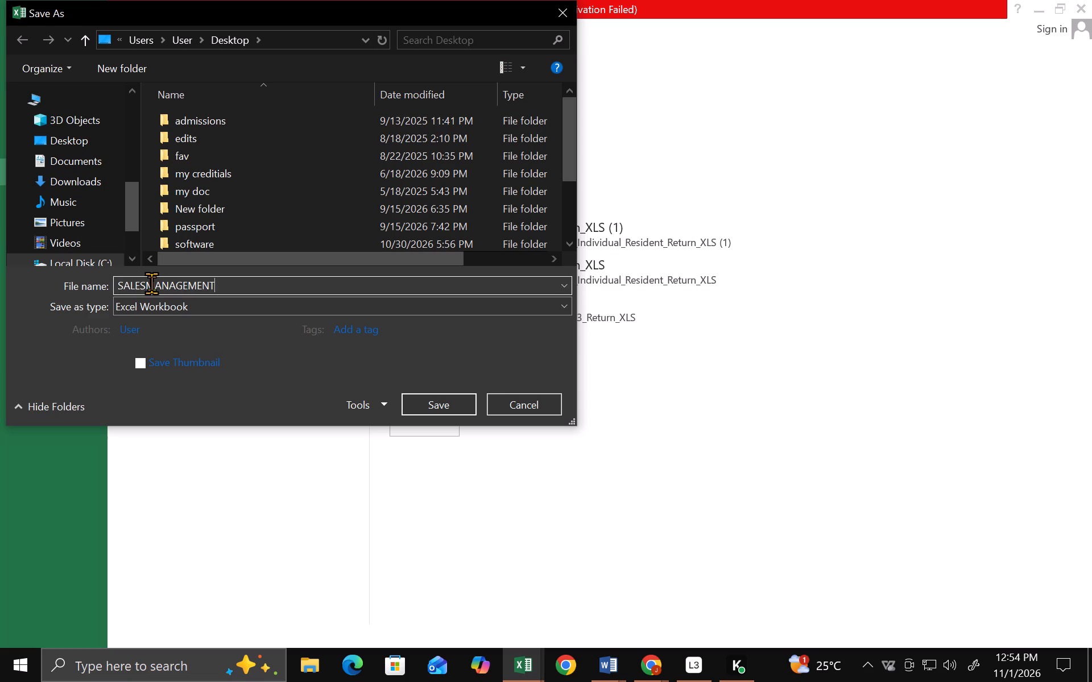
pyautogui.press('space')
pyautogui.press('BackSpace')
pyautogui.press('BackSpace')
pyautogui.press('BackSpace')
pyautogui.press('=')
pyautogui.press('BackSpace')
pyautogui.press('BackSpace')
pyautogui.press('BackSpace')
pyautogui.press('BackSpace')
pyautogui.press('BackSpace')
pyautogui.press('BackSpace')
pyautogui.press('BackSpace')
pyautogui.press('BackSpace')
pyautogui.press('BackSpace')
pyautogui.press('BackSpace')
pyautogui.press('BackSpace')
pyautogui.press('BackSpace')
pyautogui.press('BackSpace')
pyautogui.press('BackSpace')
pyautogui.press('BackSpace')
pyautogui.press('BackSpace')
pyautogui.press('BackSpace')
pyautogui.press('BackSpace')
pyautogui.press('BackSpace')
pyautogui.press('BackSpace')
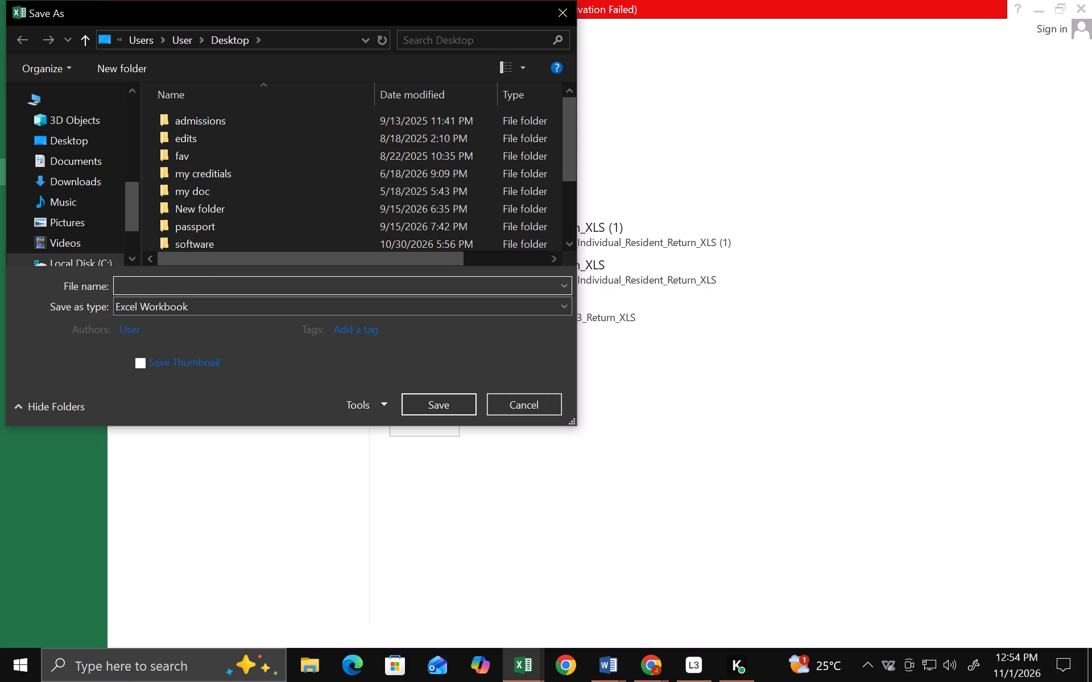
# Name the file "Sales management project" and save it as an Excel Workbook.
pyautogui.press('s')
pyautogui.write('ales manageme')
pyautogui.press('y')
pyautogui.press('BackSpace')
pyautogui.write('nt')
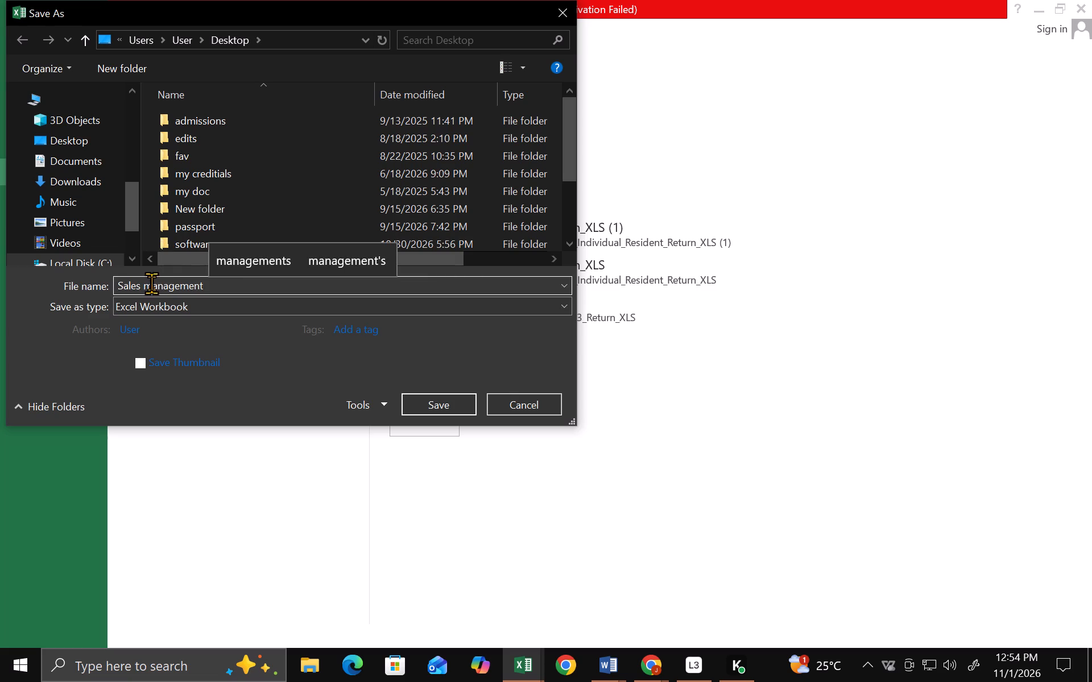
pyautogui.press('space')
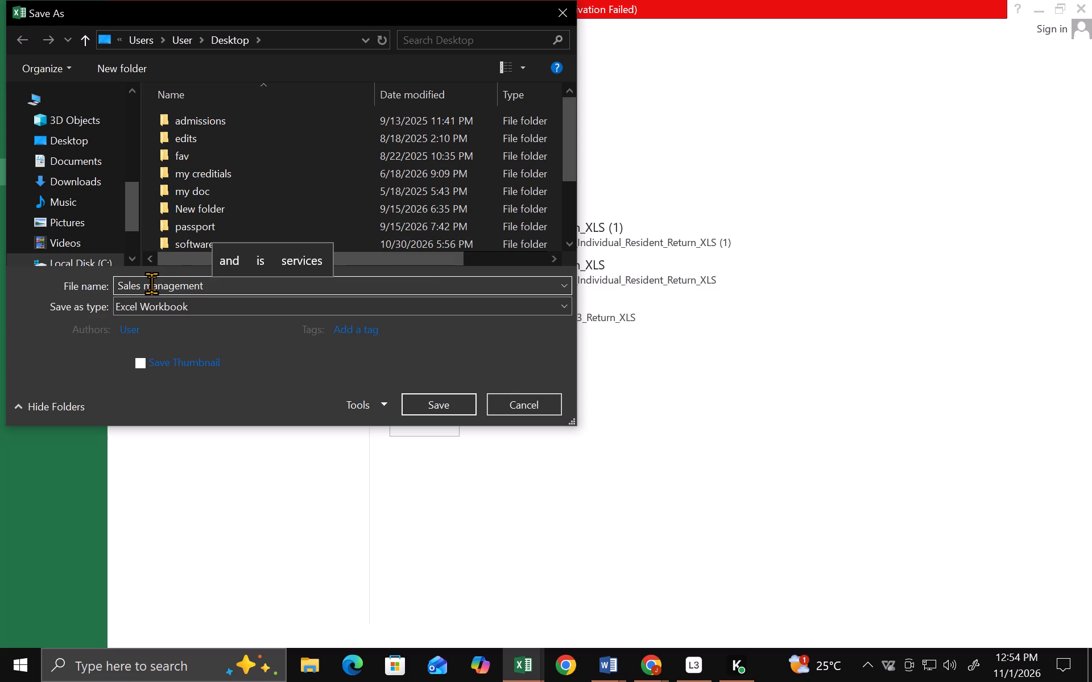
pyautogui.write('project')
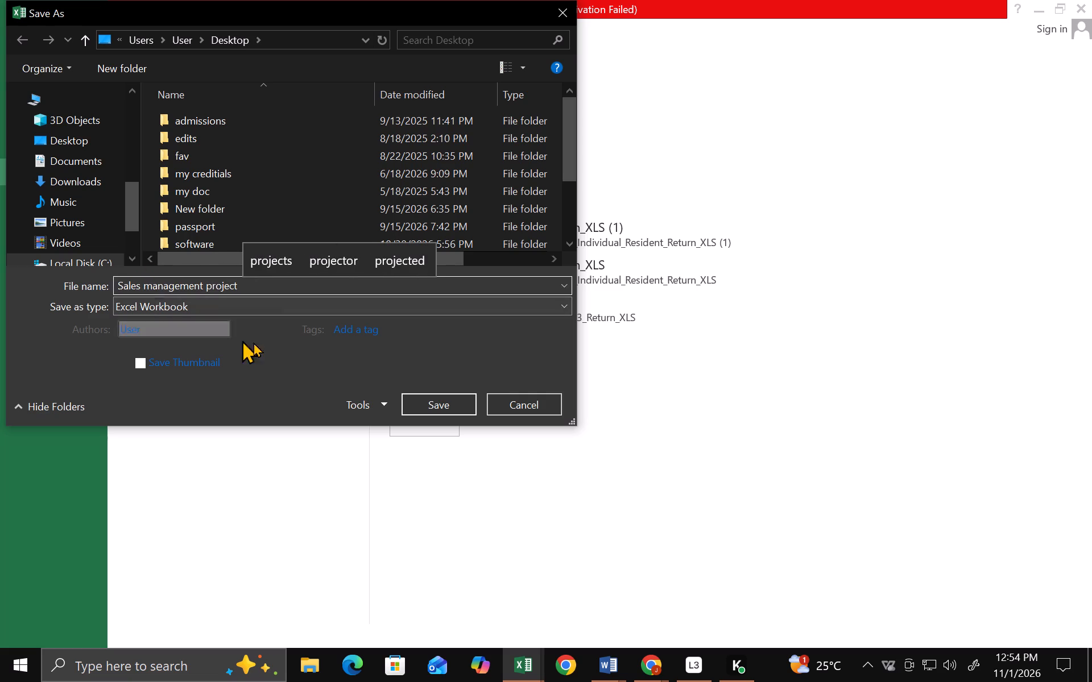
pyautogui.doubleClick(428, 400)
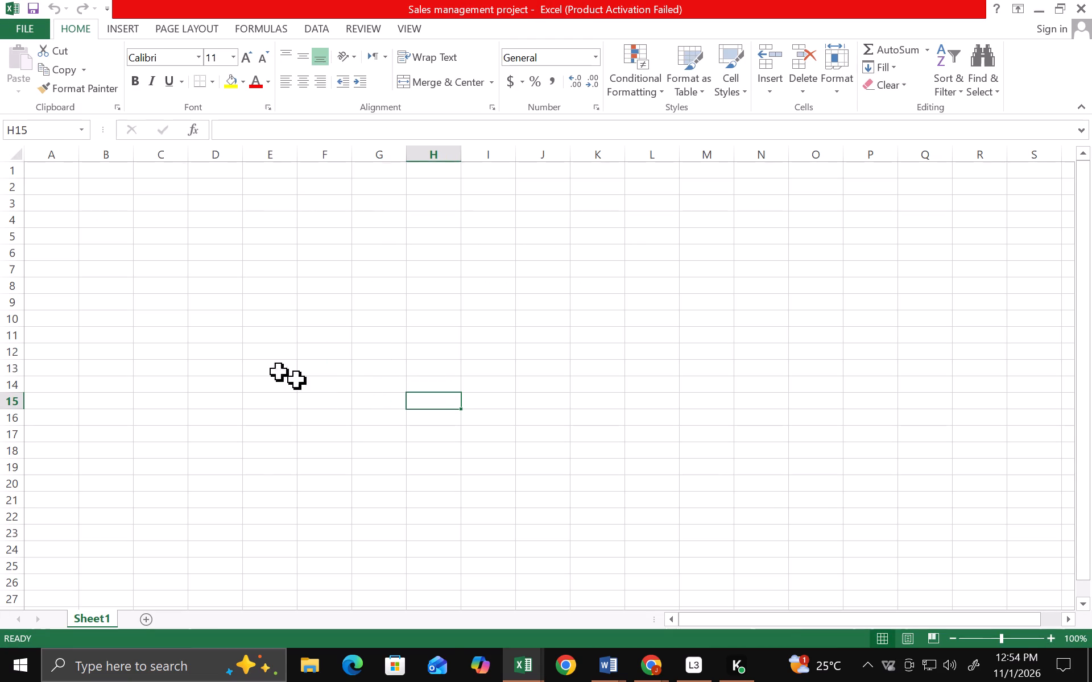
# Enter the column headers date, customer and product in cells A1 to C1.
pyautogui.click(34, 176)
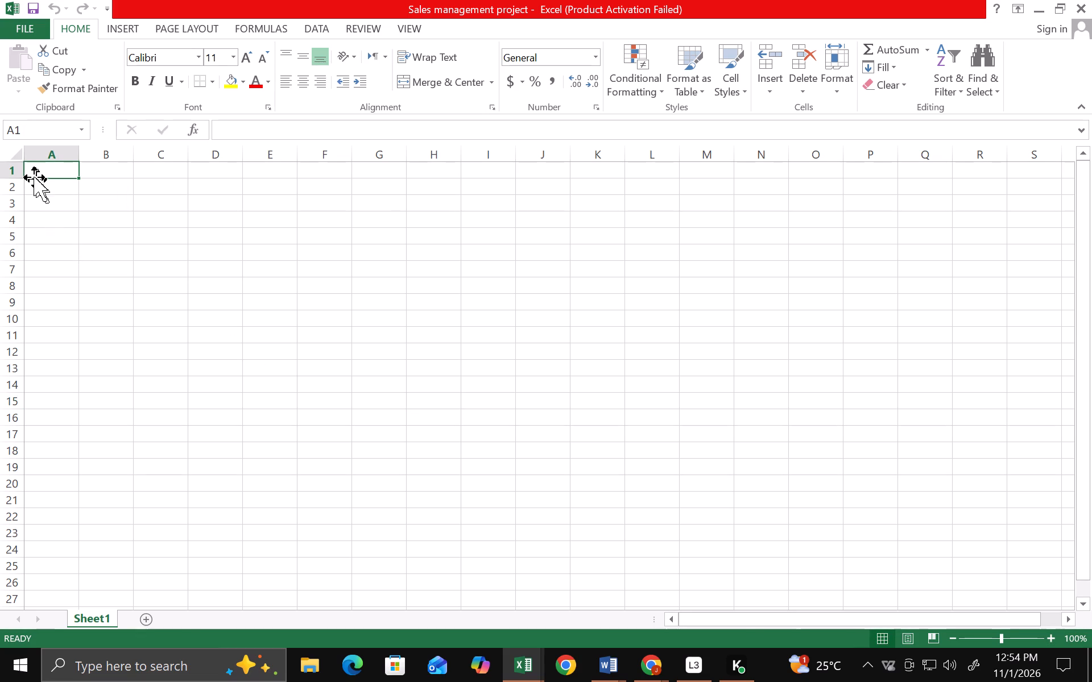
pyautogui.write('date')
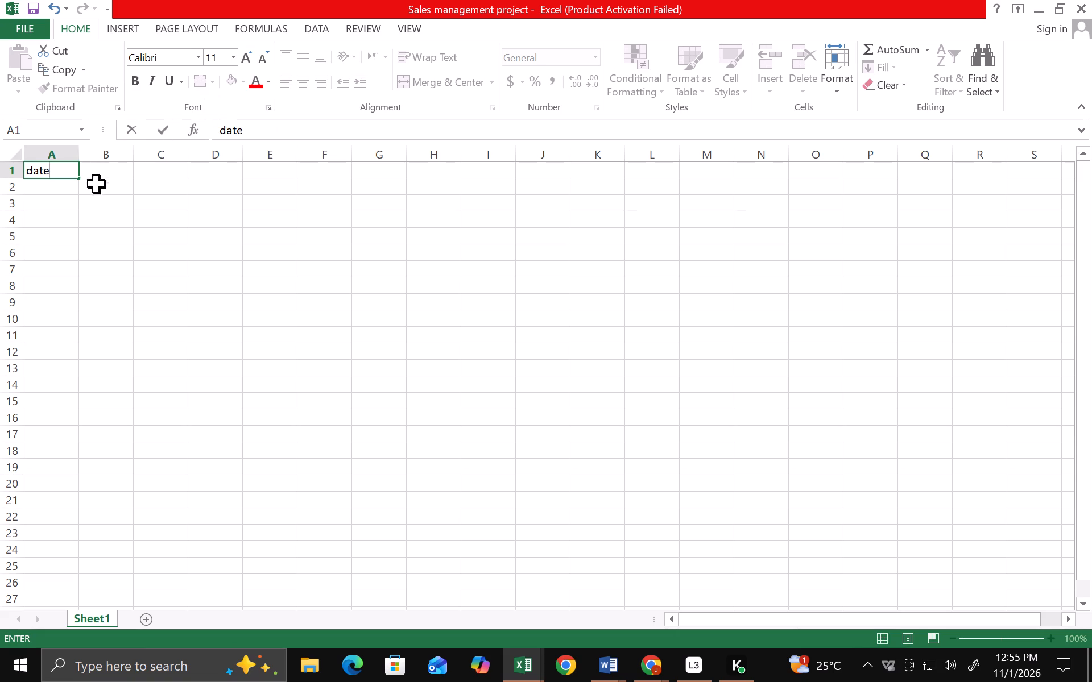
pyautogui.click(57, 173)
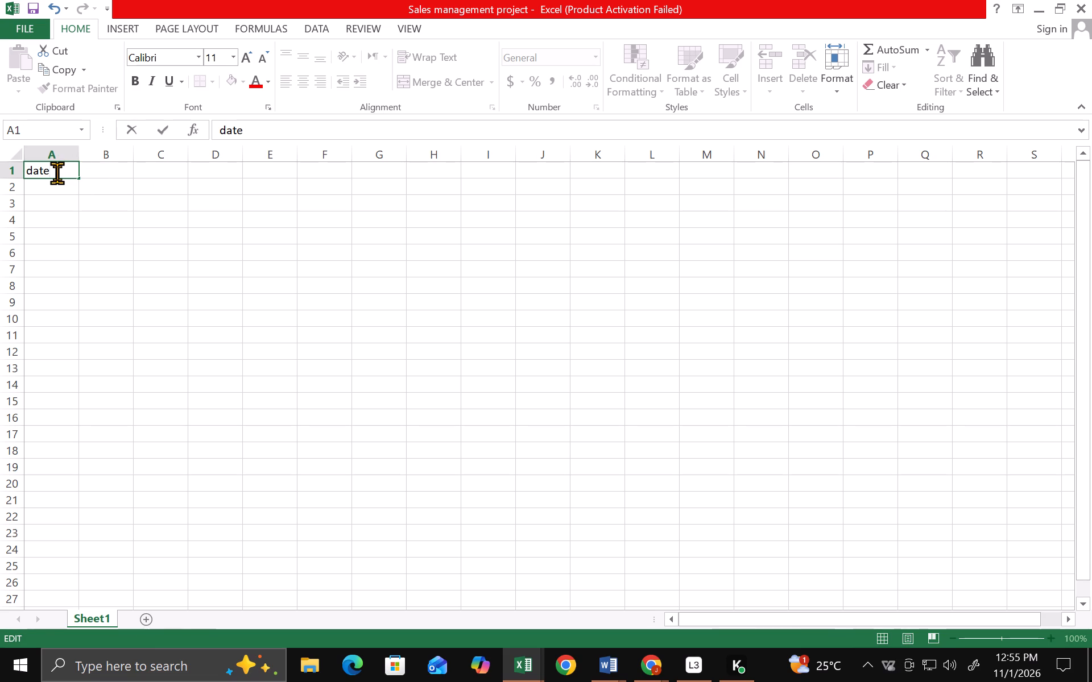
pyautogui.press('Tab')
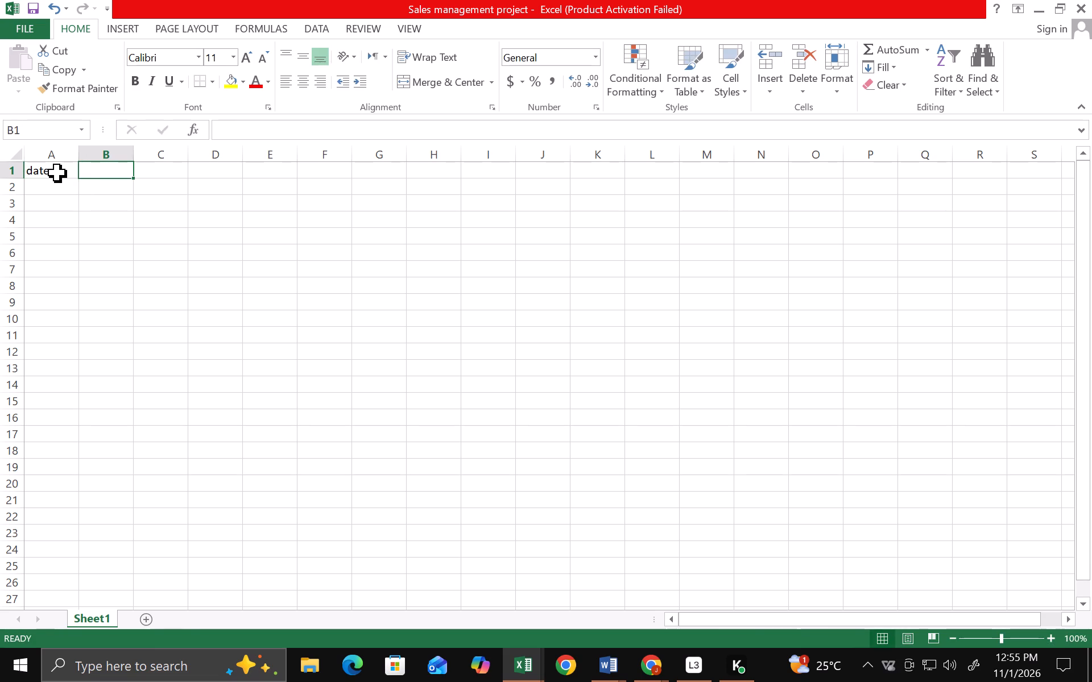
pyautogui.write('customer')
pyautogui.press('Tab')
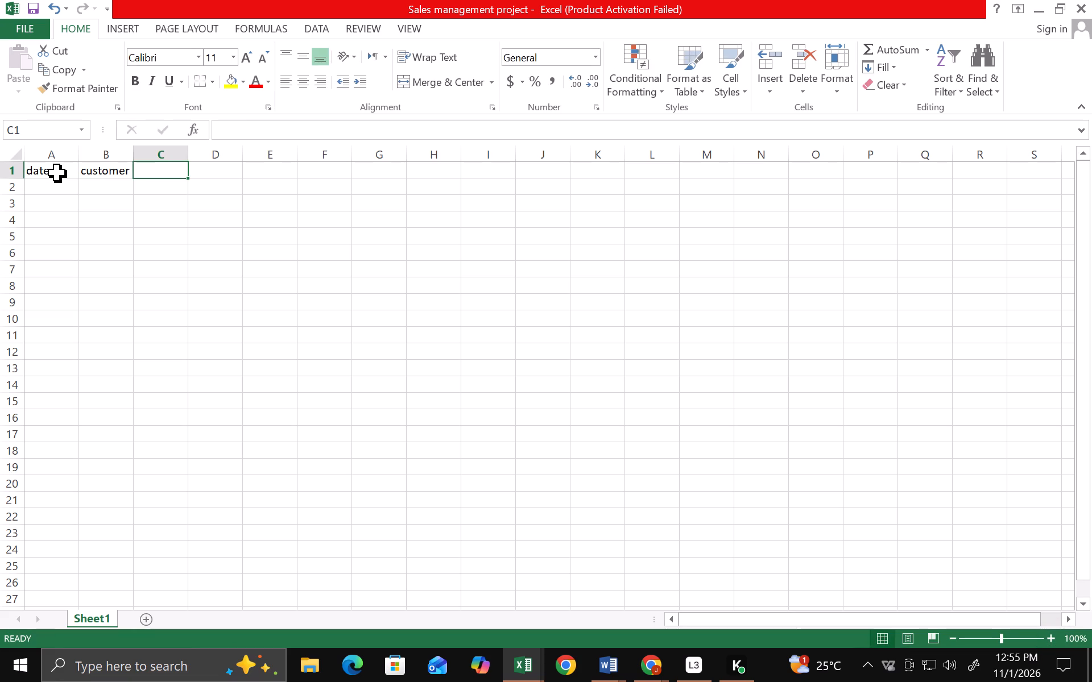
pyautogui.write('product')
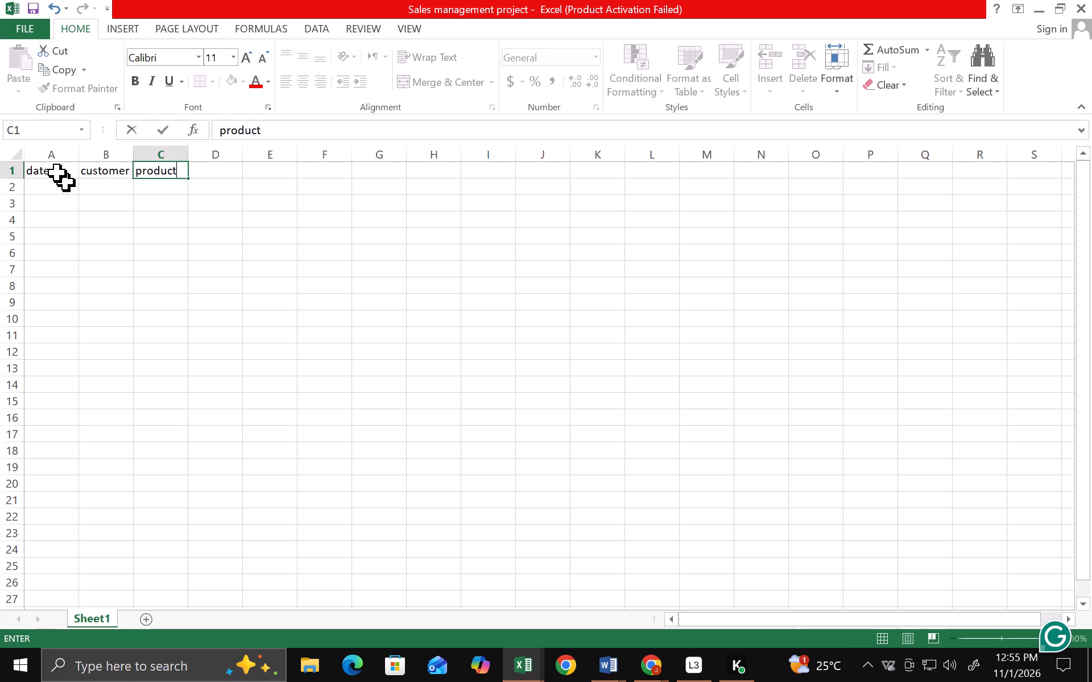
pyautogui.press('Return')
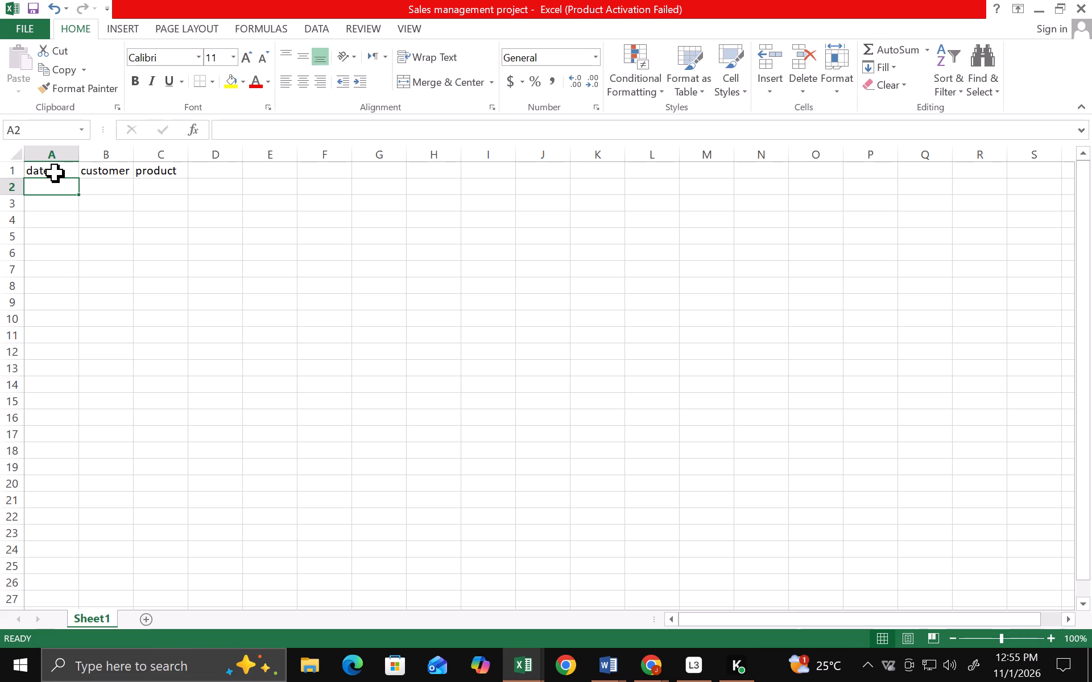
# Make the header cells A1 to C1 bold.
pyautogui.click(39, 169)
pyautogui.moveTo(39, 169); pyautogui.dragTo(49, 170)
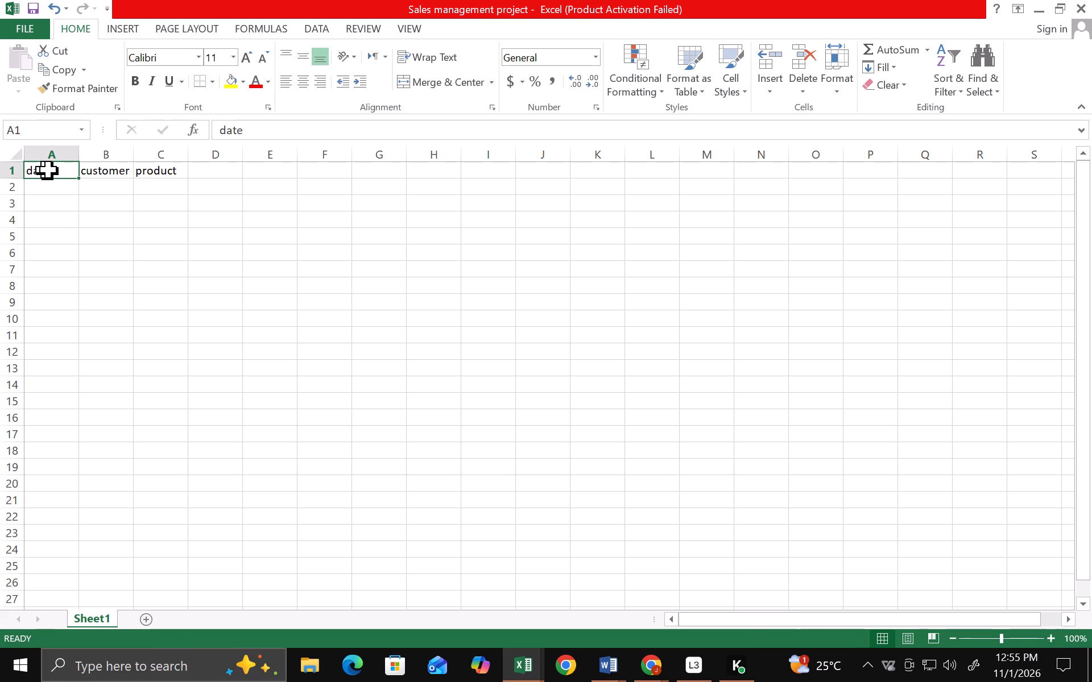
pyautogui.moveTo(49, 170); pyautogui.dragTo(152, 171)
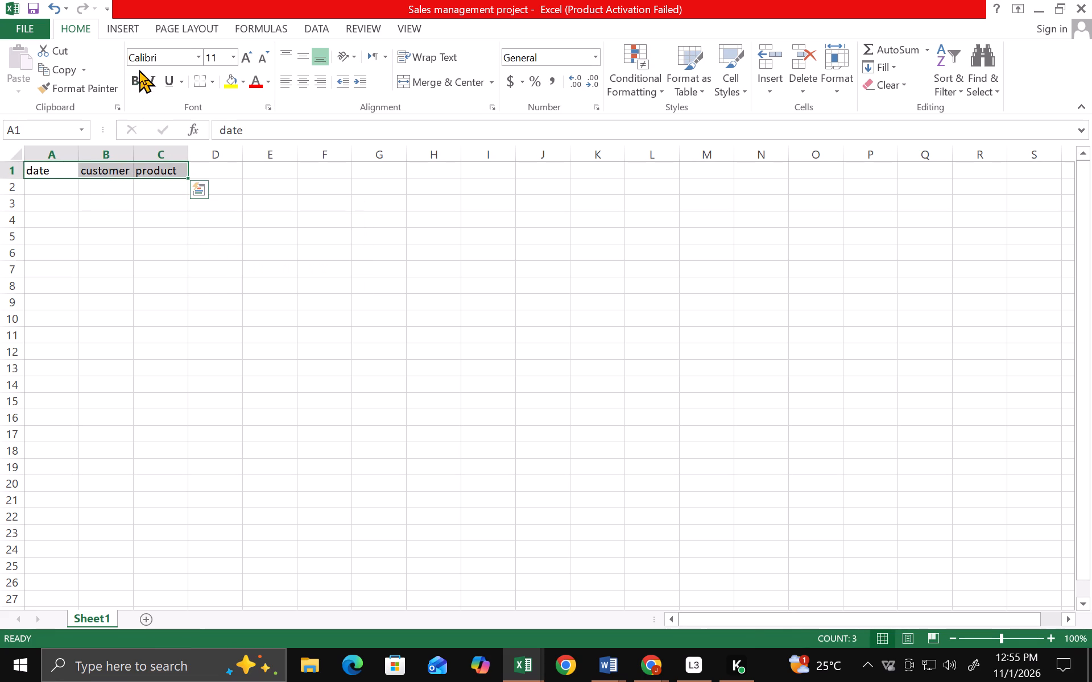
pyautogui.click(130, 75)
# Fill row 2 with the date 01/10/202, customer john and product laptop.
pyautogui.click(34, 185)
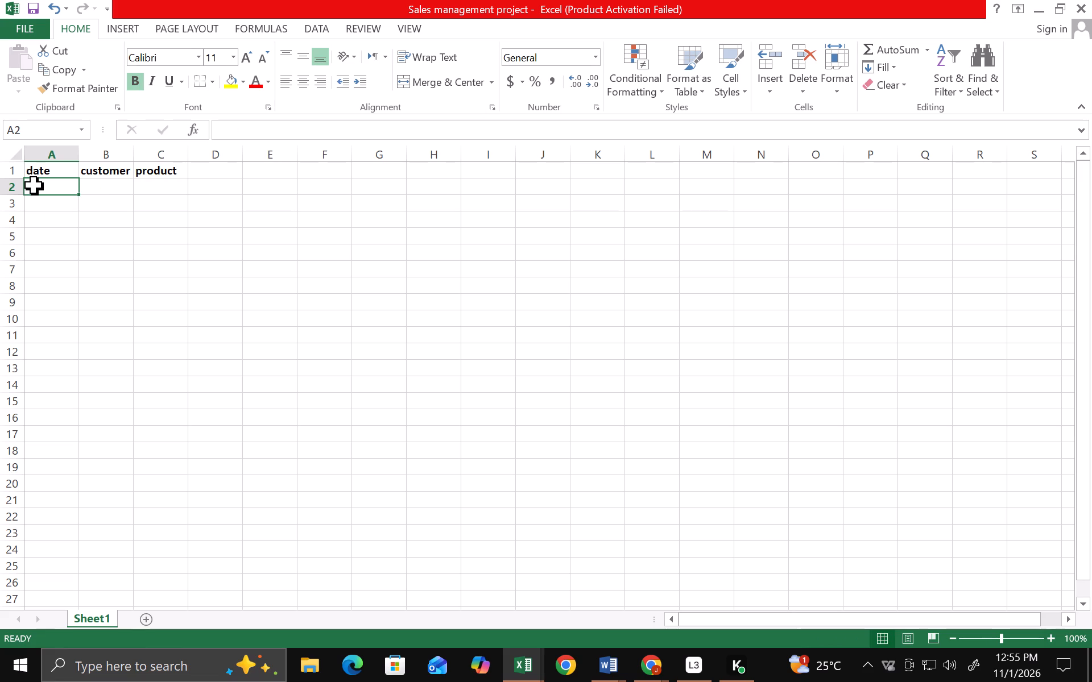
pyautogui.write('01')
pyautogui.write('/10')
pyautogui.write('/202')
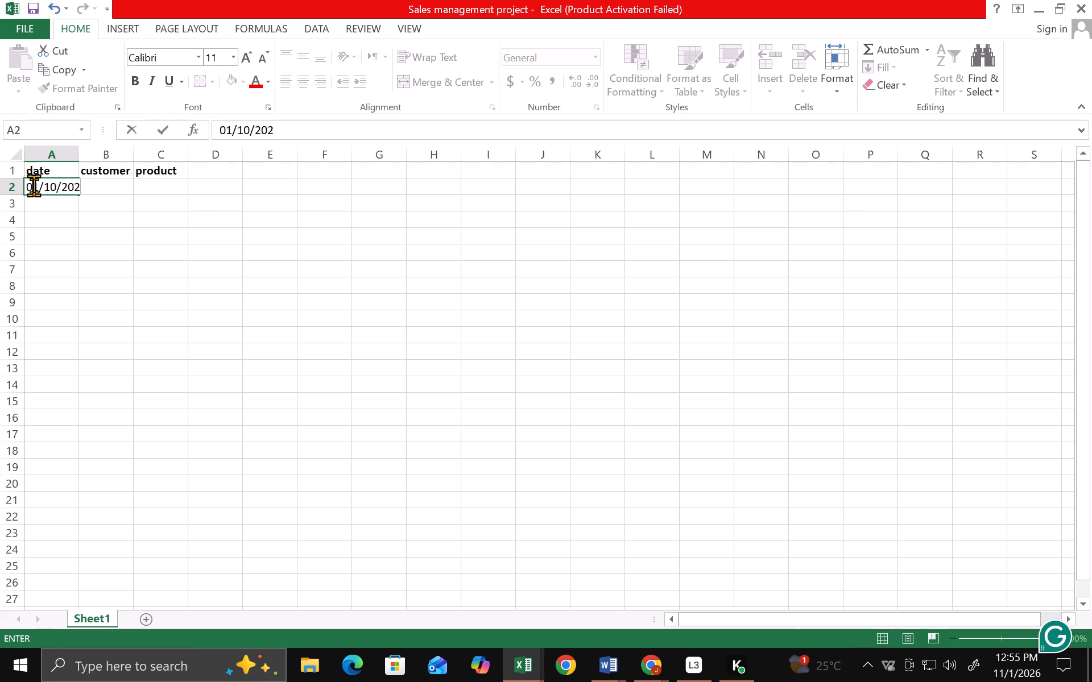
pyautogui.press('Tab')
pyautogui.write('john')
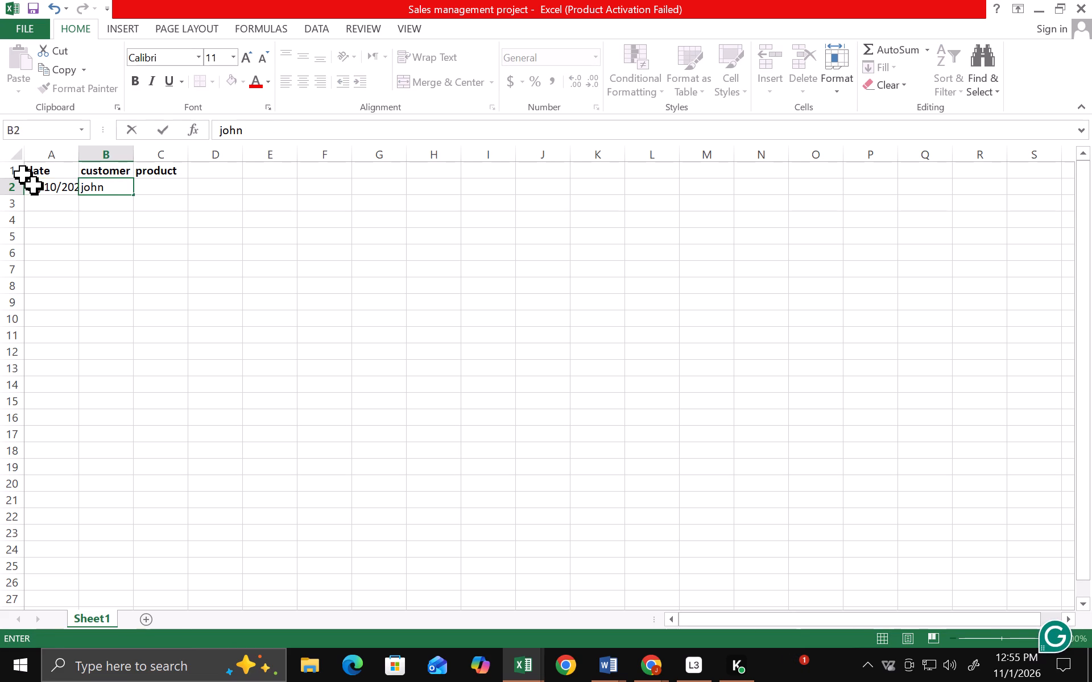
pyautogui.press('Tab')
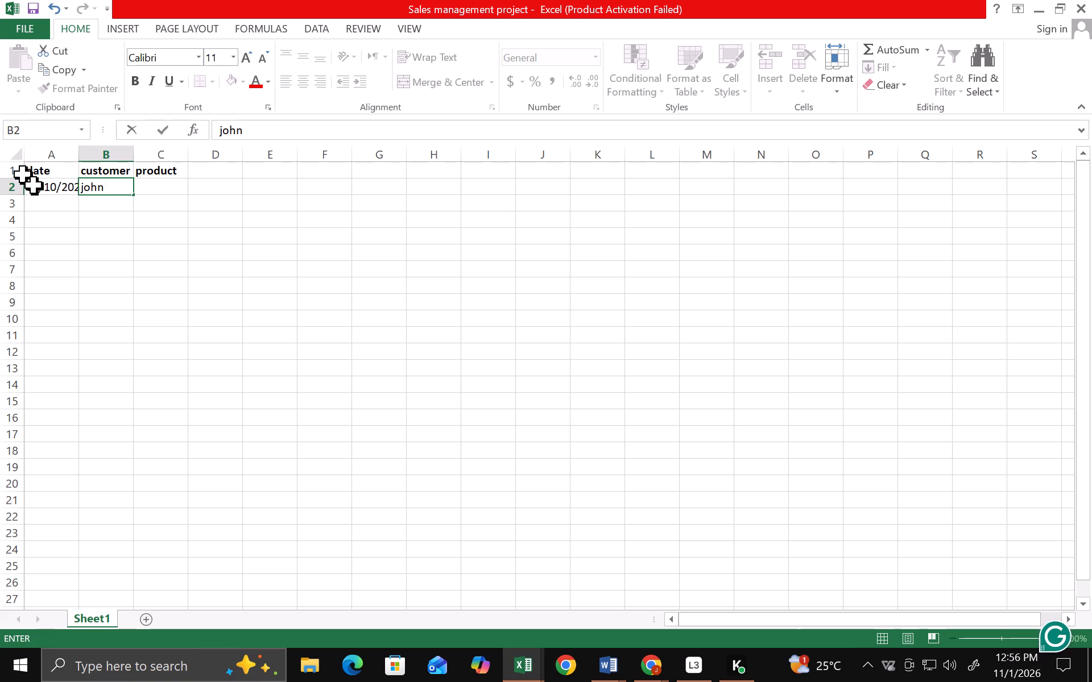
pyautogui.write('laptop')
pyautogui.press('Return')
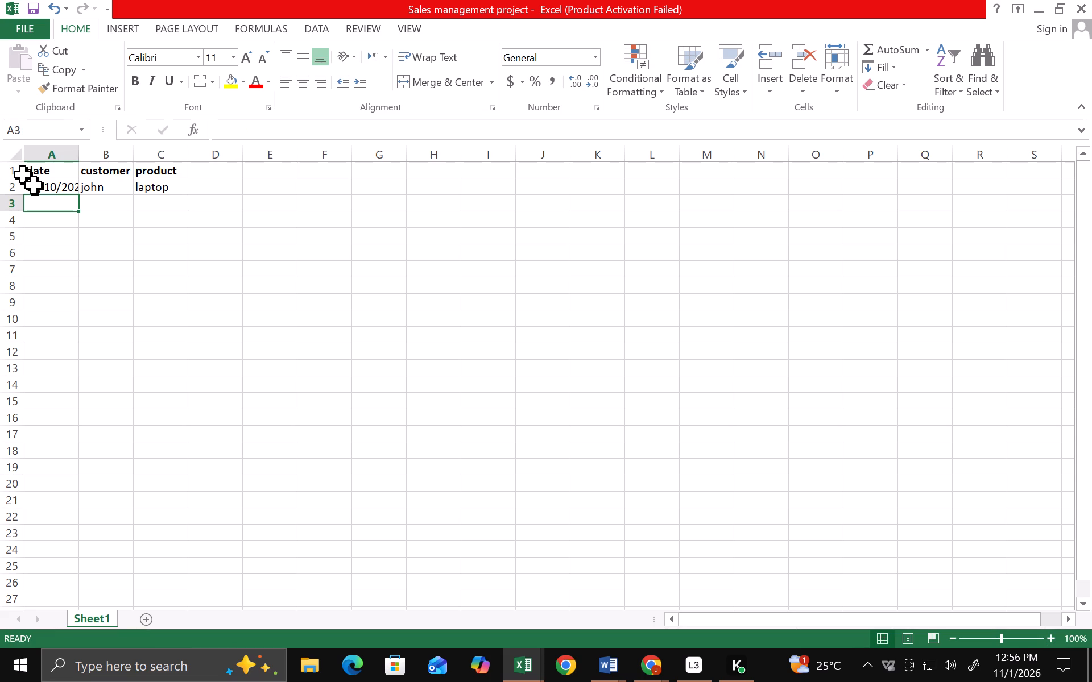
# Enter the date 02/10/2026 in cell A3.
pyautogui.write('02')
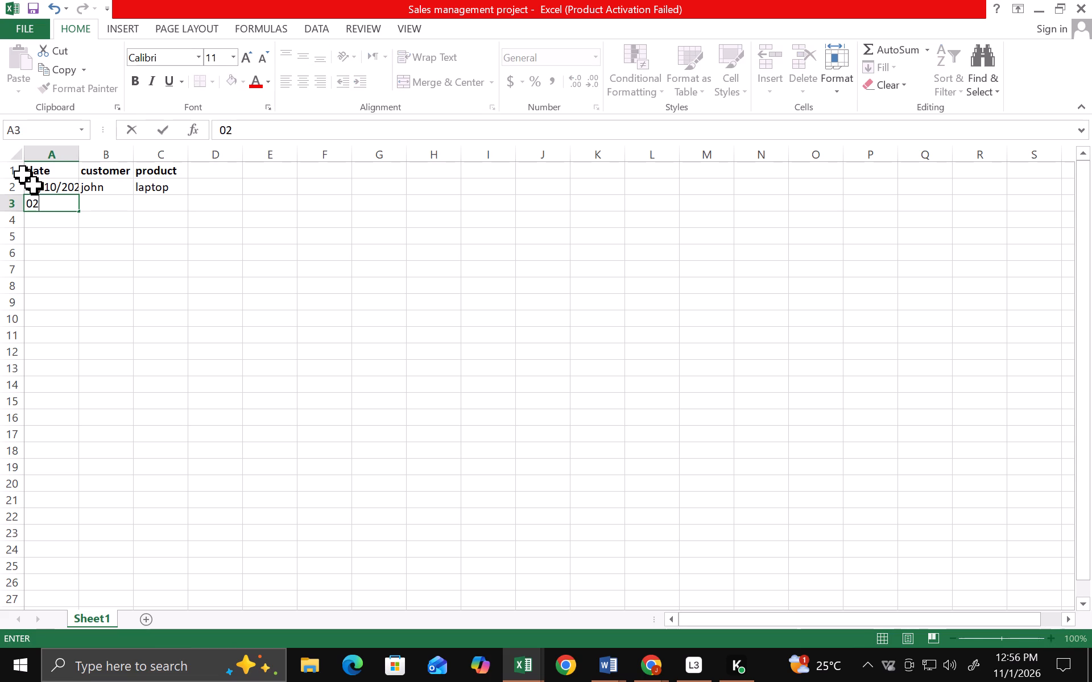
pyautogui.write('/10')
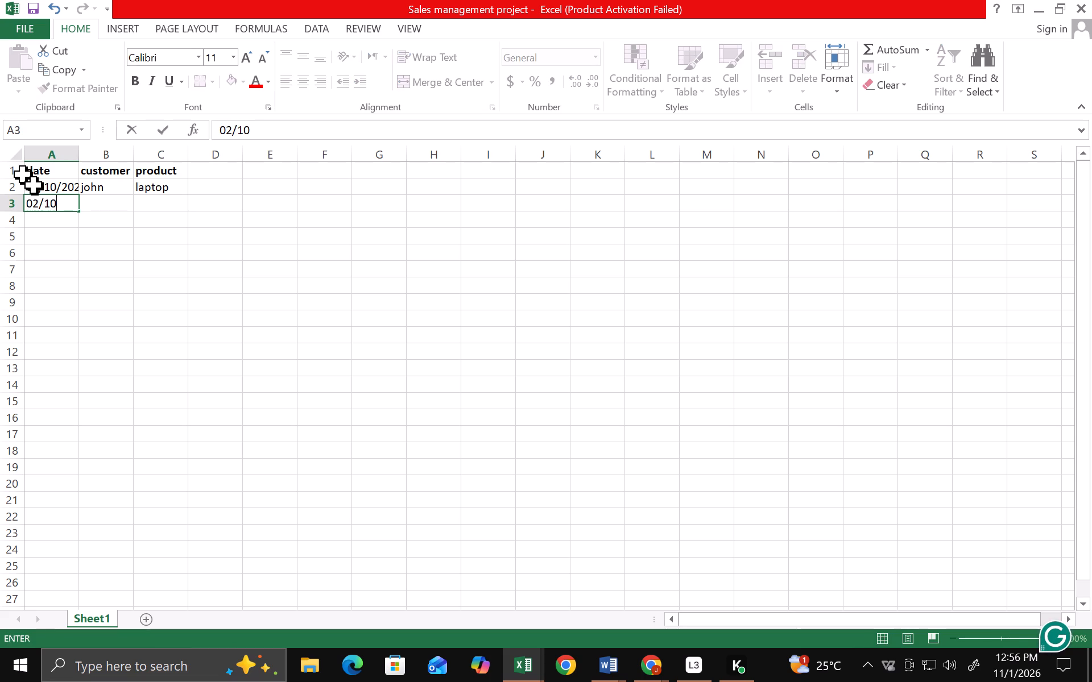
pyautogui.write('/2026')
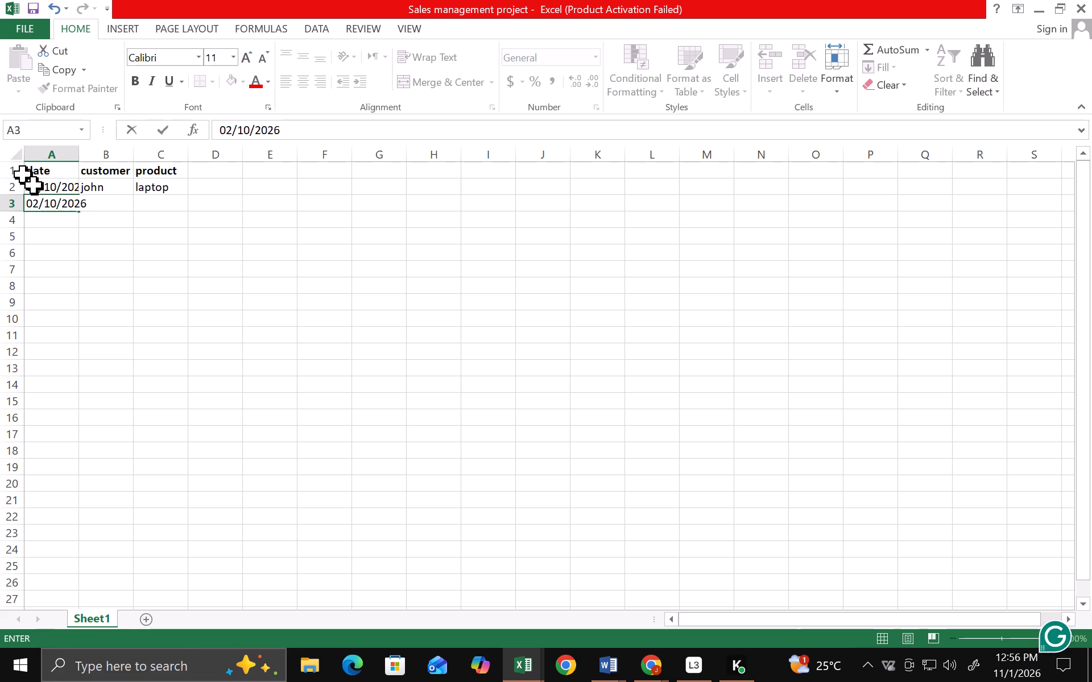
pyautogui.press('Tab')
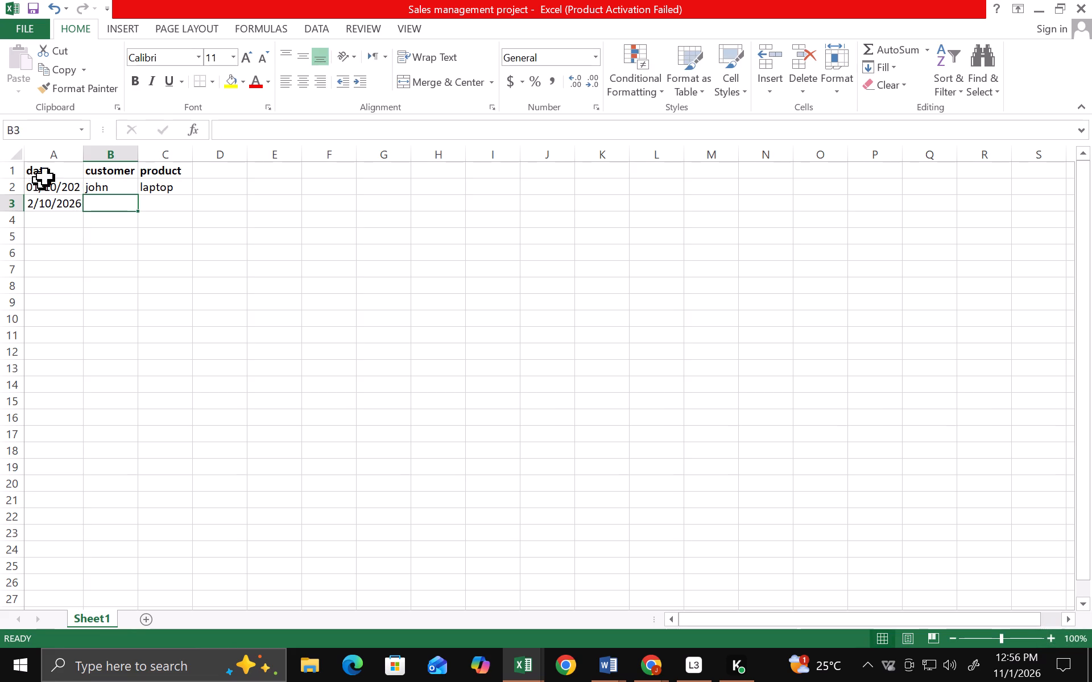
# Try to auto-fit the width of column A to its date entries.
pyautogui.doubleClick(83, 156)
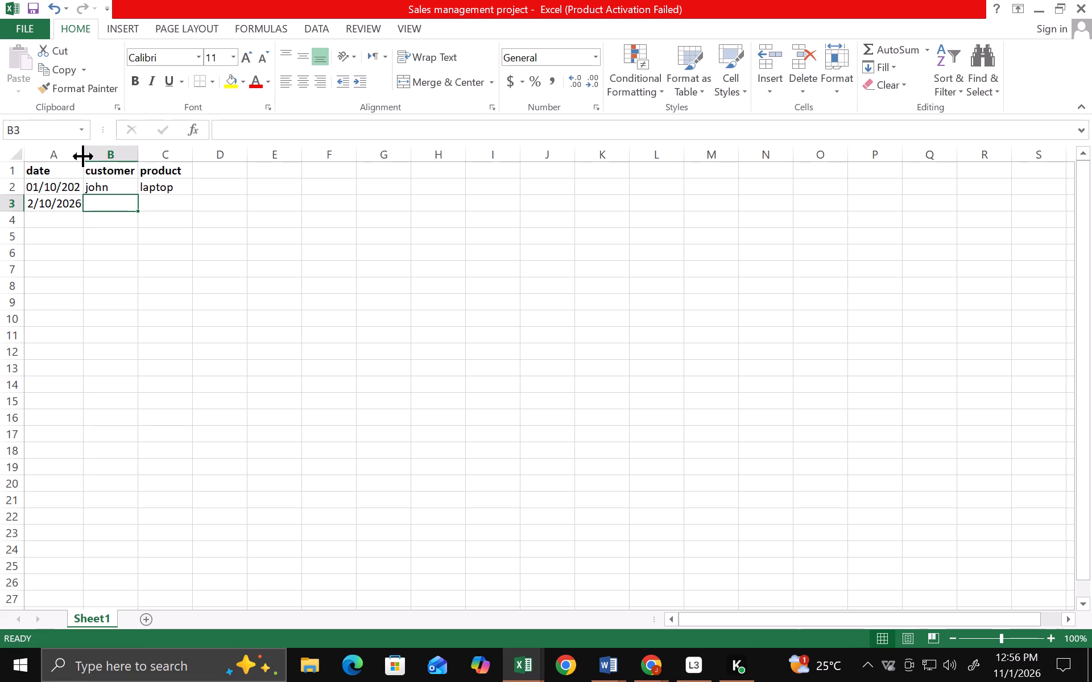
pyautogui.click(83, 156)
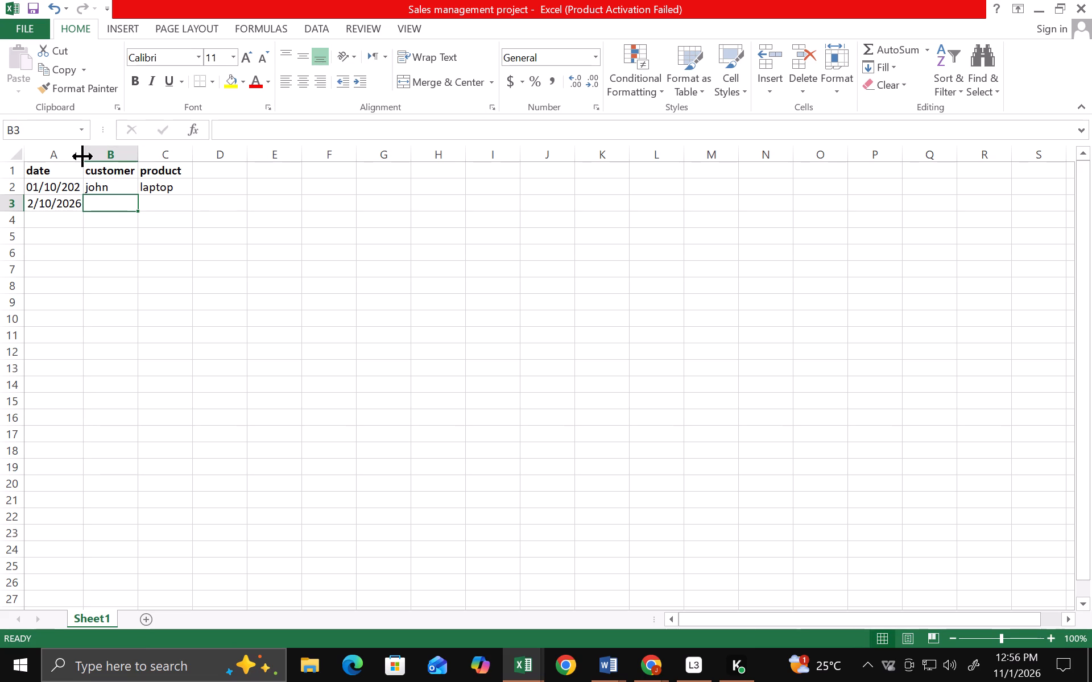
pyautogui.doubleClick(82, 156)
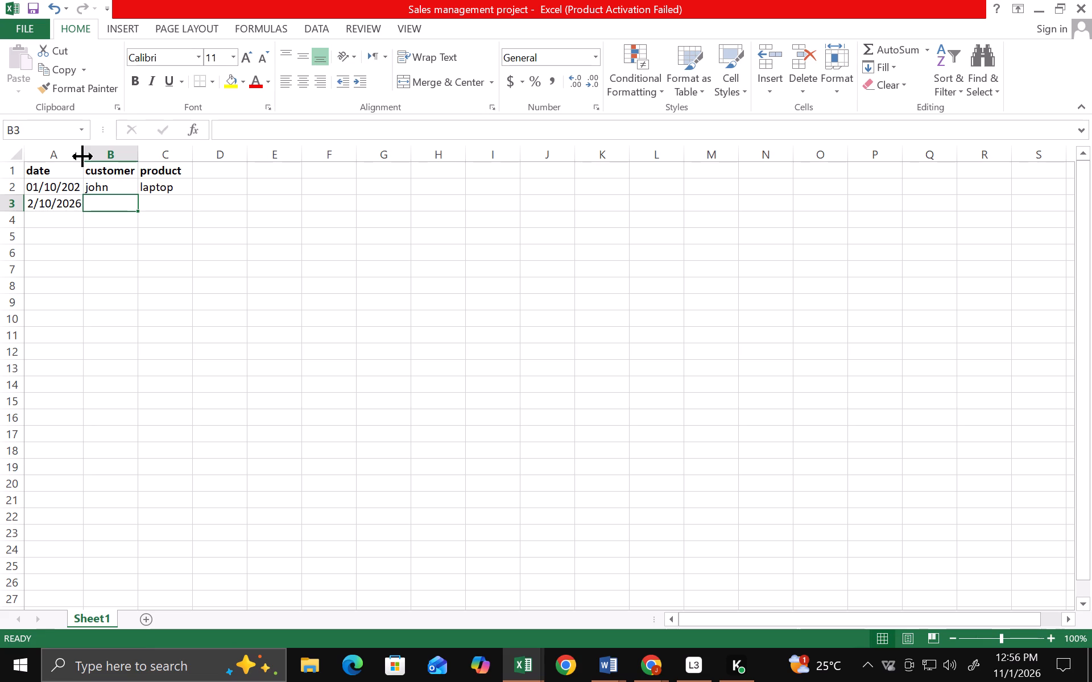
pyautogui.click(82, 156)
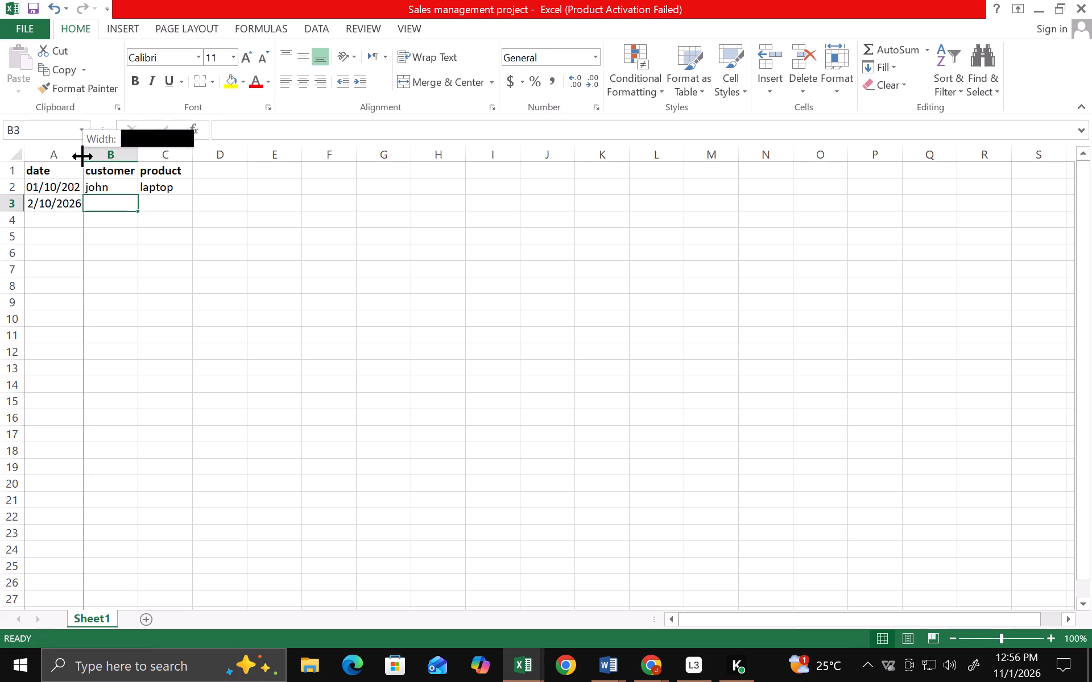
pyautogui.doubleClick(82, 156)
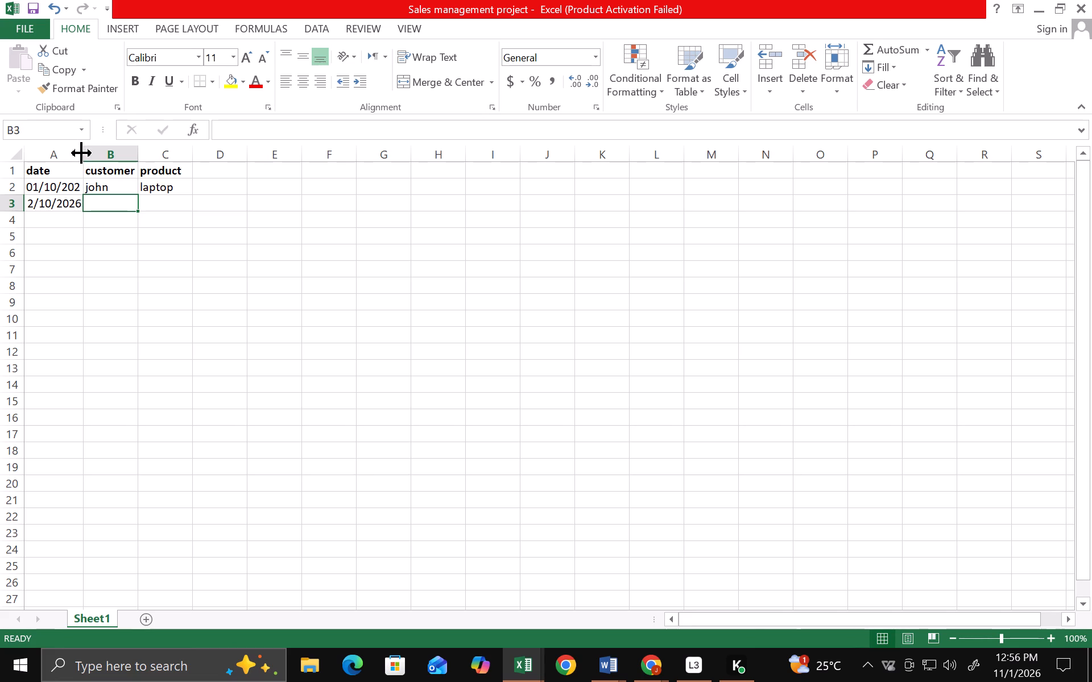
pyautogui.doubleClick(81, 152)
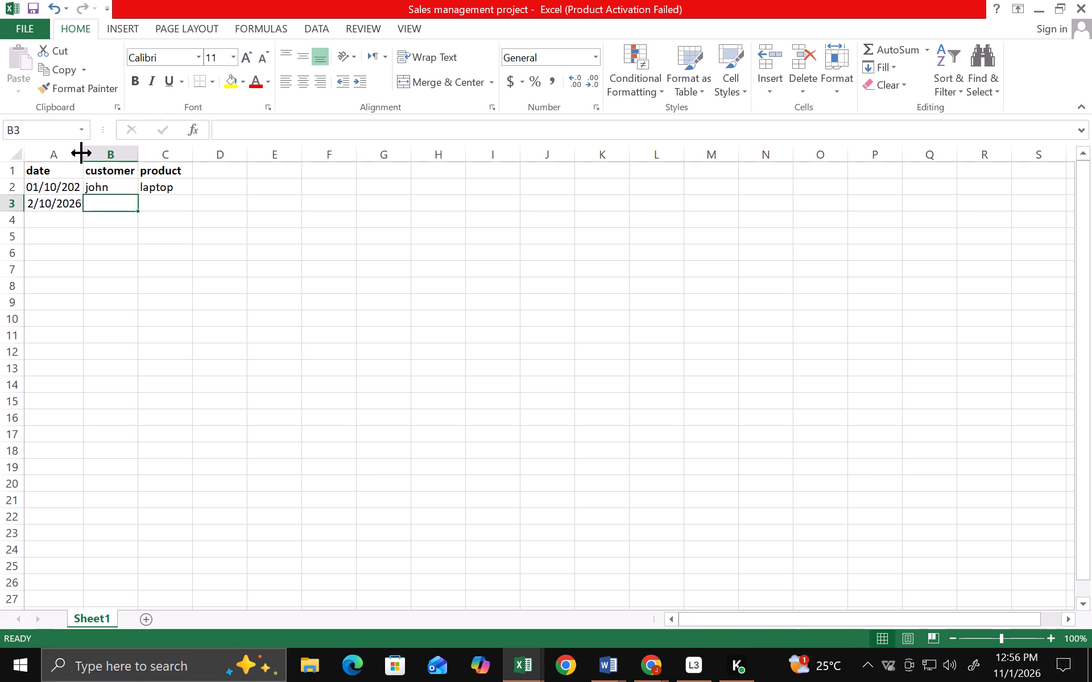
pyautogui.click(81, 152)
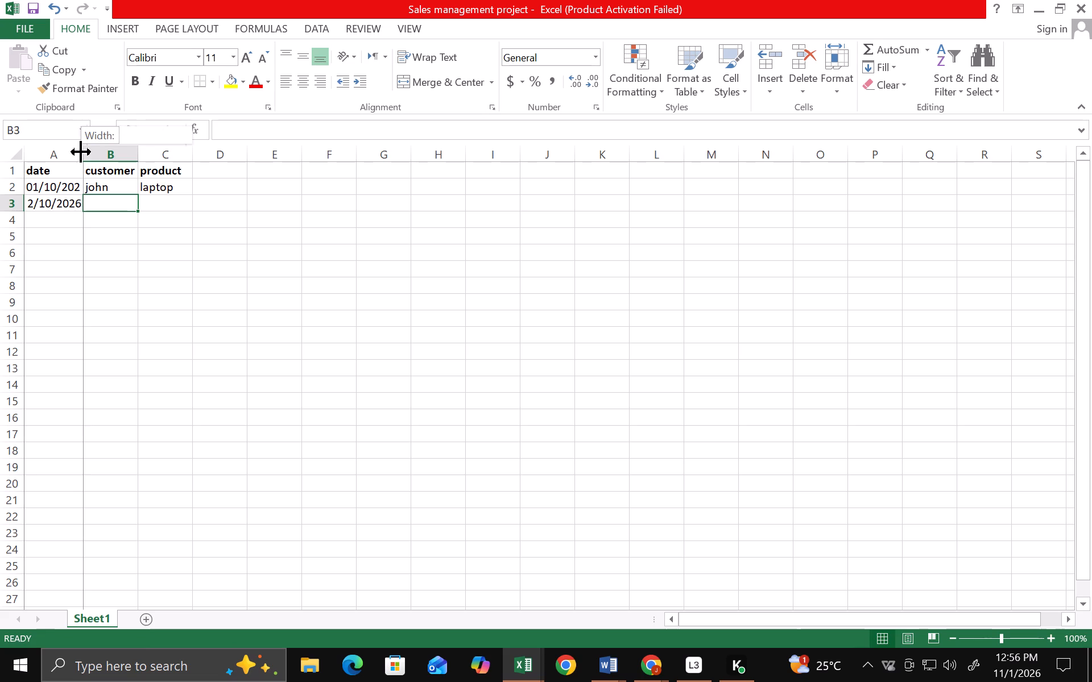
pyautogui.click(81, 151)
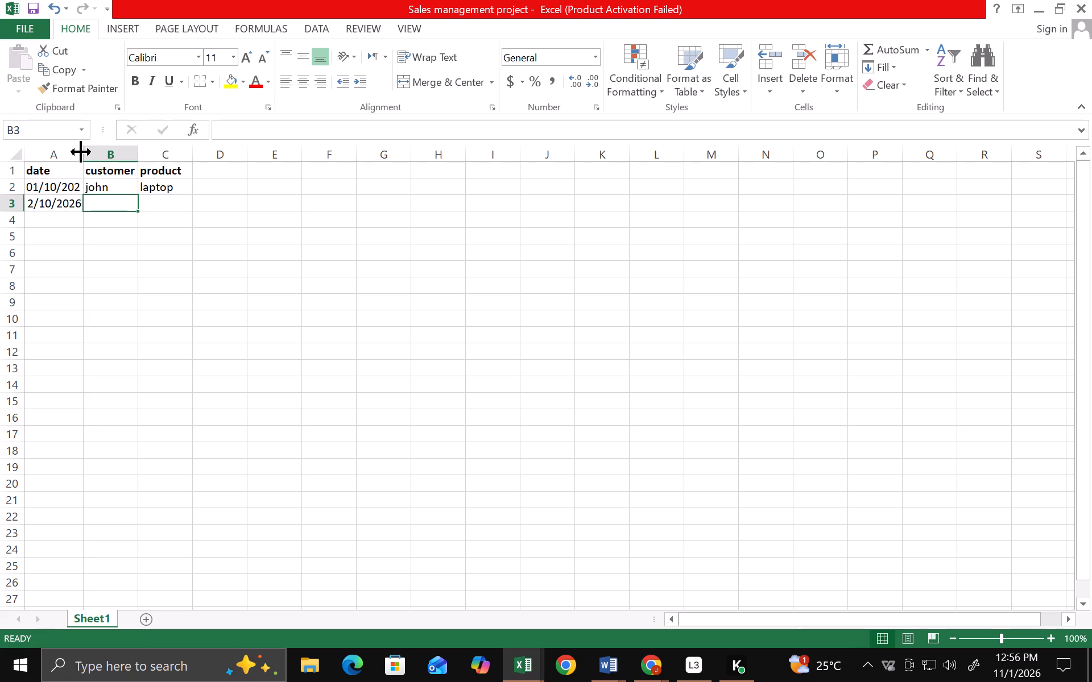
# Complete row 3 with customer mary and product mouse.
pyautogui.click(97, 196)
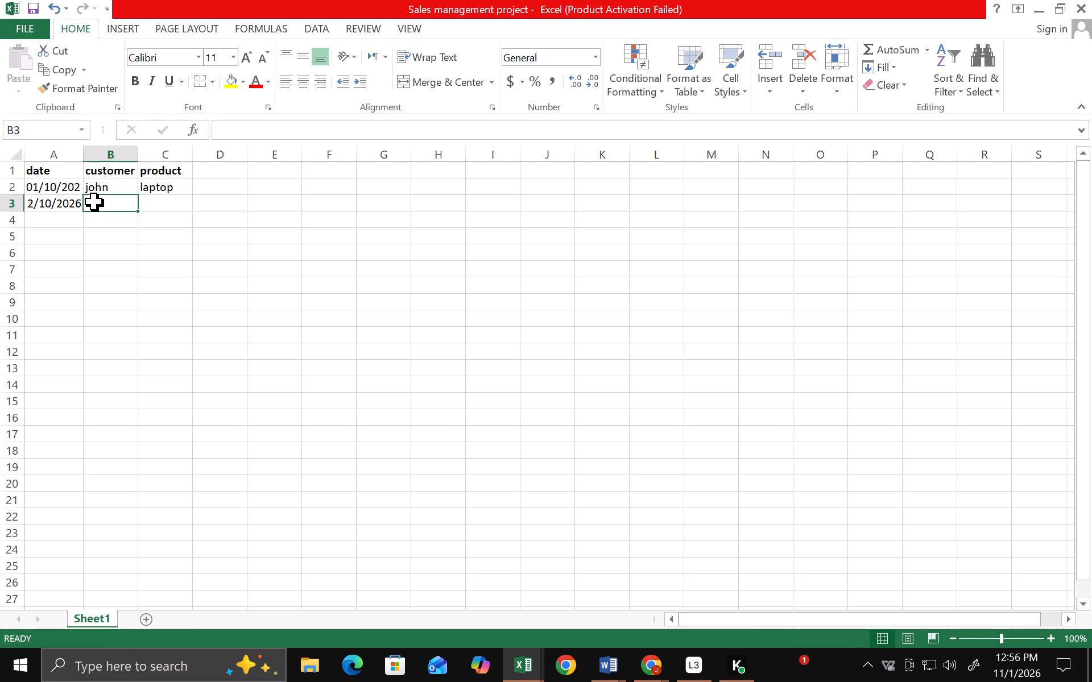
pyautogui.write('mary')
pyautogui.press('Tab')
pyautogui.write('mouse')
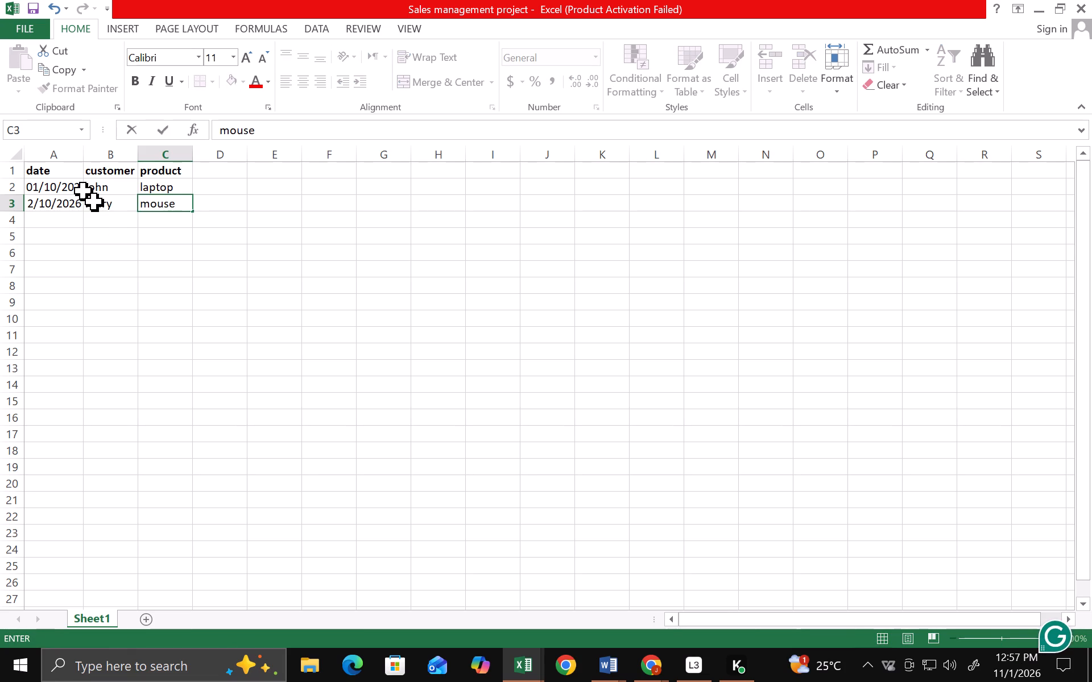
pyautogui.press('Return')
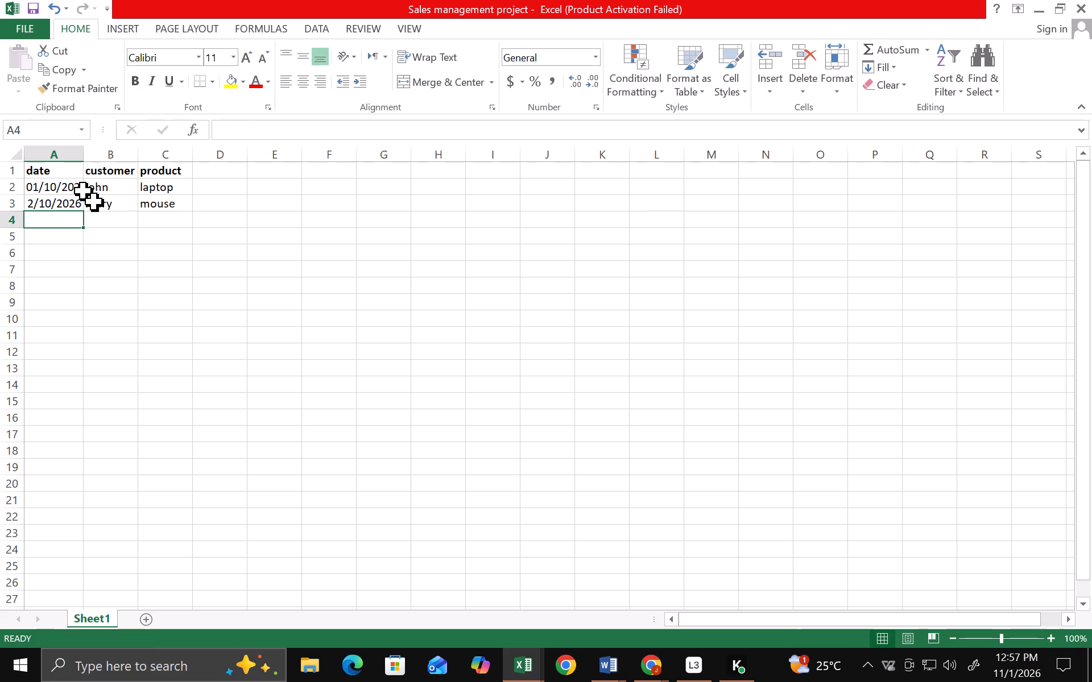
# Fill row 4 with the date 03/10/2026, customer peter and product keyboard.
pyautogui.write('03')
pyautogui.write('/10')
pyautogui.write('/2026')
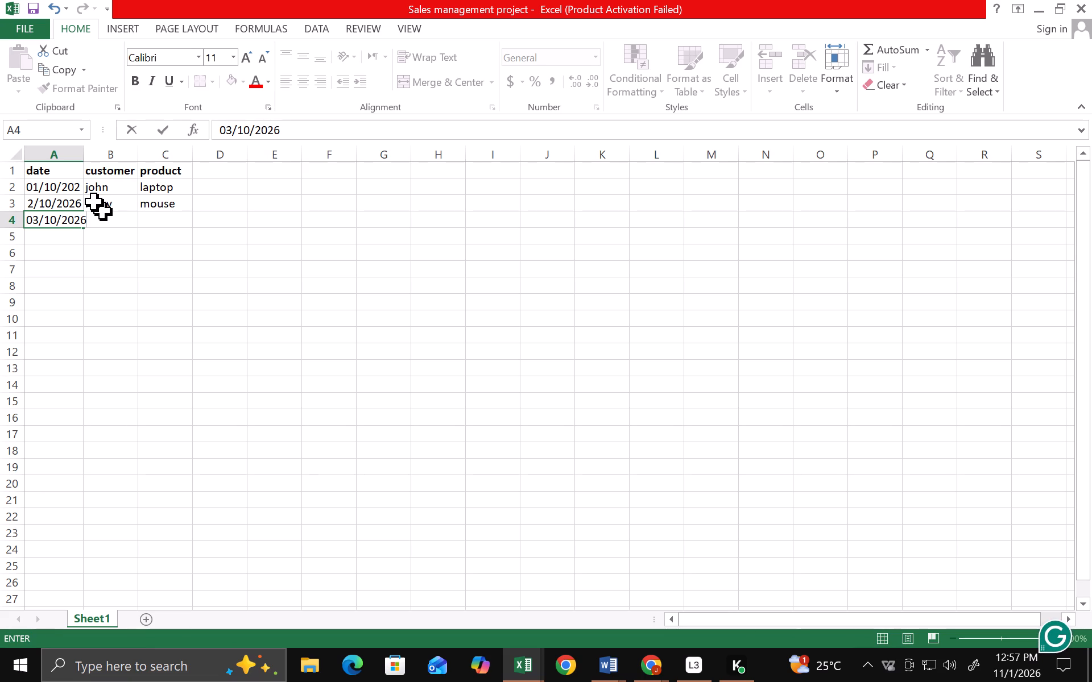
pyautogui.press('Tab')
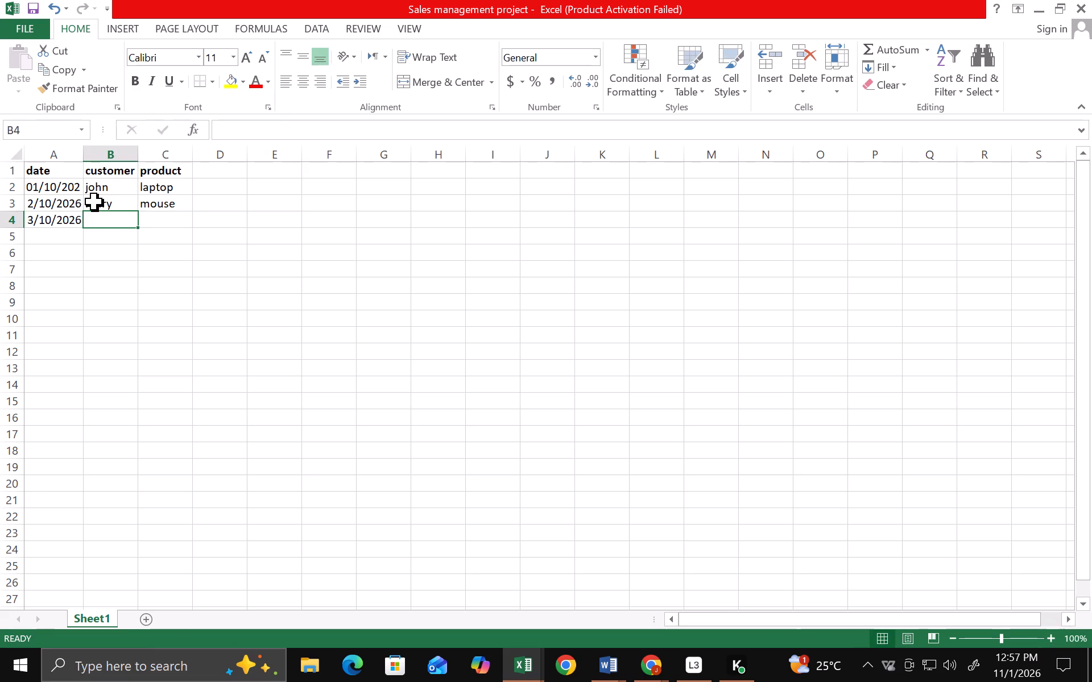
pyautogui.write('peter')
pyautogui.press('Tab')
pyautogui.write('keyboard')
pyautogui.press('Return')
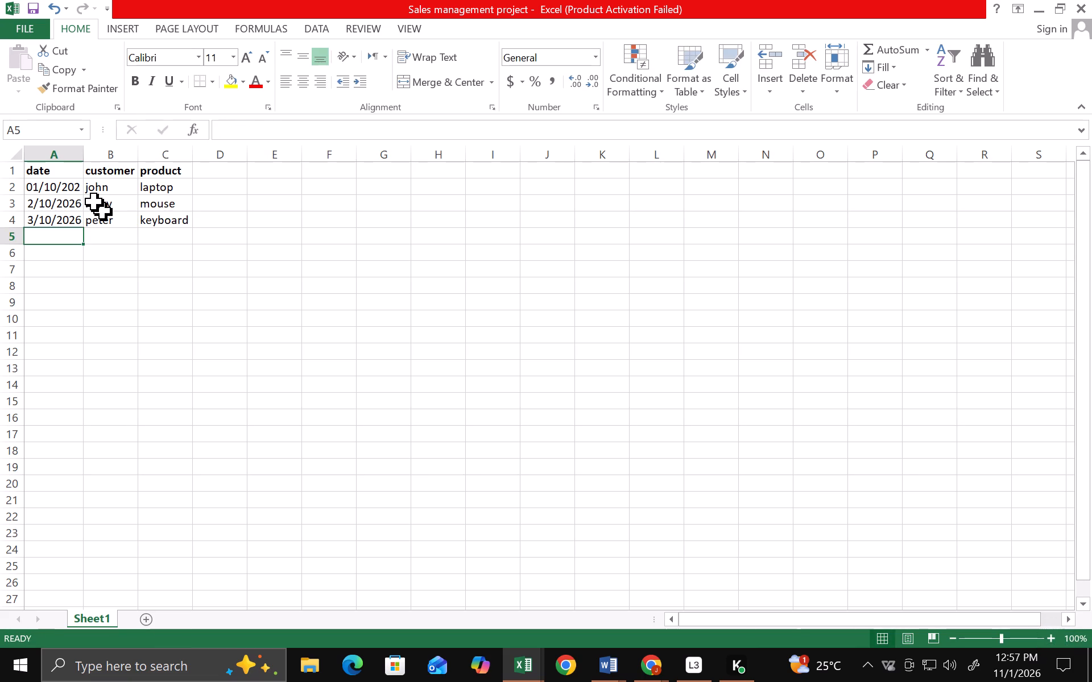
# Fill row 5 with the date 04/10/2026, customer grace and product monitor.
pyautogui.write('04/')
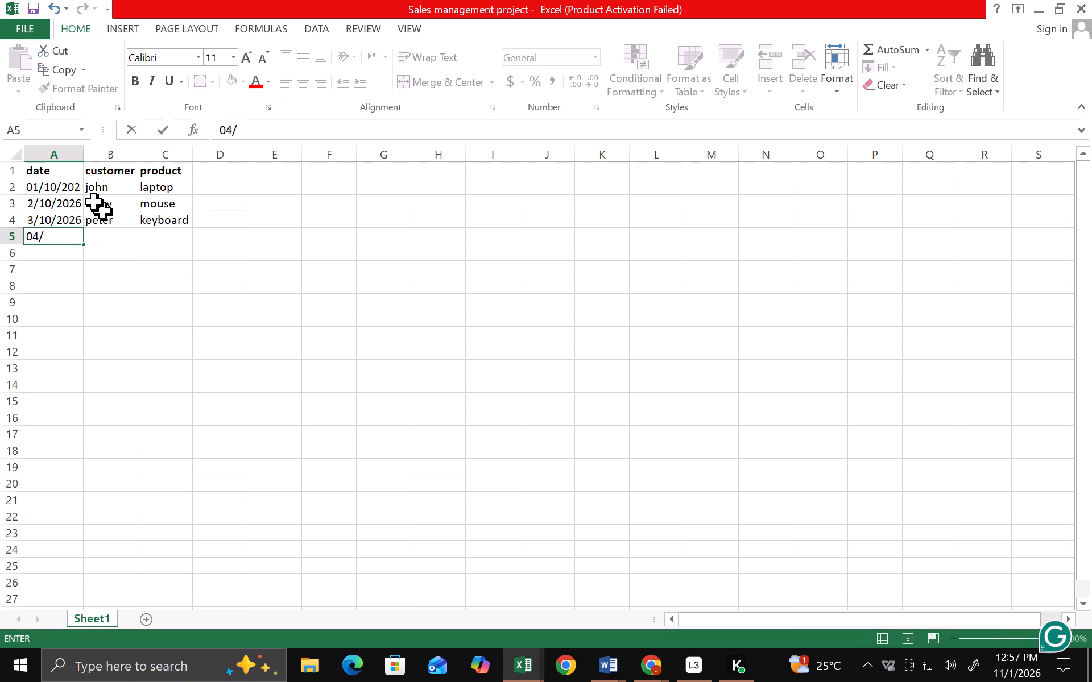
pyautogui.write('11')
pyautogui.press('BackSpace')
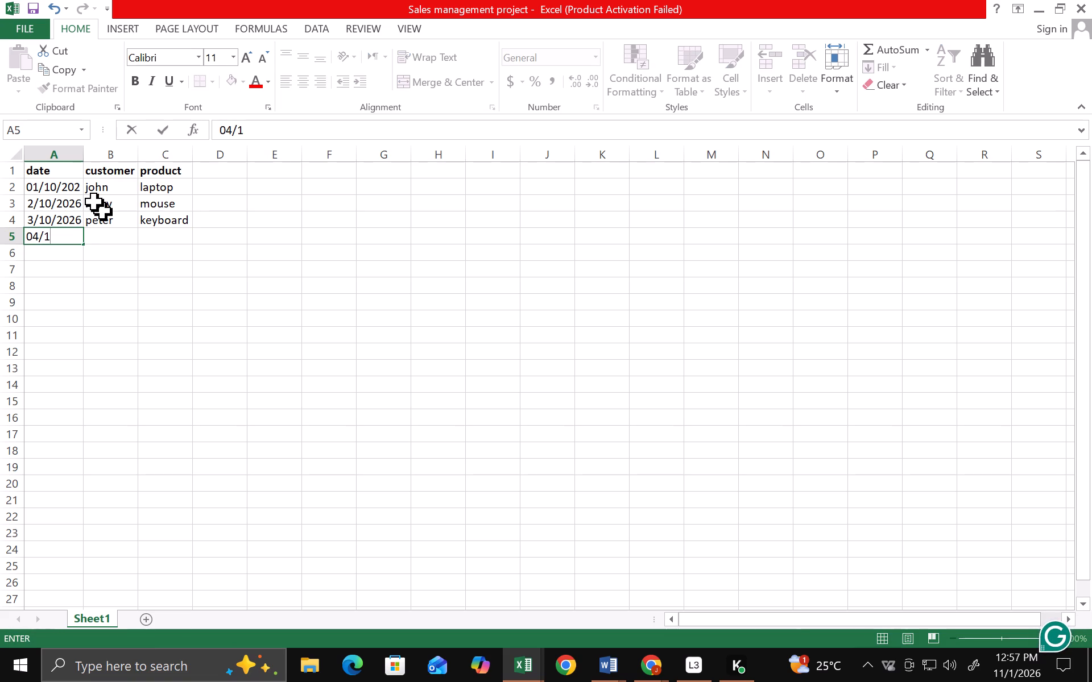
pyautogui.press('0')
pyautogui.write('/2026')
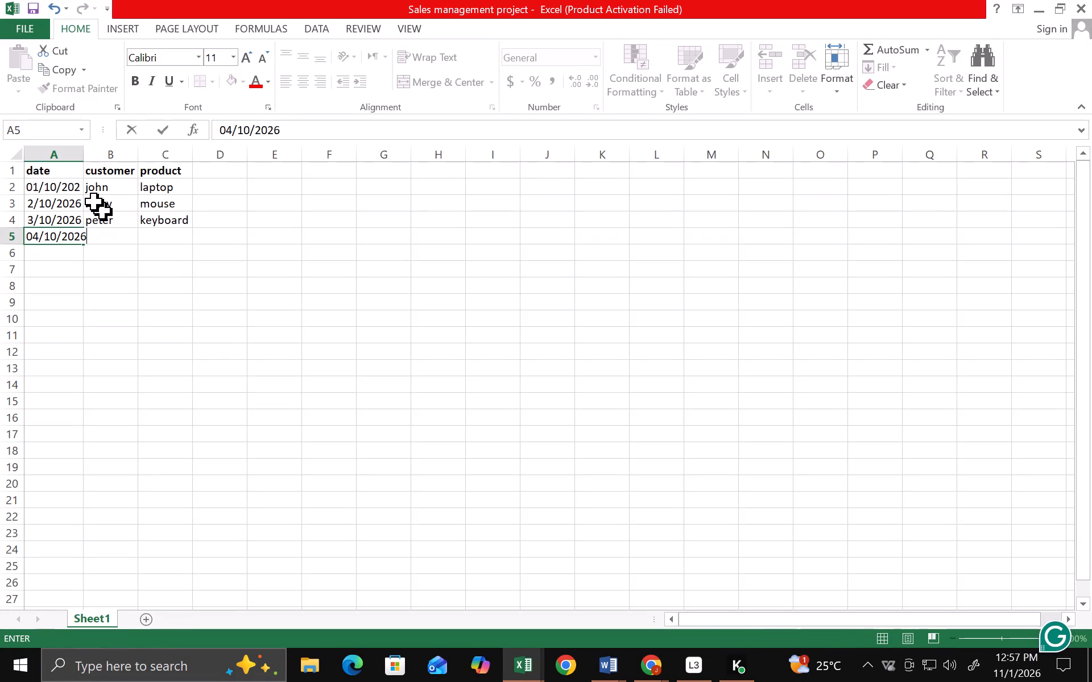
pyautogui.press('Tab')
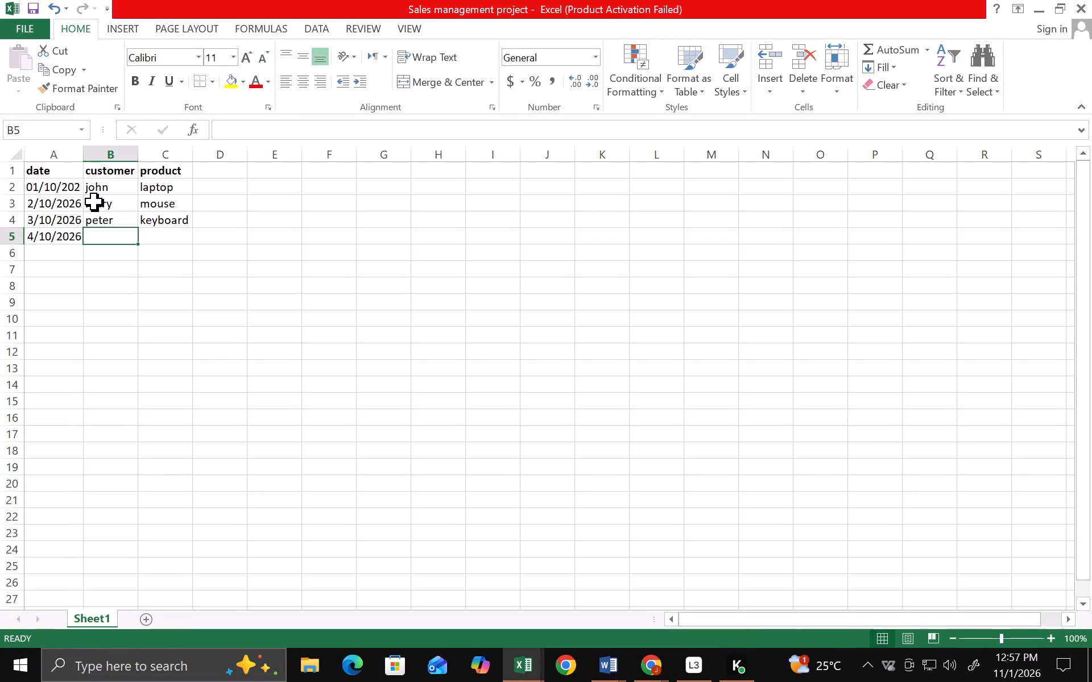
pyautogui.write('grace')
pyautogui.press('Tab')
pyautogui.write('monitor')
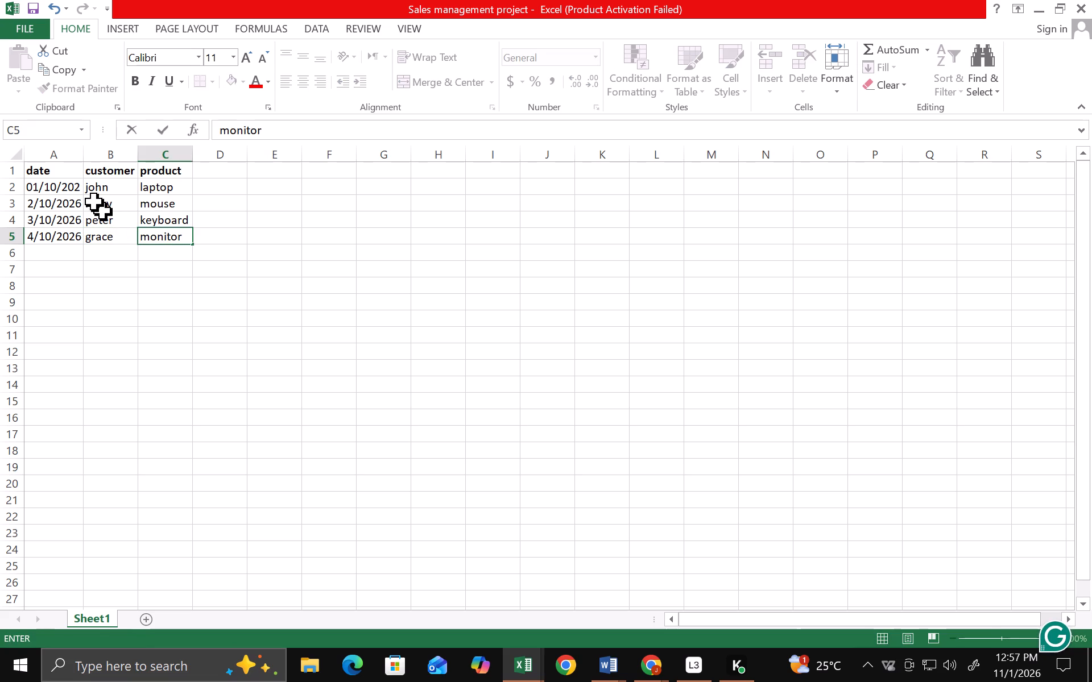
pyautogui.press('Return')
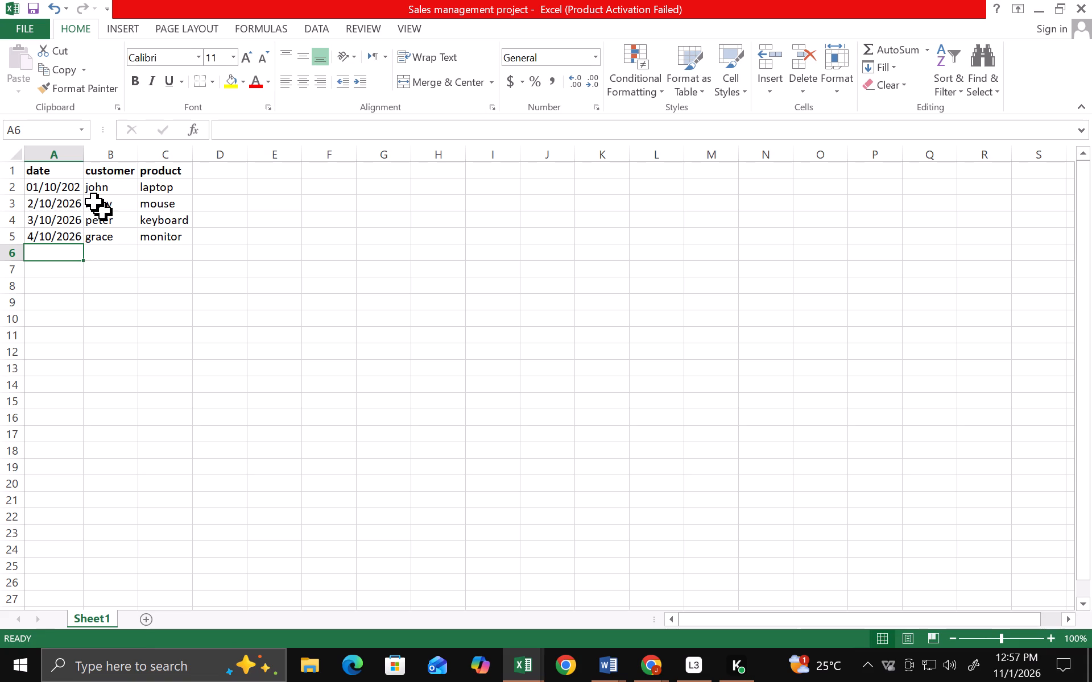
# Fill row 6 with the date 05/10/2026, customer james and product laptop.
pyautogui.write('05')
pyautogui.write('/10/2026')
pyautogui.press('Tab')
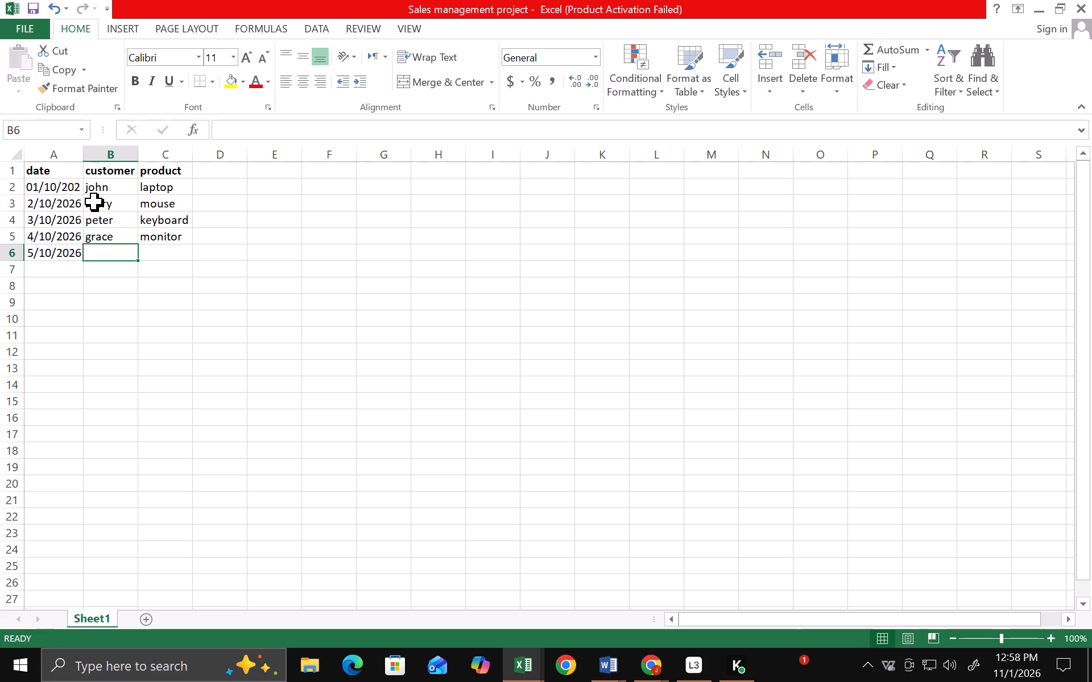
pyautogui.write('james')
pyautogui.press('Tab')
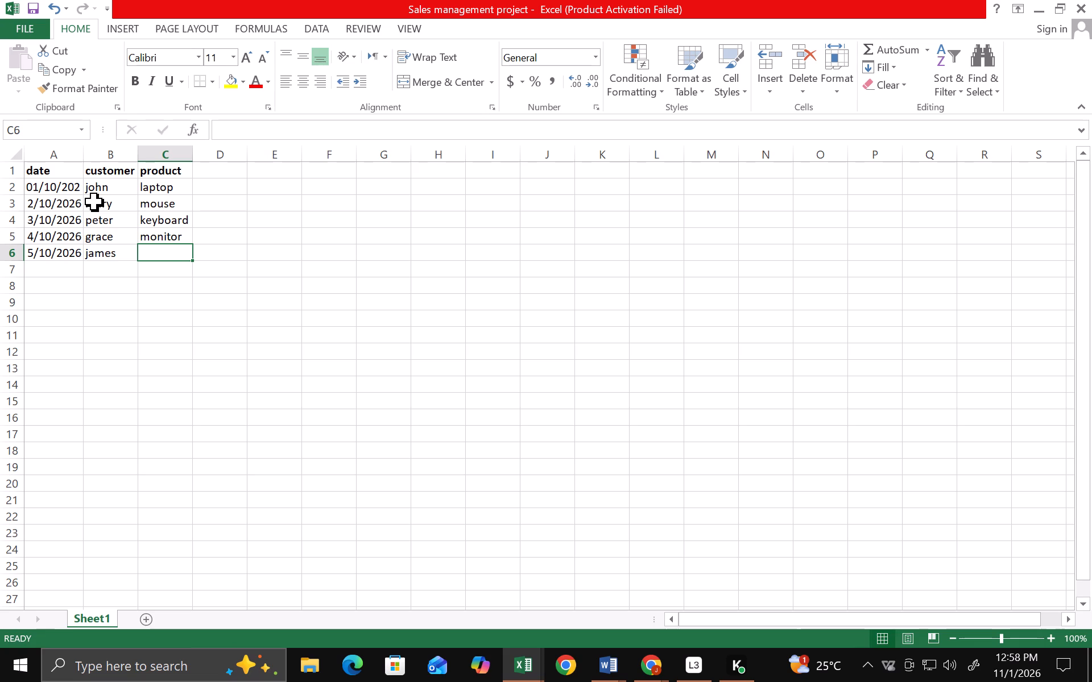
pyautogui.write('lap')
pyautogui.write('top')
pyautogui.press('Return')
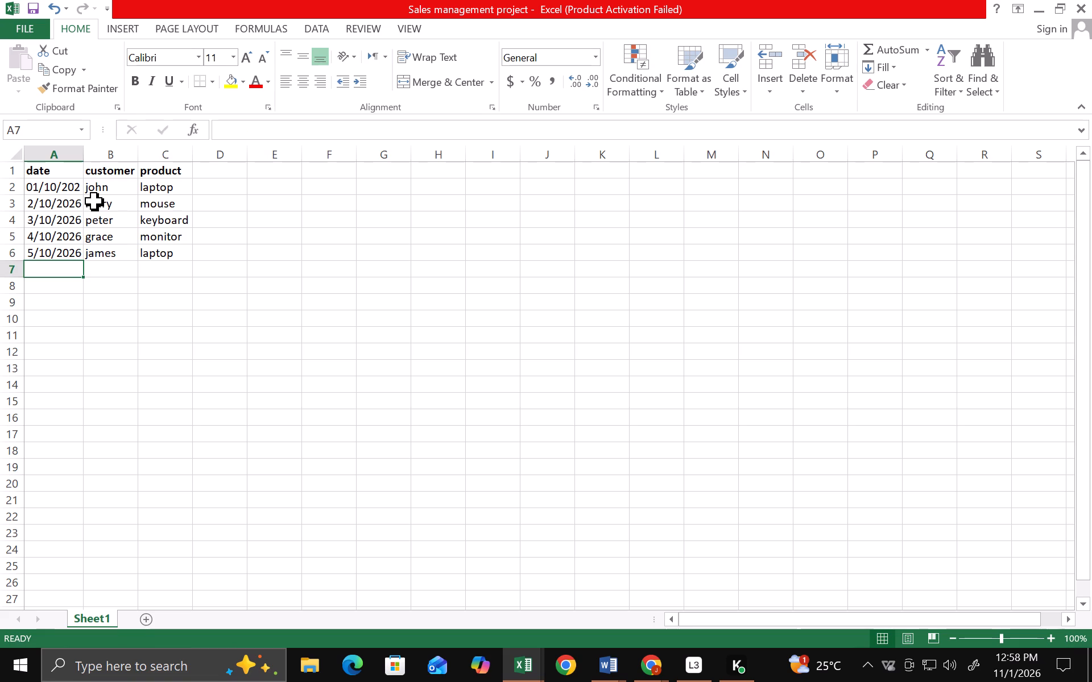
# Add the column headers quantity and unit price in cells D1 and E1.
pyautogui.doubleClick(205, 168)
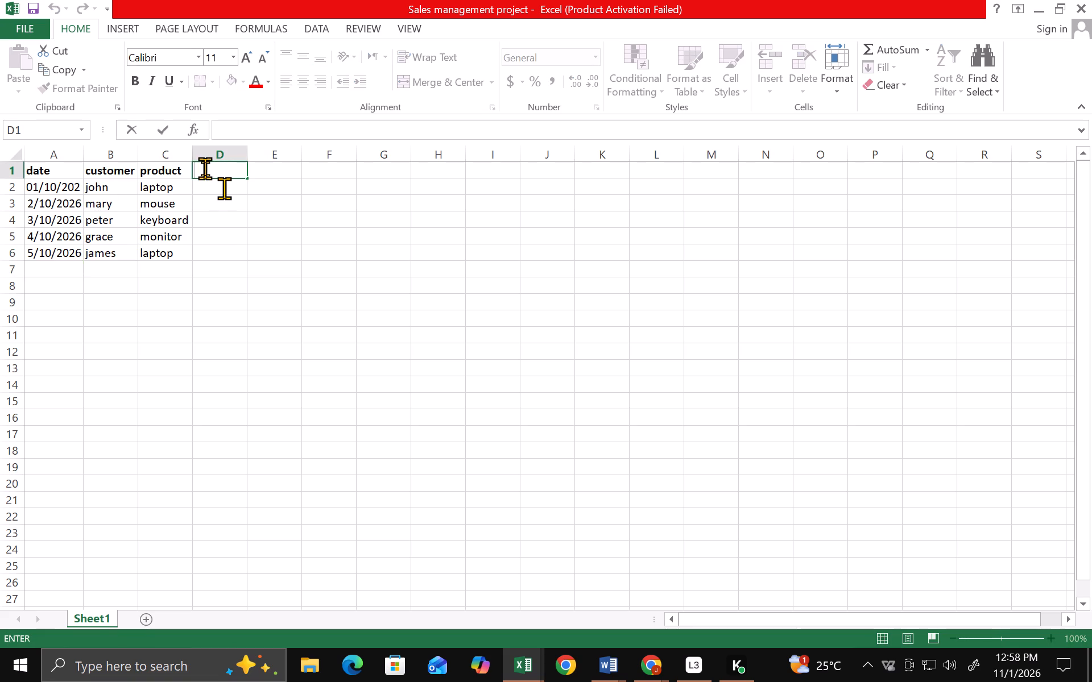
pyautogui.write('quq')
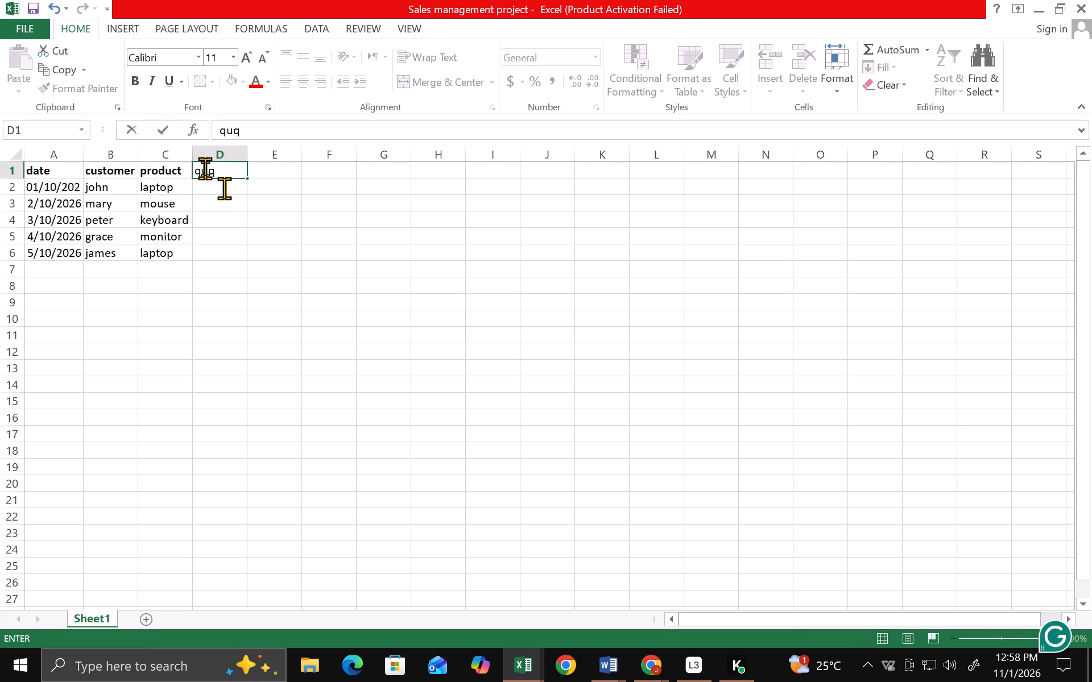
pyautogui.press('BackSpace')
pyautogui.write('antity')
pyautogui.press('Tab')
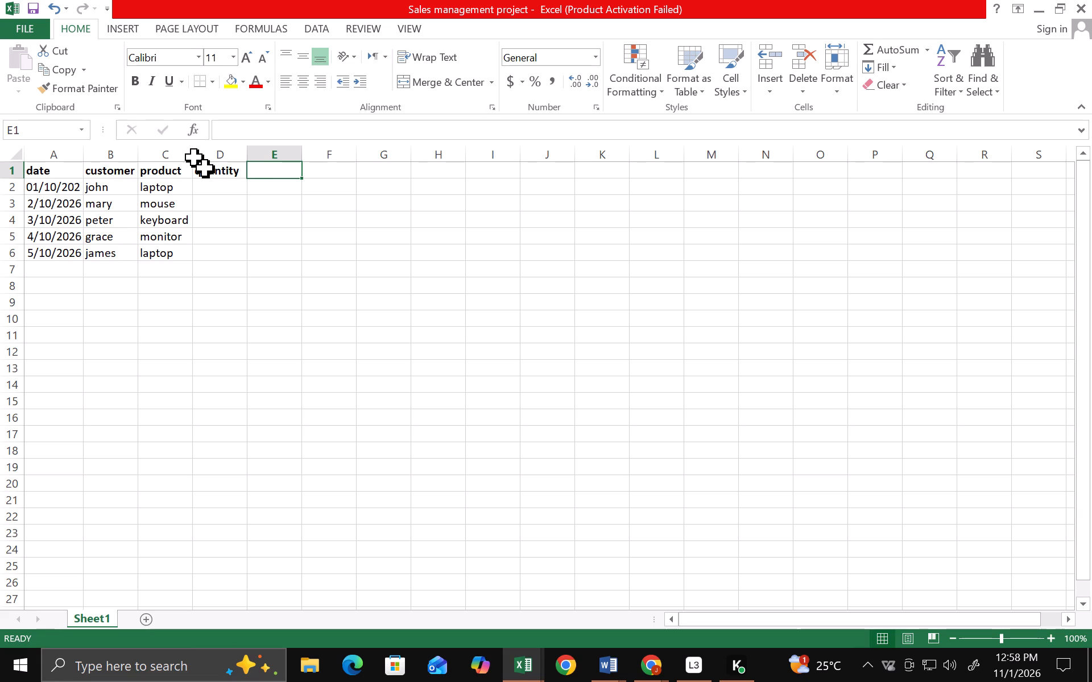
pyautogui.write('unit price')
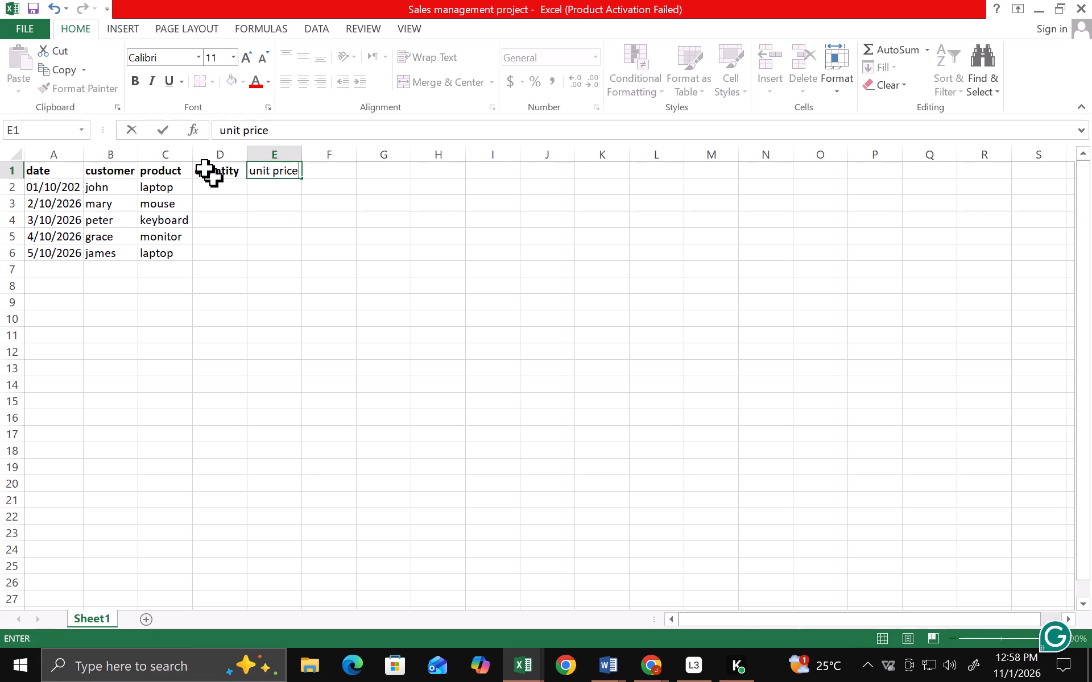
pyautogui.press('Return')
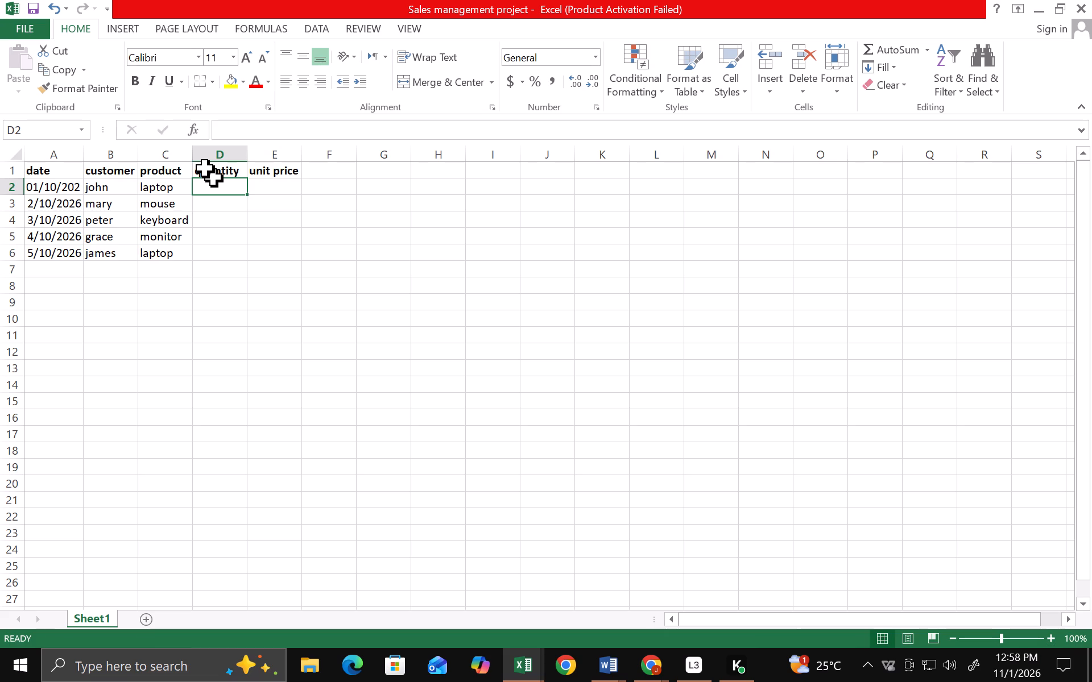
# Fill in quantity 2 and unit price 45000 in row 2, and quantity 5 and unit price 800 in row 3.
pyautogui.press('2')
pyautogui.press('Tab')
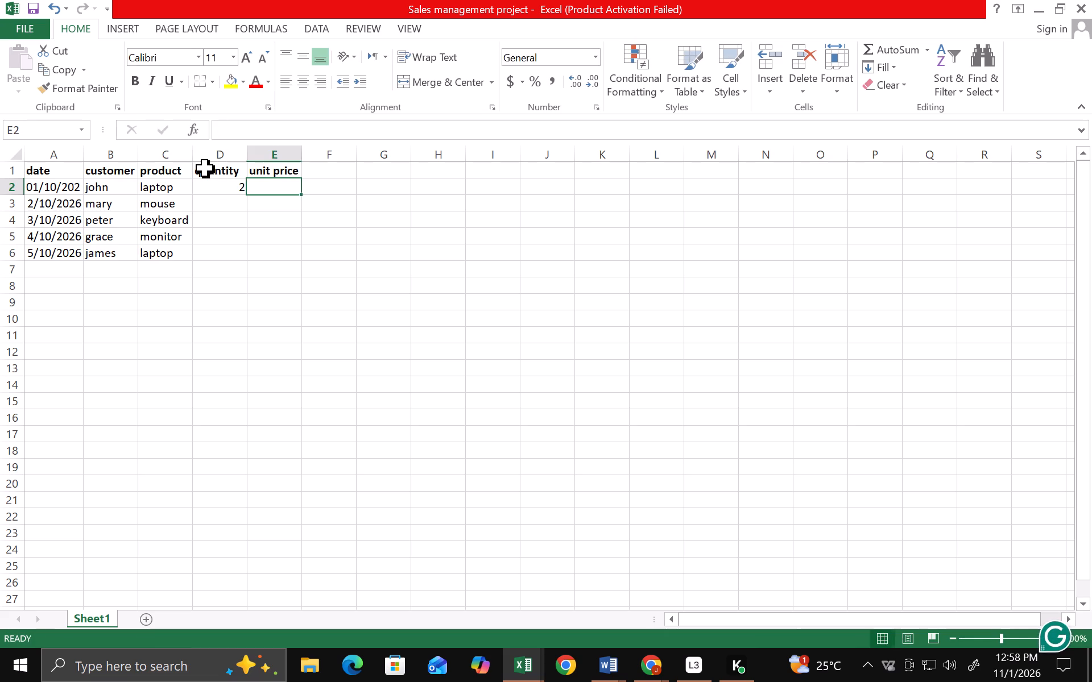
pyautogui.write('45000')
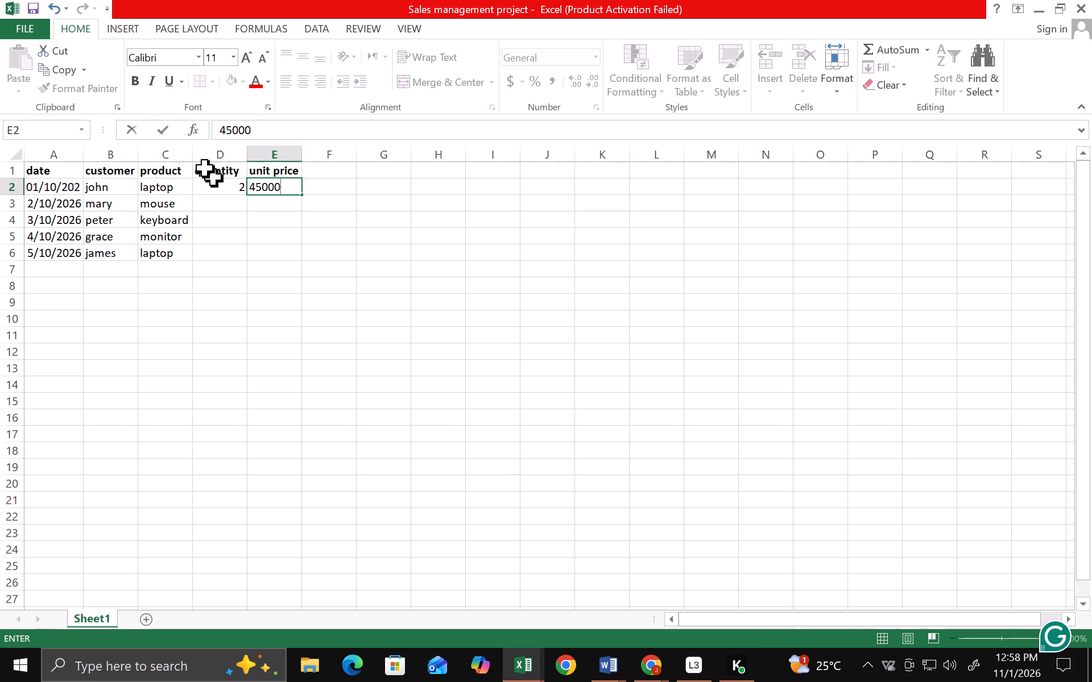
pyautogui.press('Return')
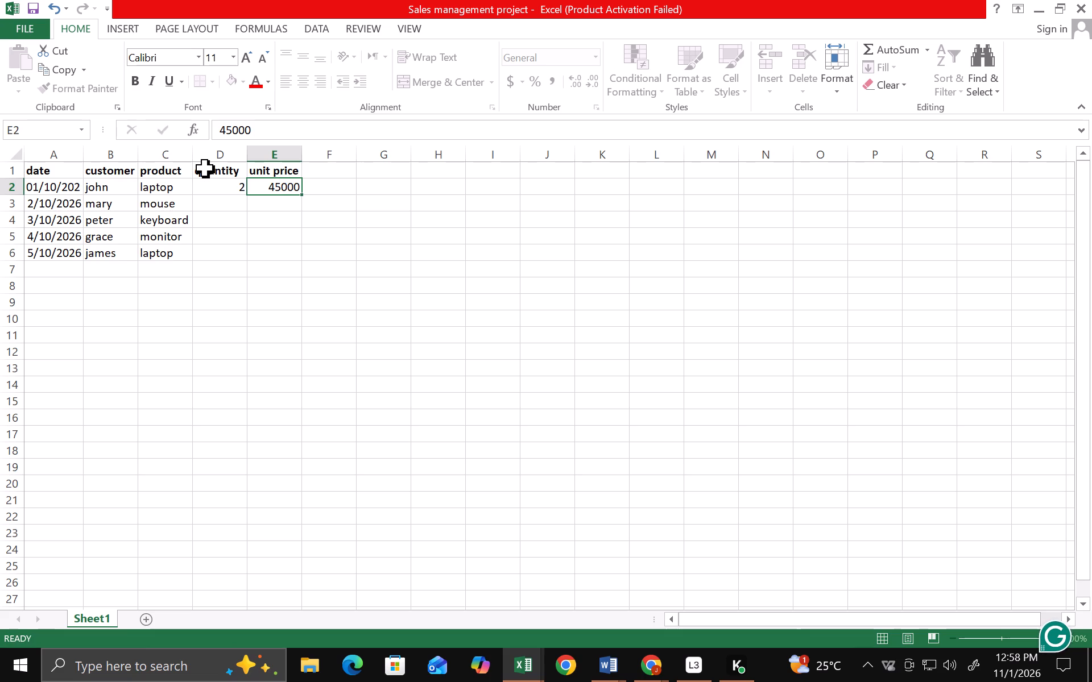
pyautogui.press('5')
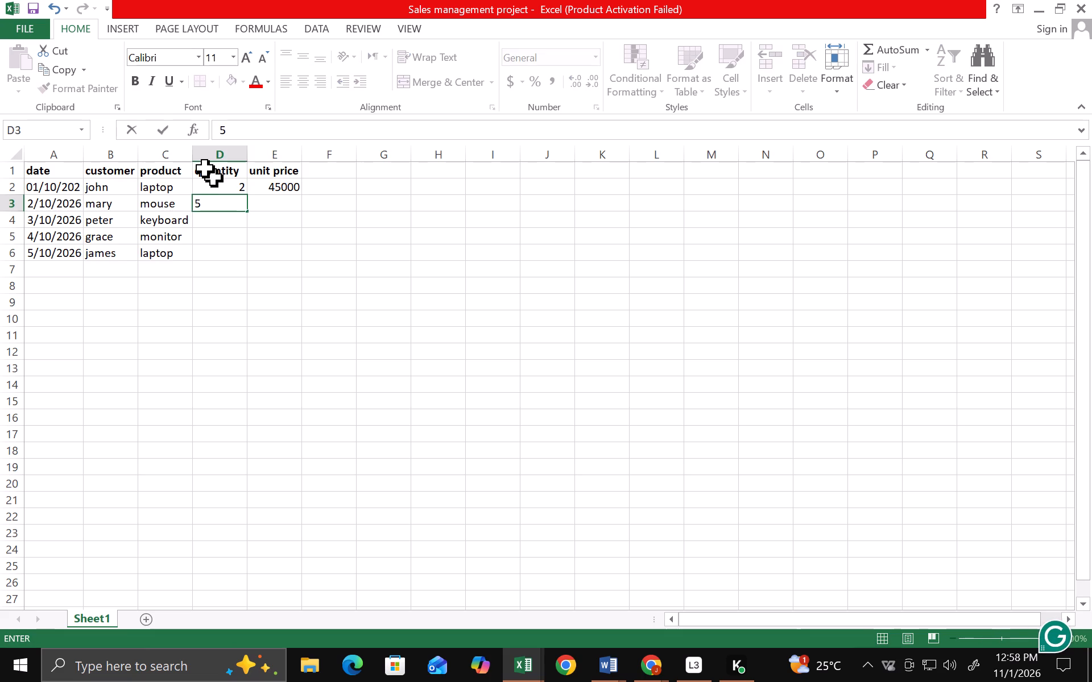
pyautogui.press('Tab')
pyautogui.write('800')
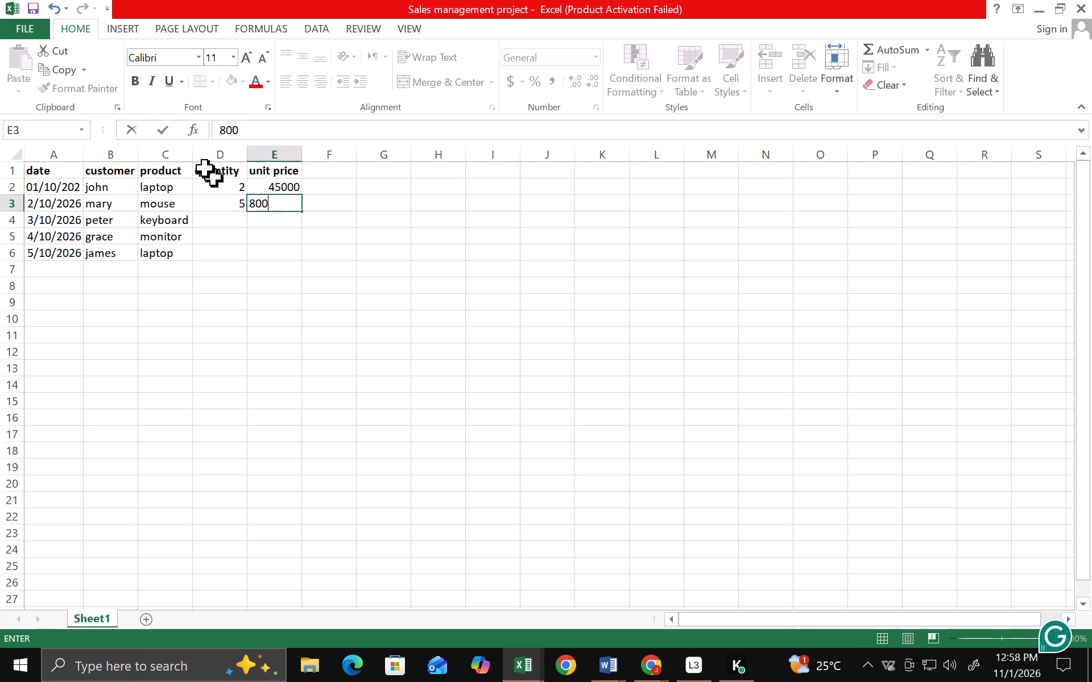
pyautogui.press('Return')
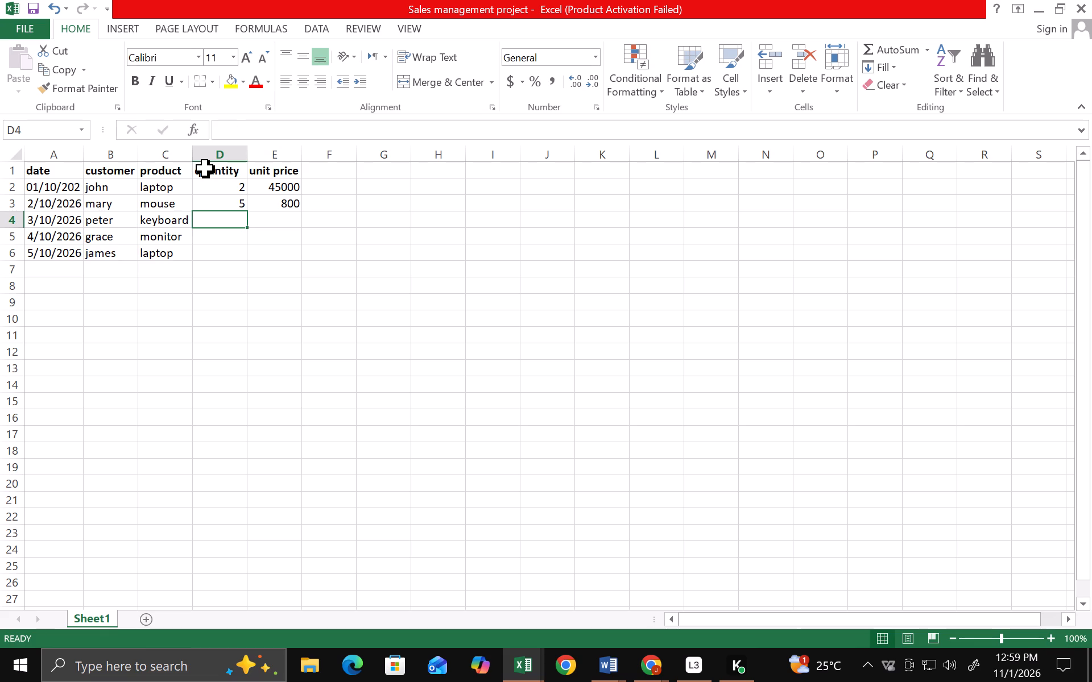
# Fill in quantity and unit price for rows 4 to 6: 3 and 1500, 2 and 18000, 1 and 45000.
pyautogui.press('3')
pyautogui.press('Tab')
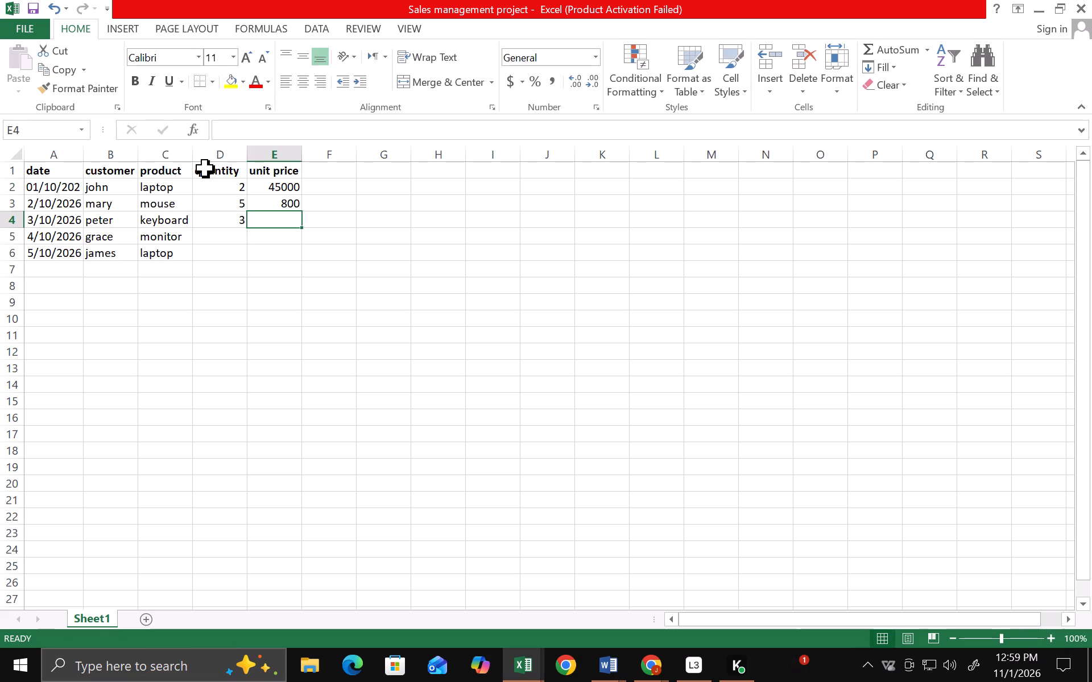
pyautogui.write('1500')
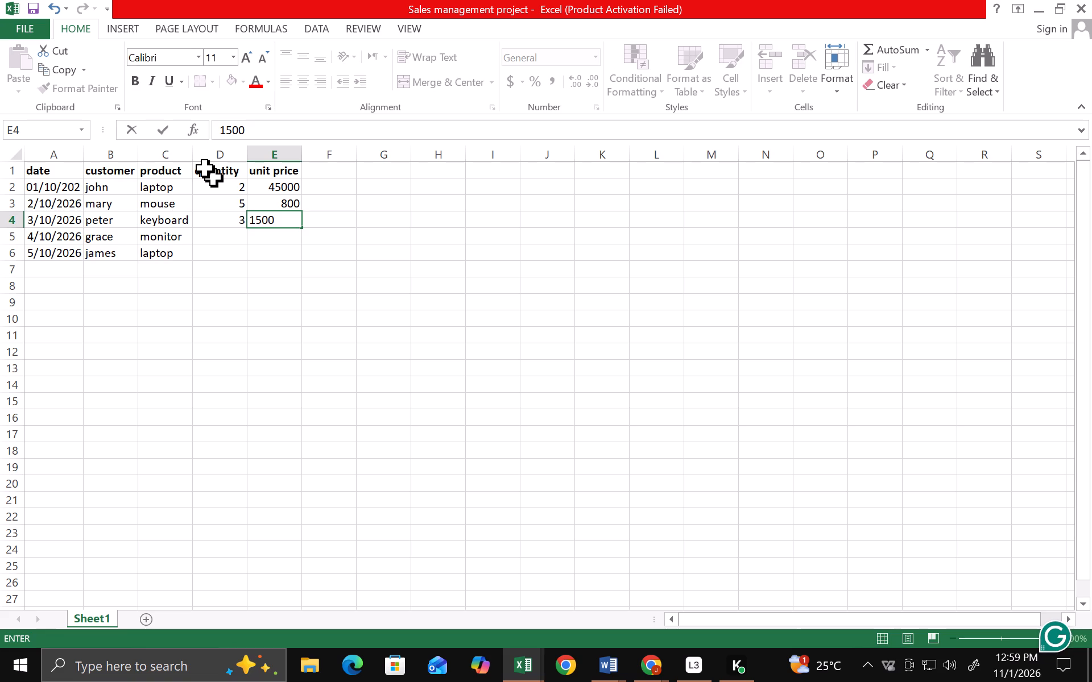
pyautogui.press('Return')
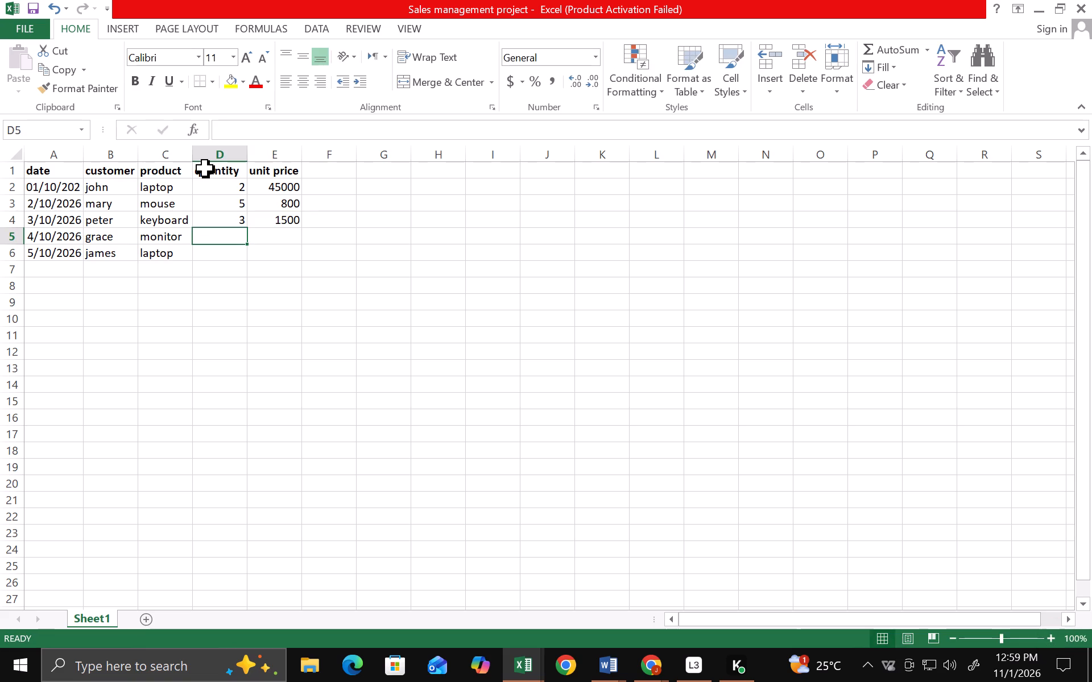
pyautogui.press('2')
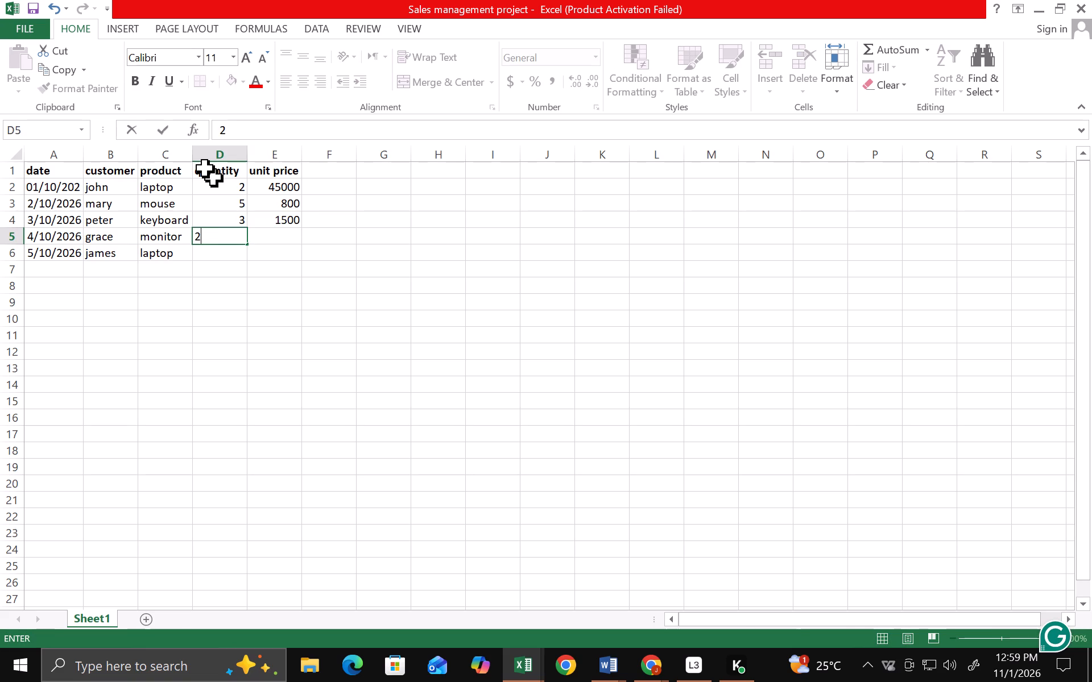
pyautogui.press('Tab')
pyautogui.write('18000')
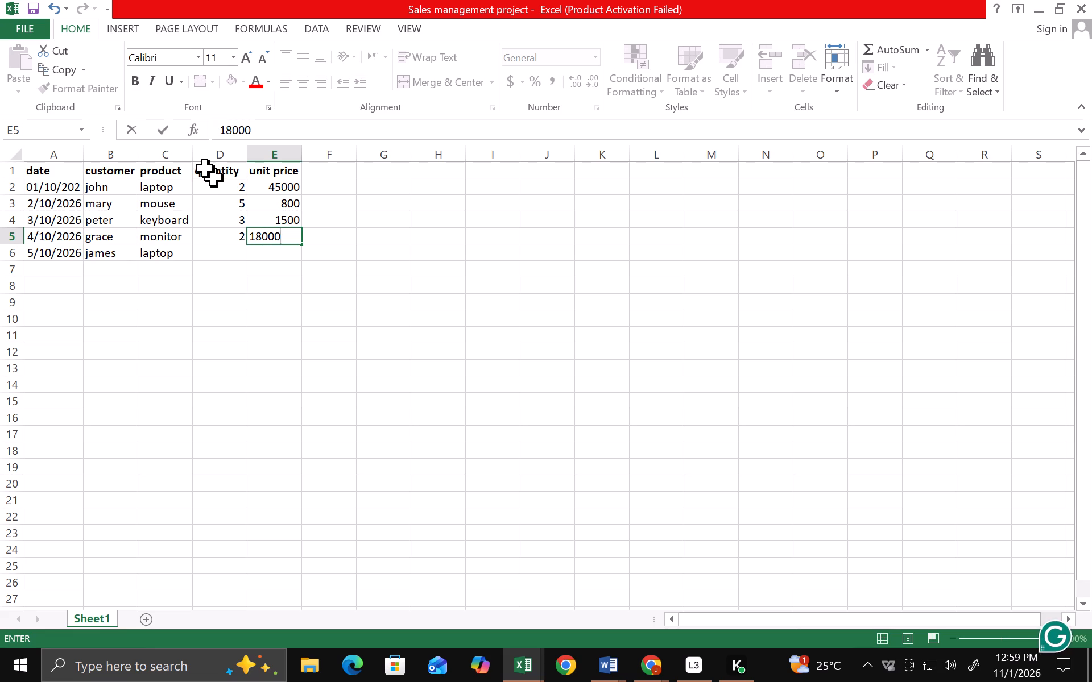
pyautogui.press('Return')
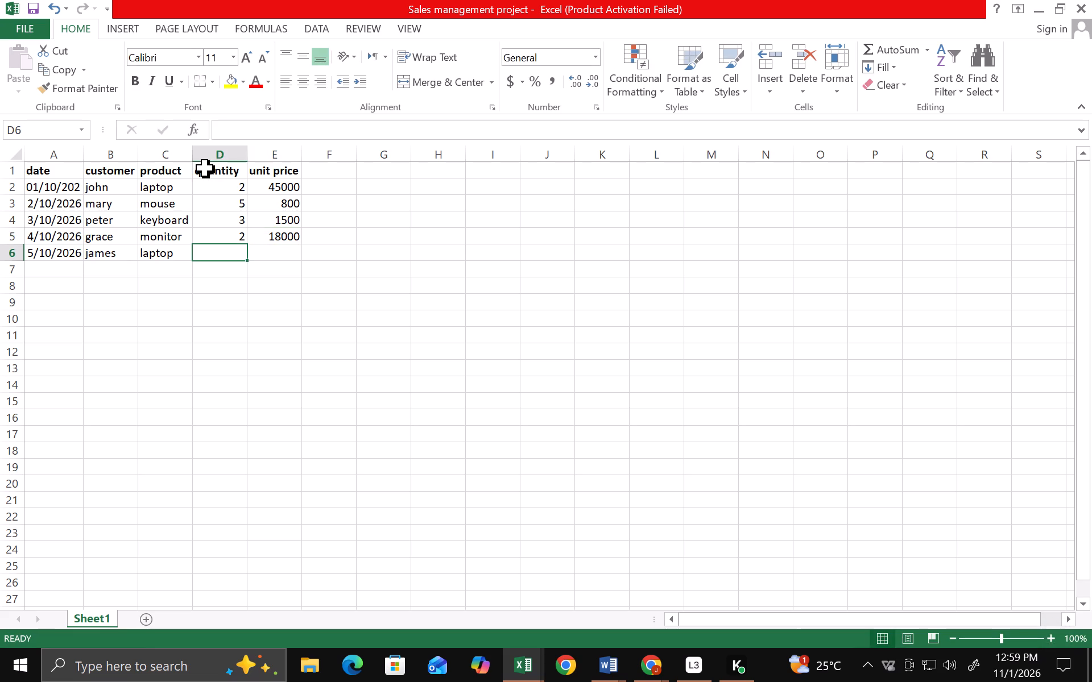
pyautogui.press('1')
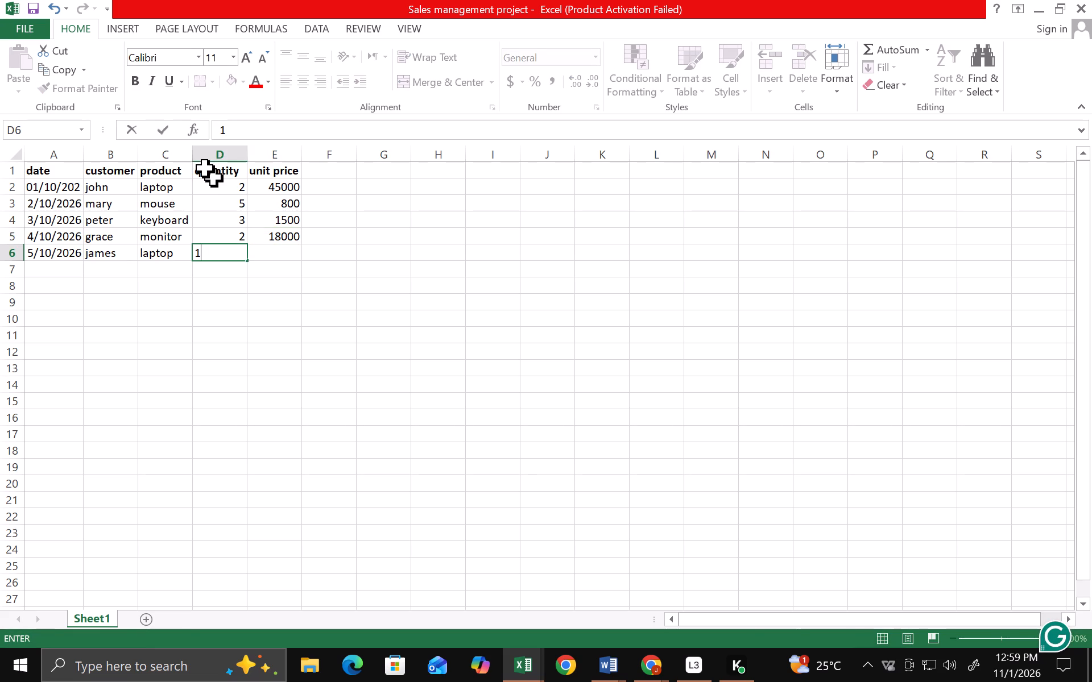
pyautogui.press('Tab')
pyautogui.write('45000')
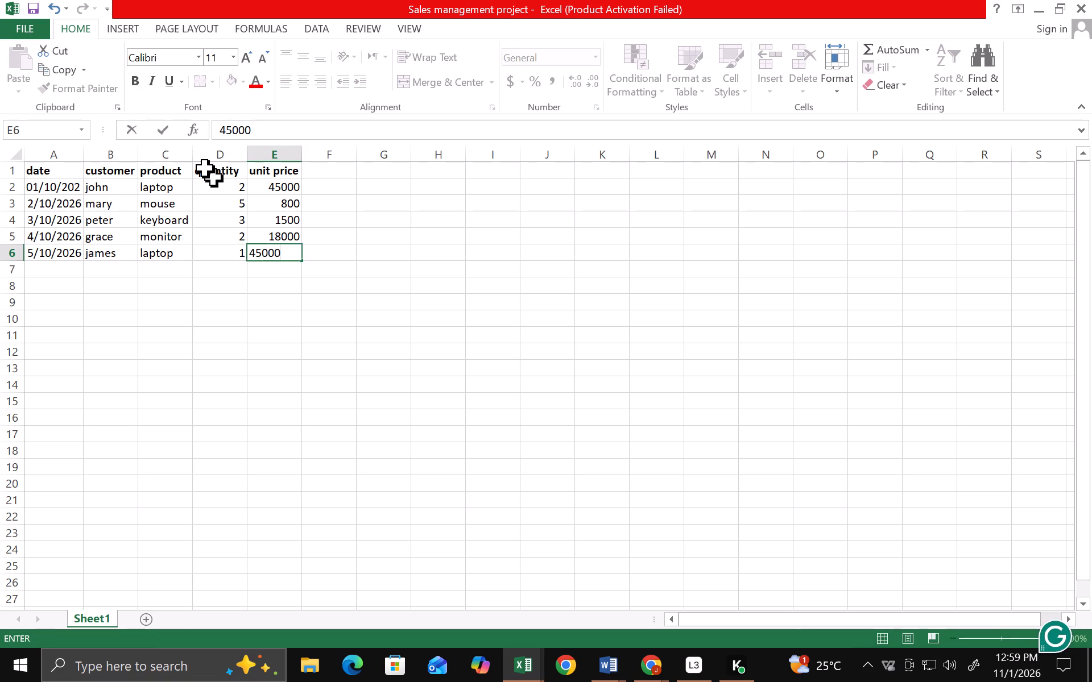
pyautogui.press('Return')
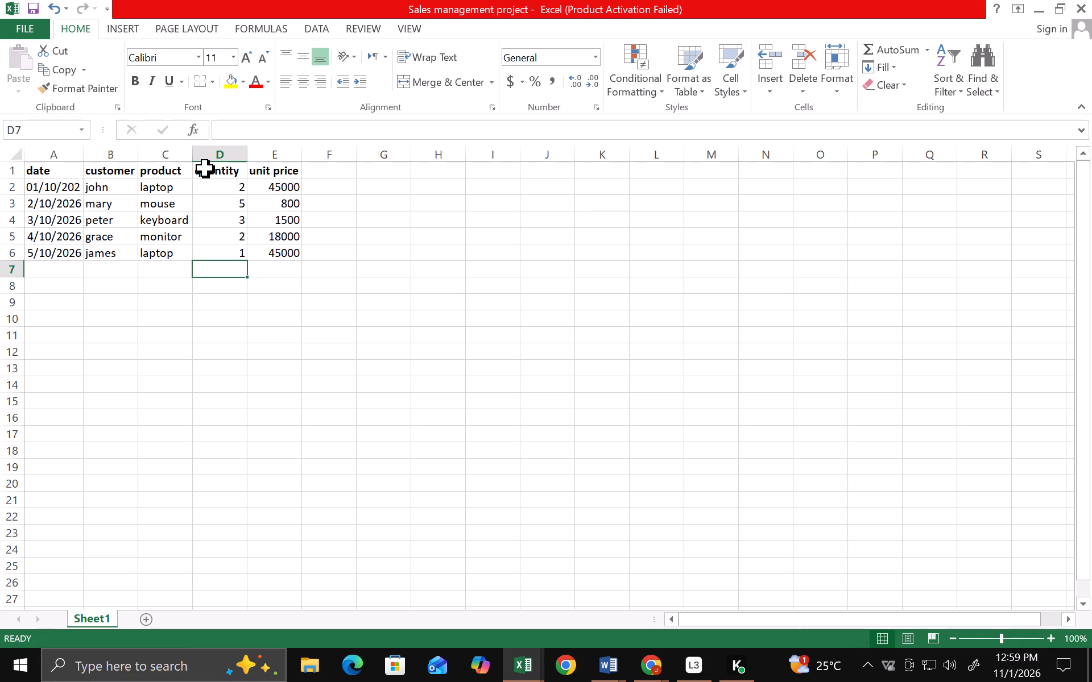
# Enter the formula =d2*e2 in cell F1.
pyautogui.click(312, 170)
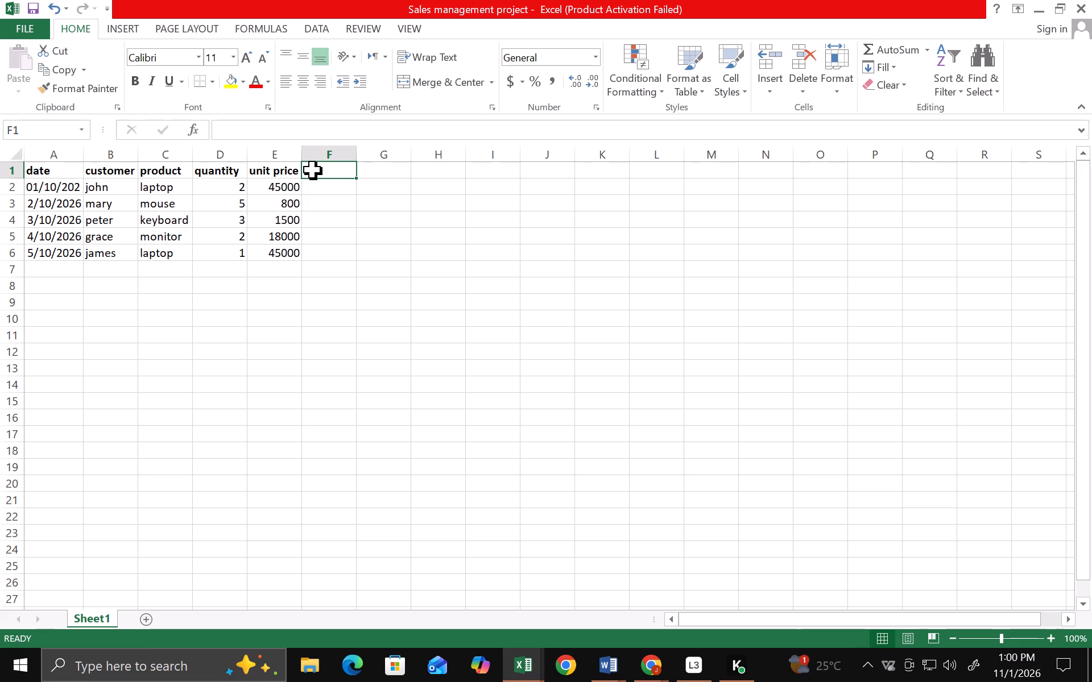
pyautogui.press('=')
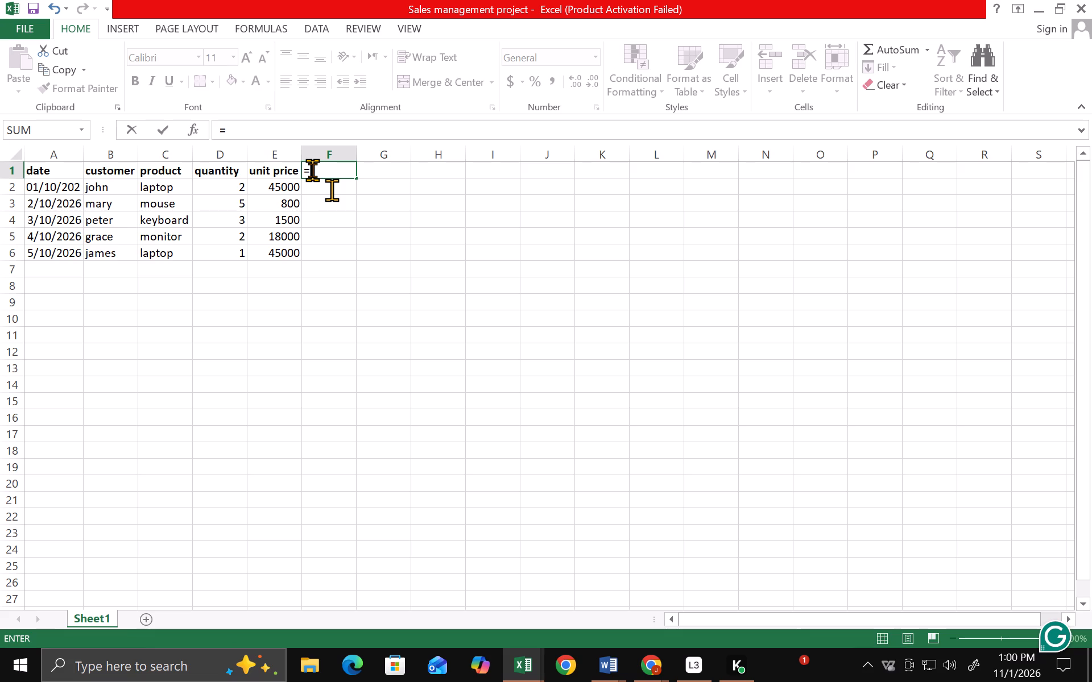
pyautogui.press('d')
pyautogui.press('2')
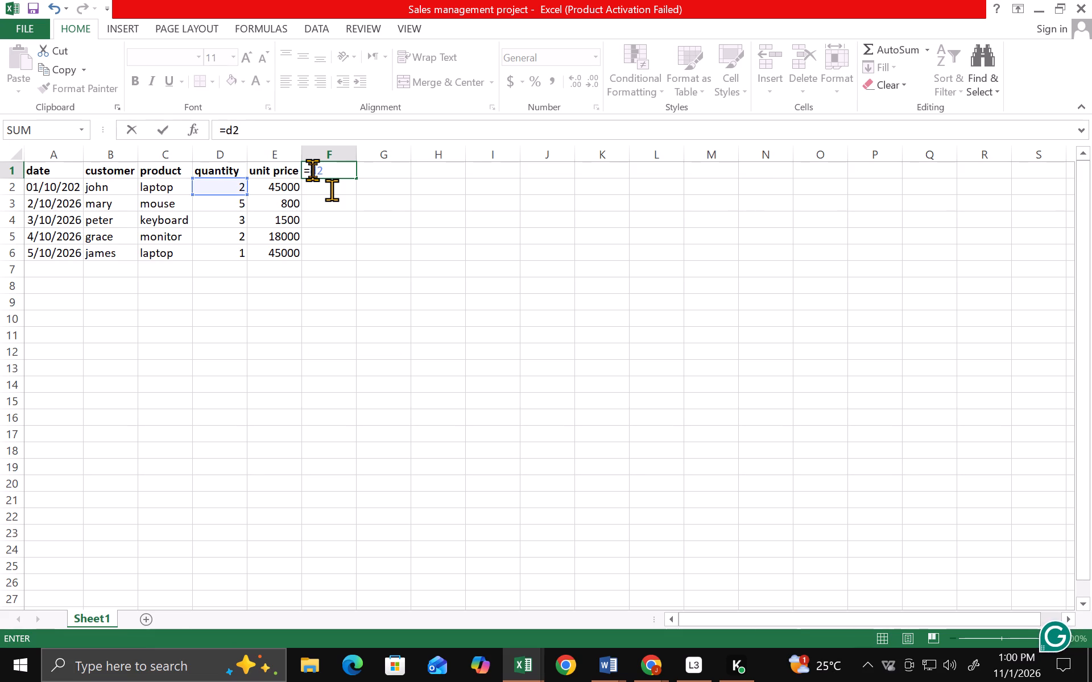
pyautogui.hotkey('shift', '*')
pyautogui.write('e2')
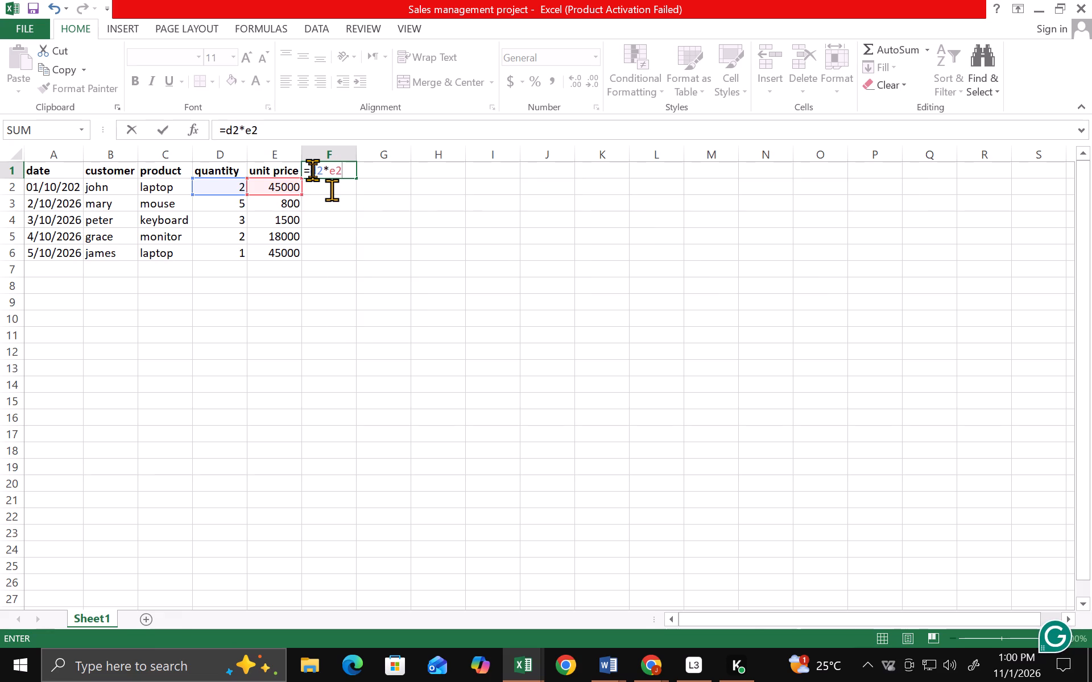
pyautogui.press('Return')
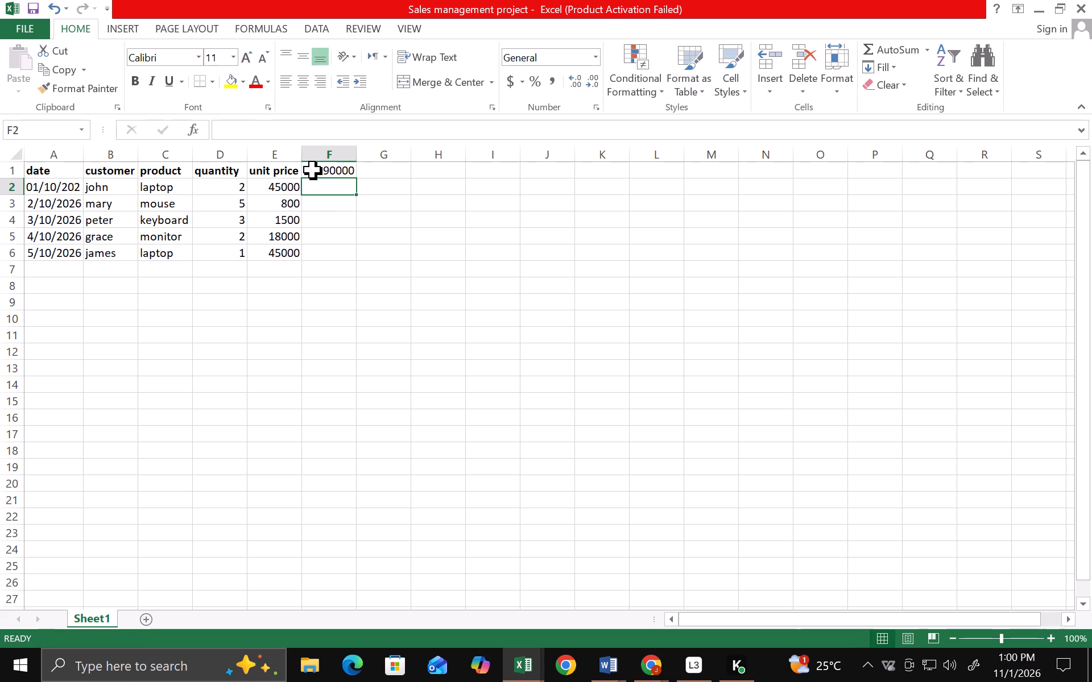
# Replace the content of cell F1 with the column header total sales and make it bold.
pyautogui.click(316, 168)
pyautogui.press('BackSpace')
pyautogui.press('BackSpace')
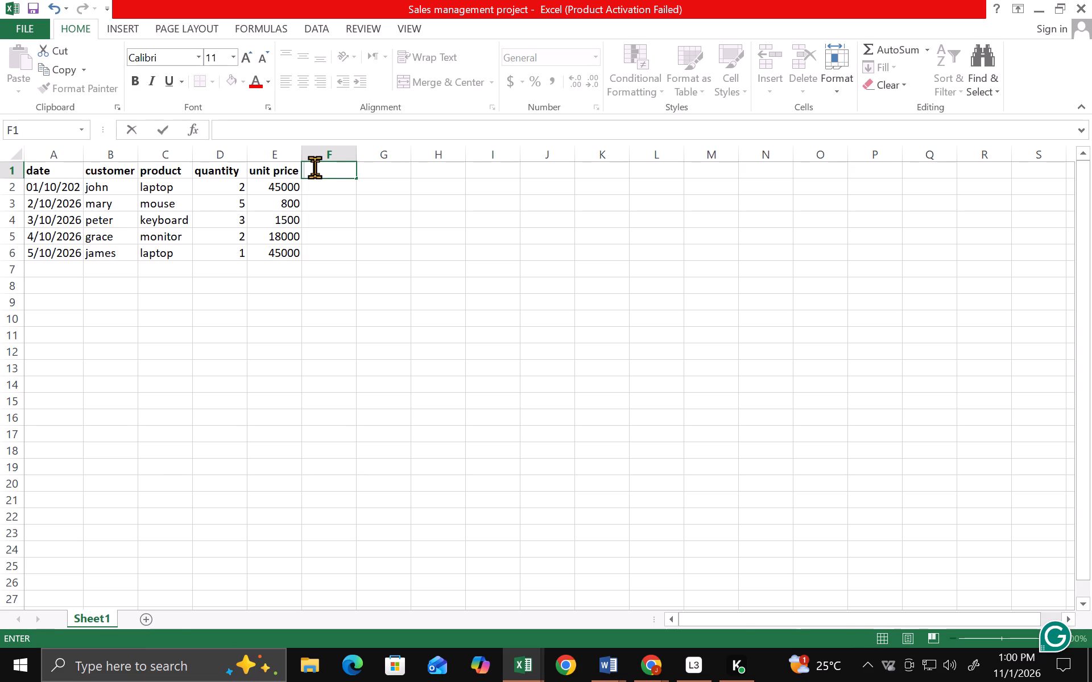
pyautogui.write('total sales')
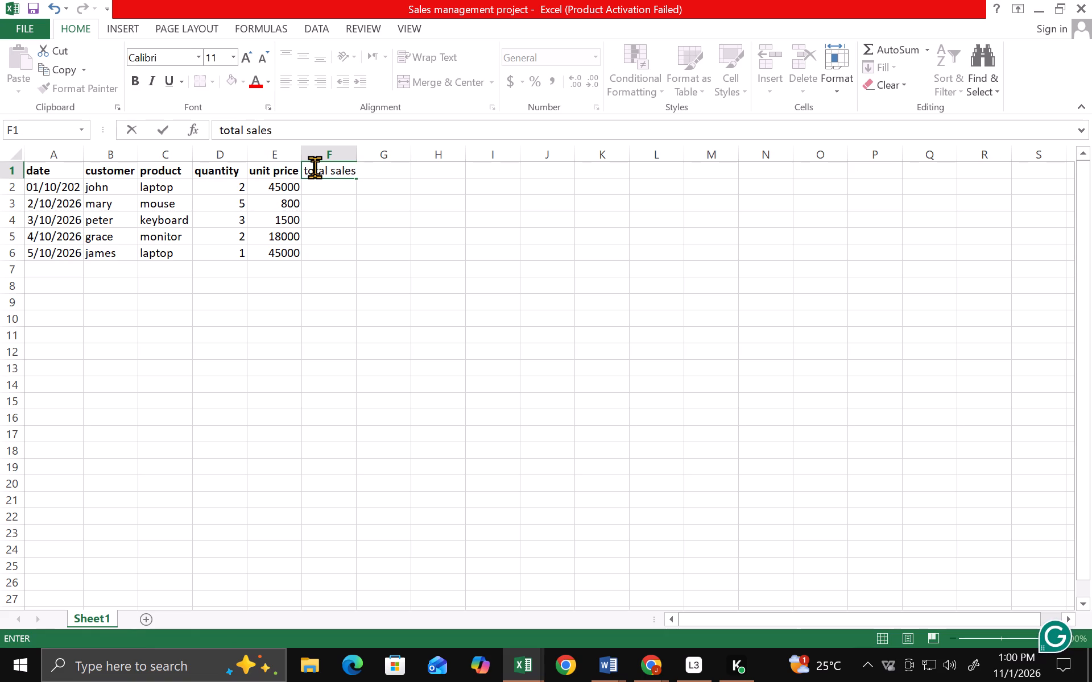
pyautogui.press('Return')
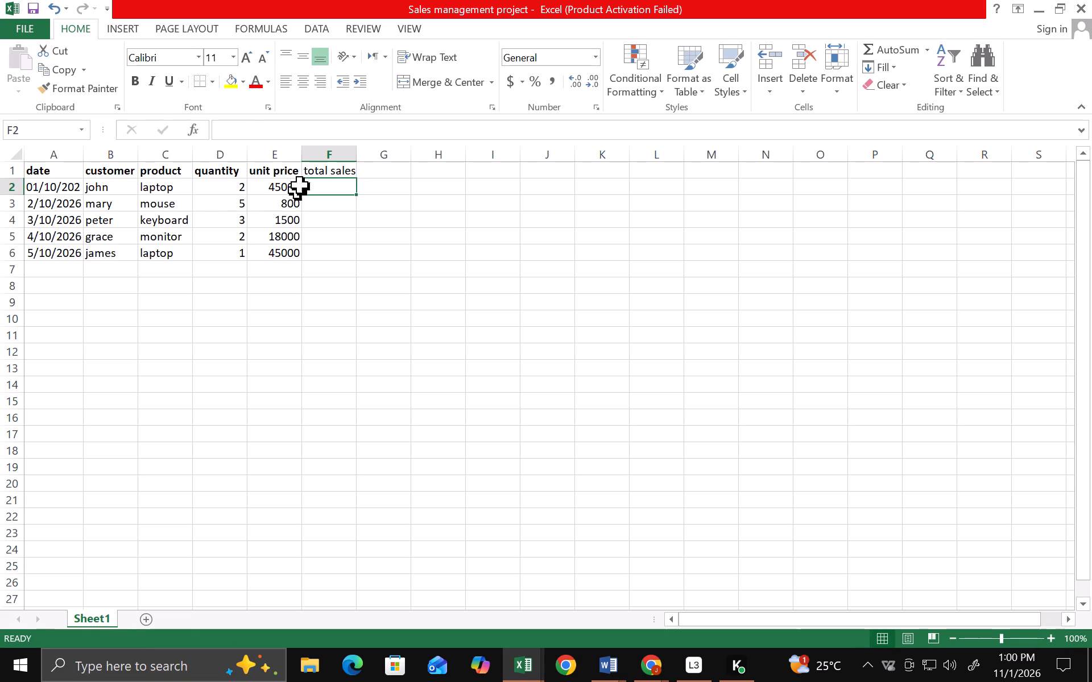
pyautogui.click(305, 169)
pyautogui.moveTo(304, 169); pyautogui.dragTo(336, 167)
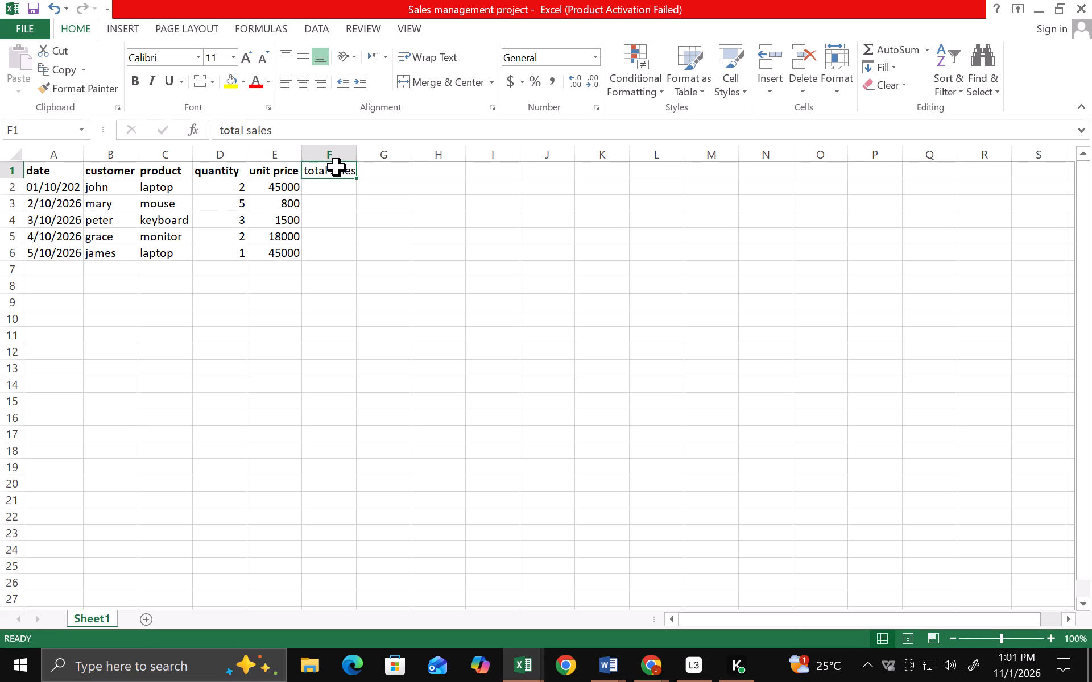
pyautogui.rightClick(339, 167)
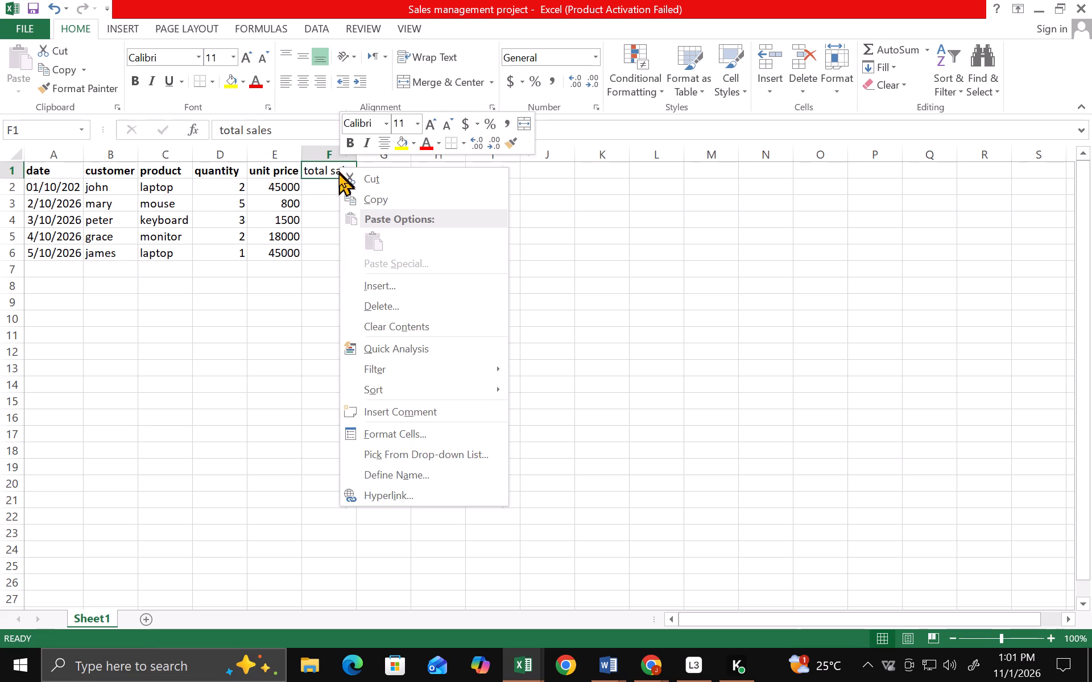
pyautogui.click(346, 144)
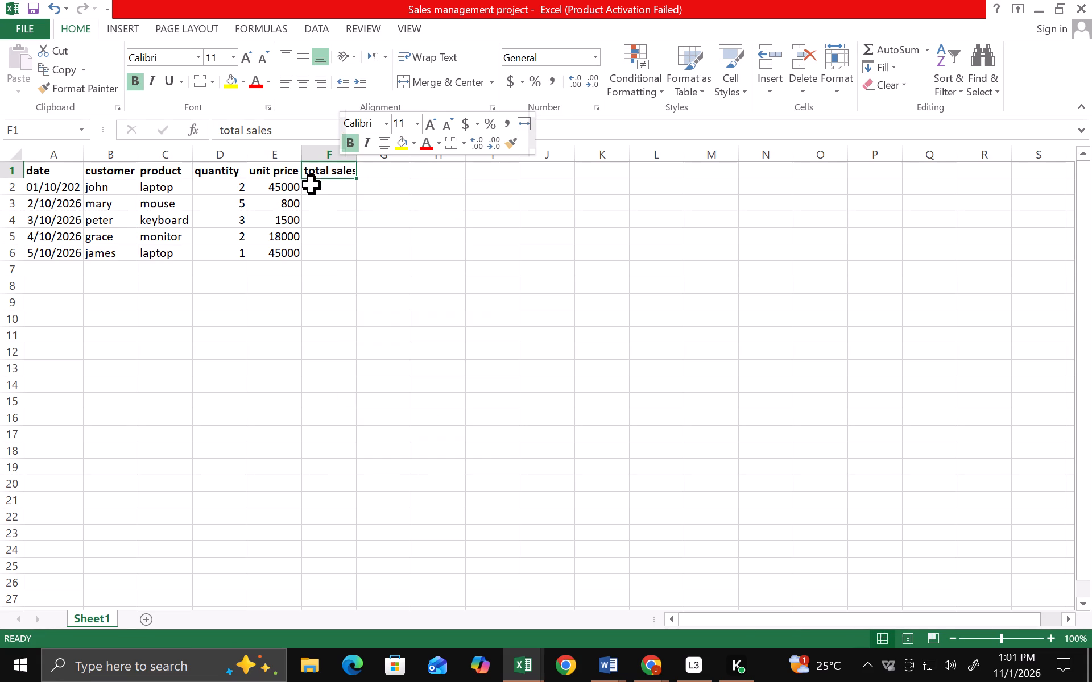
# Enter the formula =d2*e2 in cell F2 to calculate the first row's total sales.
pyautogui.click(311, 185)
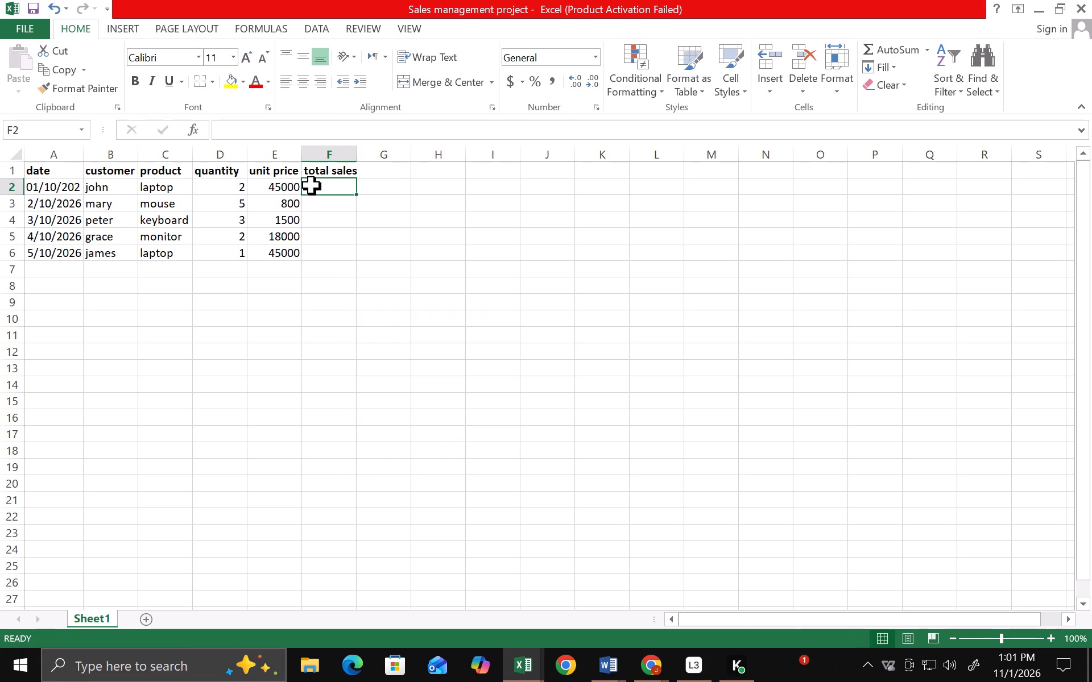
pyautogui.press('=')
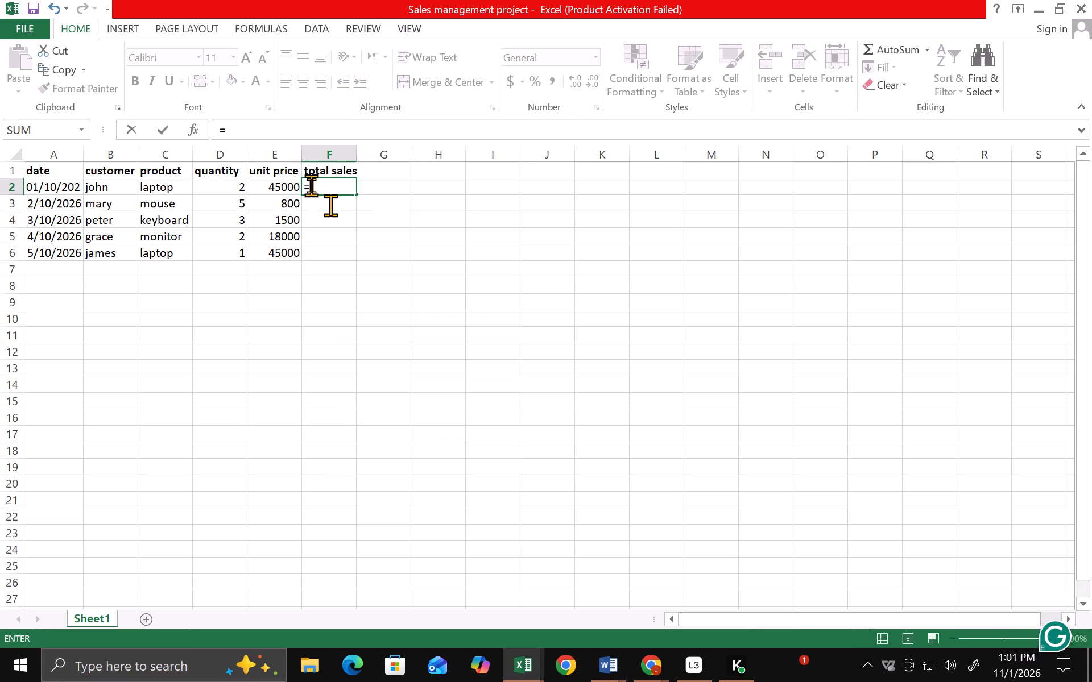
pyautogui.press('d')
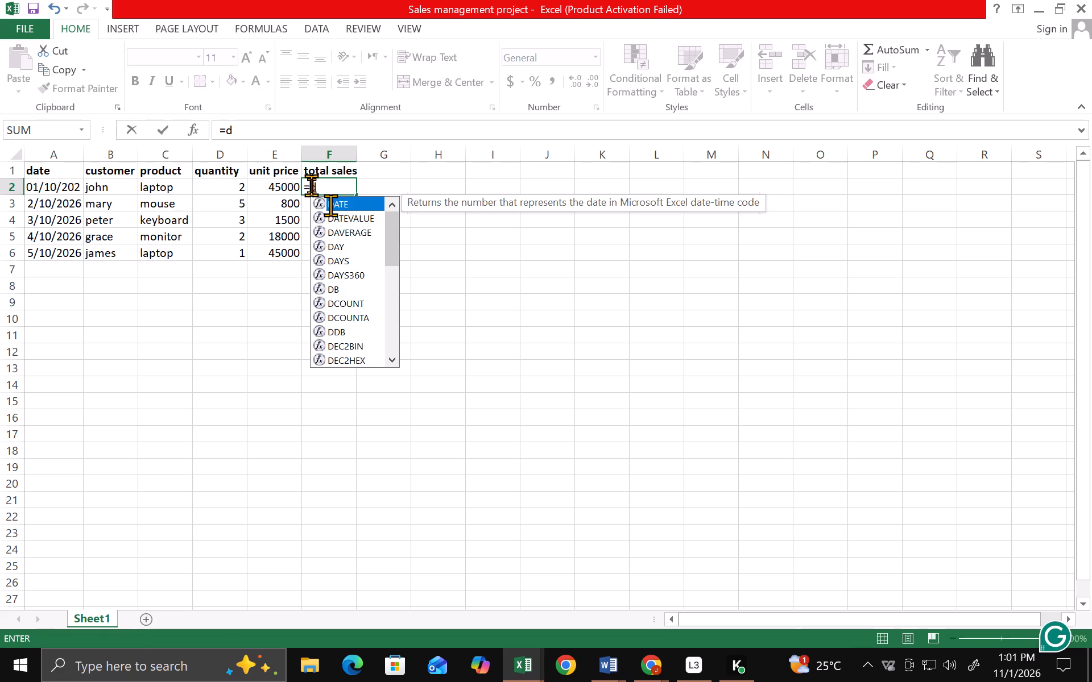
pyautogui.press('2')
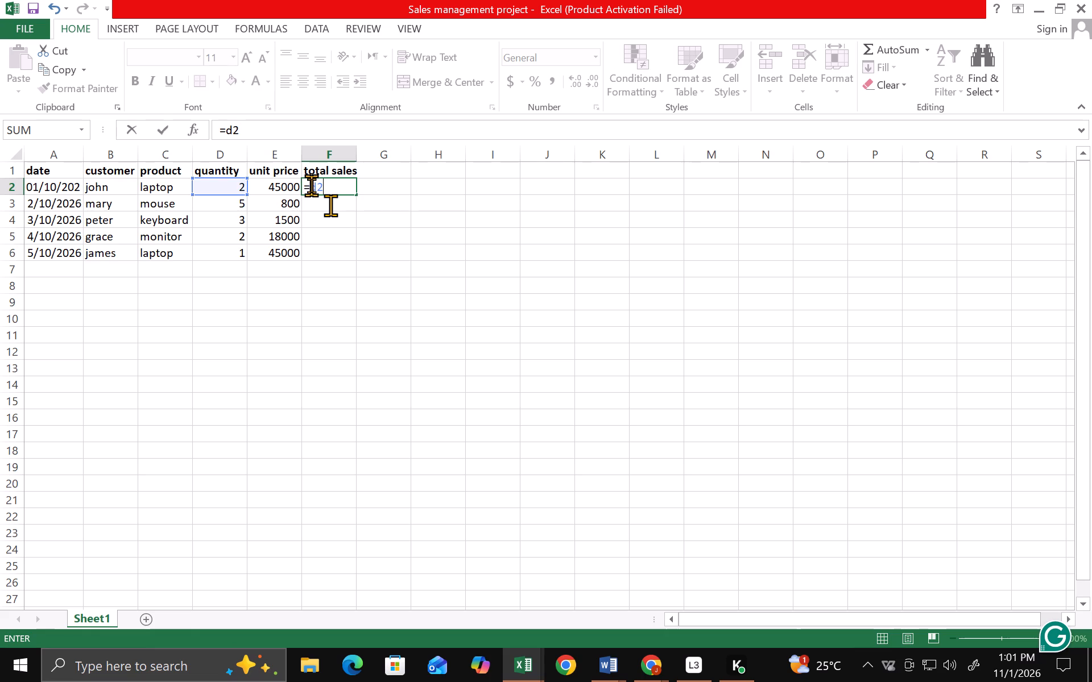
pyautogui.hotkey('shift', '*')
pyautogui.write('e2')
pyautogui.press('Return')
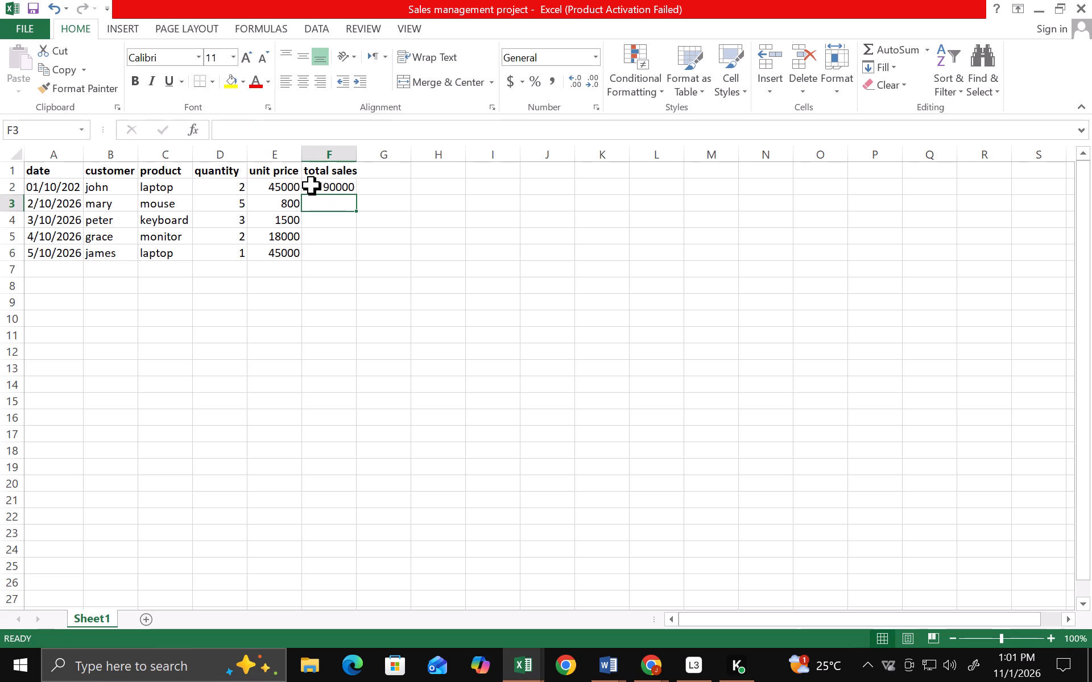
# Fill the total sales formula from cell F2 down through F6.
pyautogui.doubleClick(355, 193)
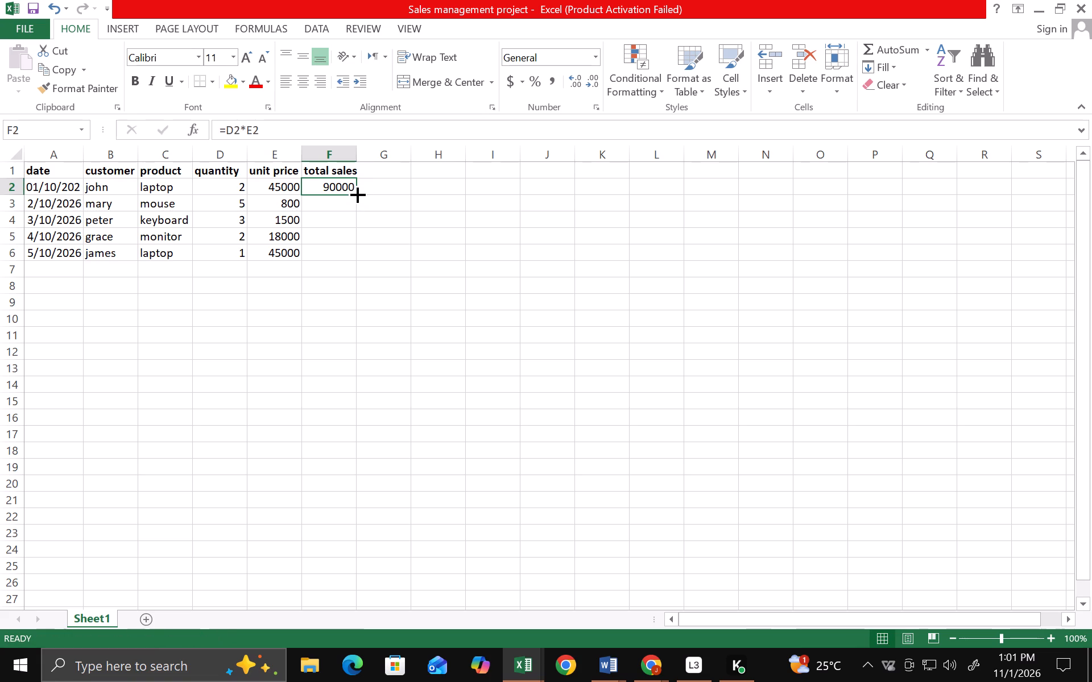
pyautogui.click(355, 193)
pyautogui.moveTo(355, 193); pyautogui.dragTo(355, 218)
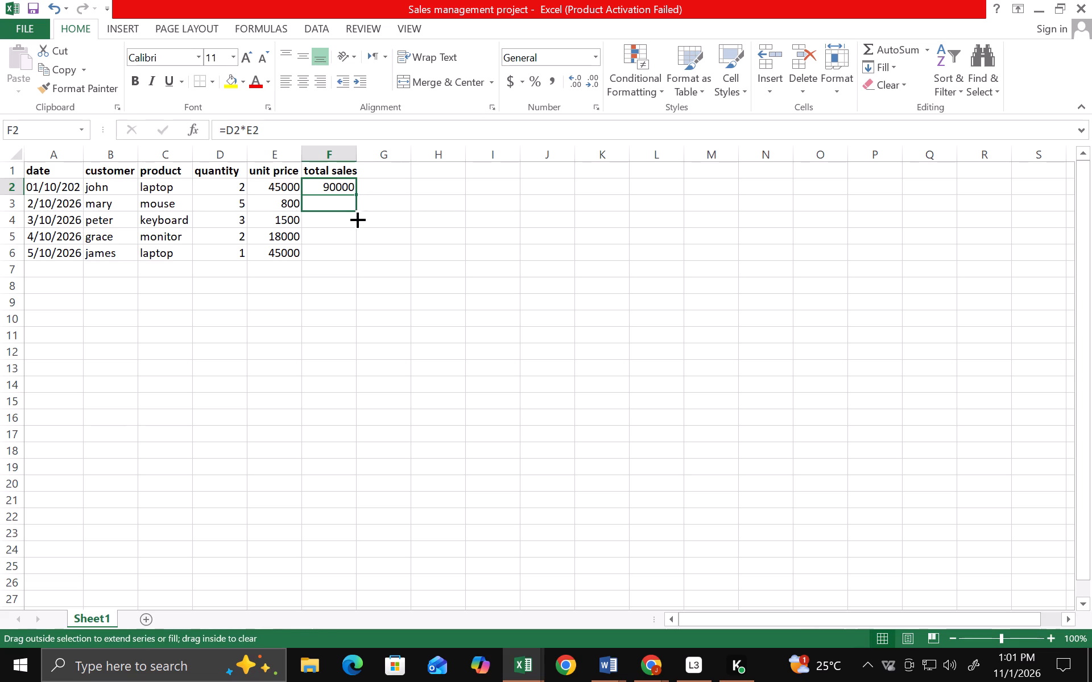
pyautogui.moveTo(355, 218); pyautogui.dragTo(355, 258)
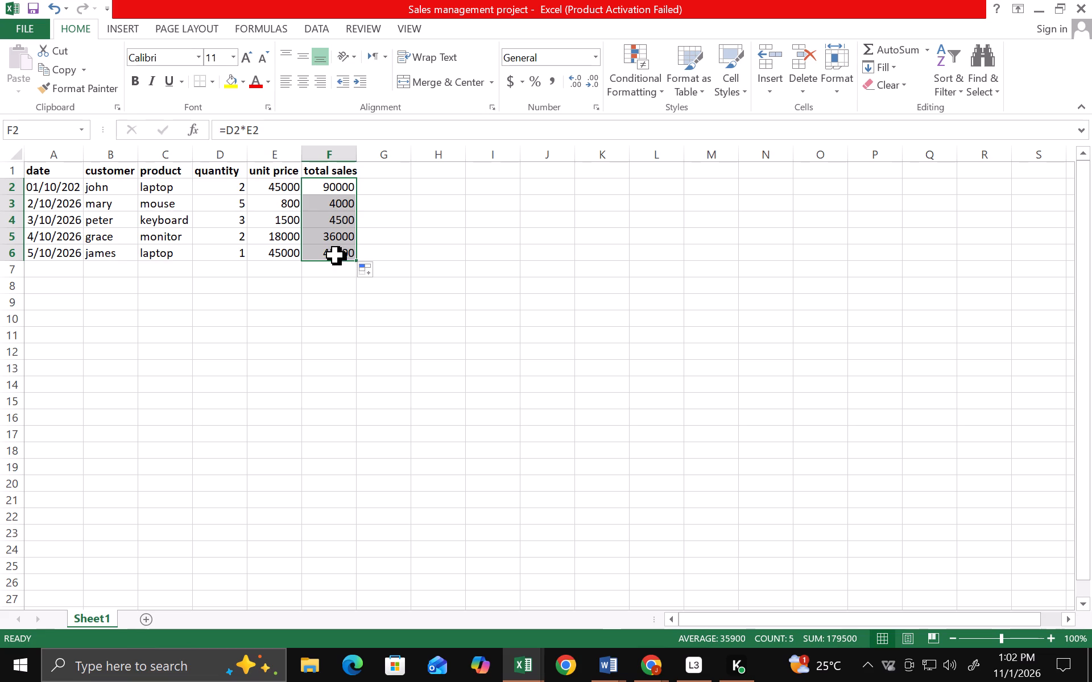
# Enter the formula =sum(f2:f6) in cell F7 to add up the total sales column.
pyautogui.click(312, 270)
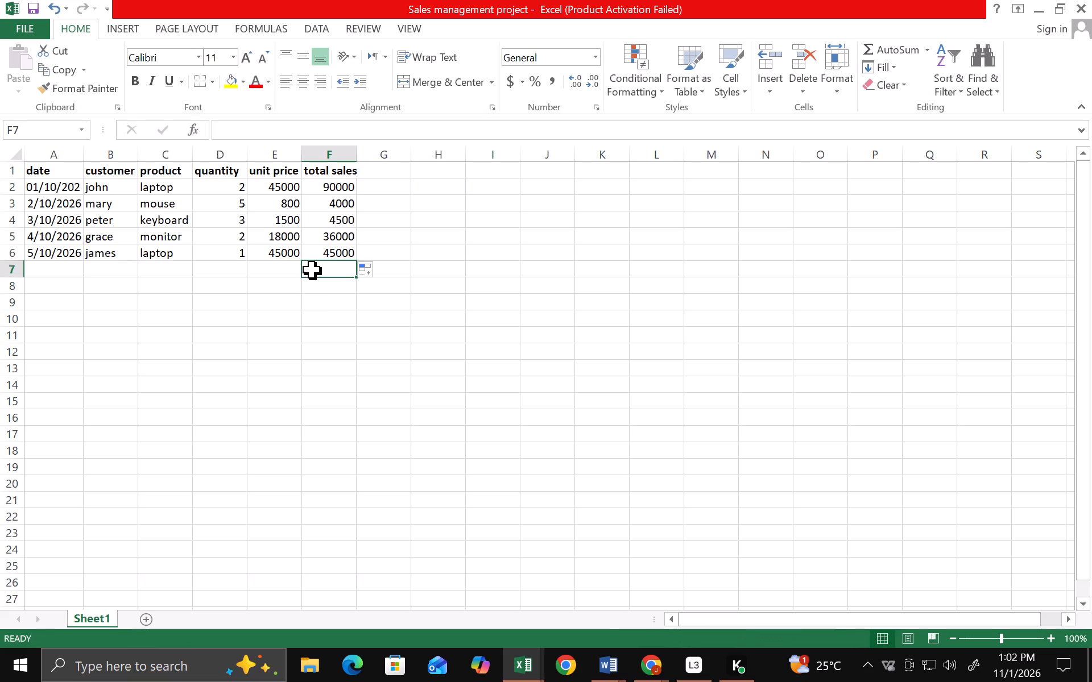
pyautogui.press('=')
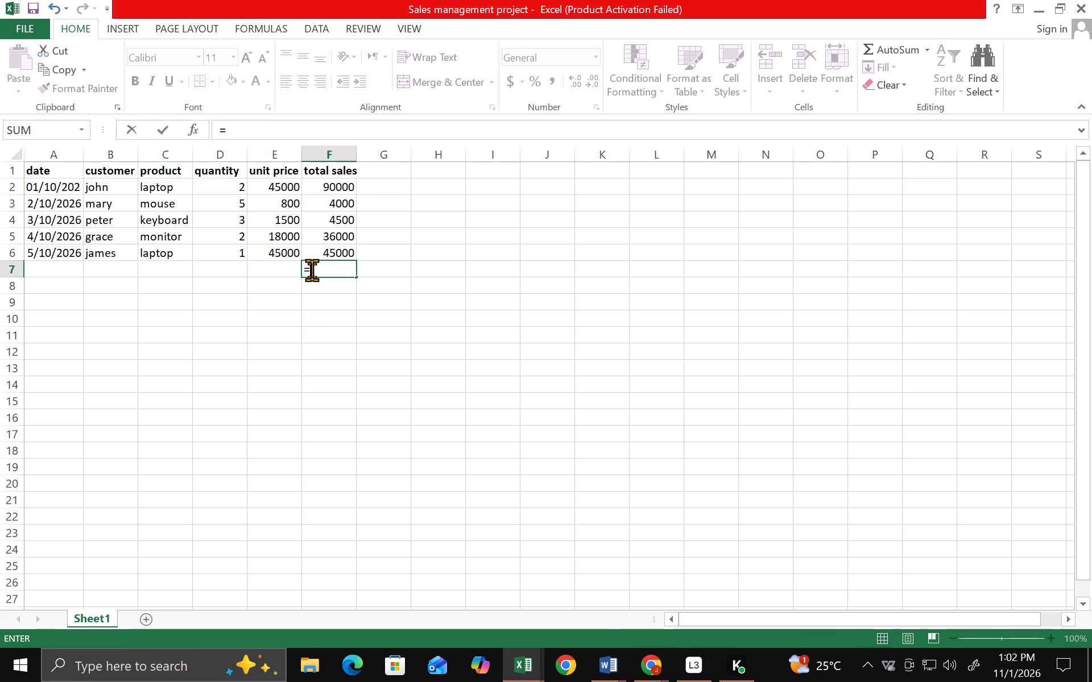
pyautogui.write('sum')
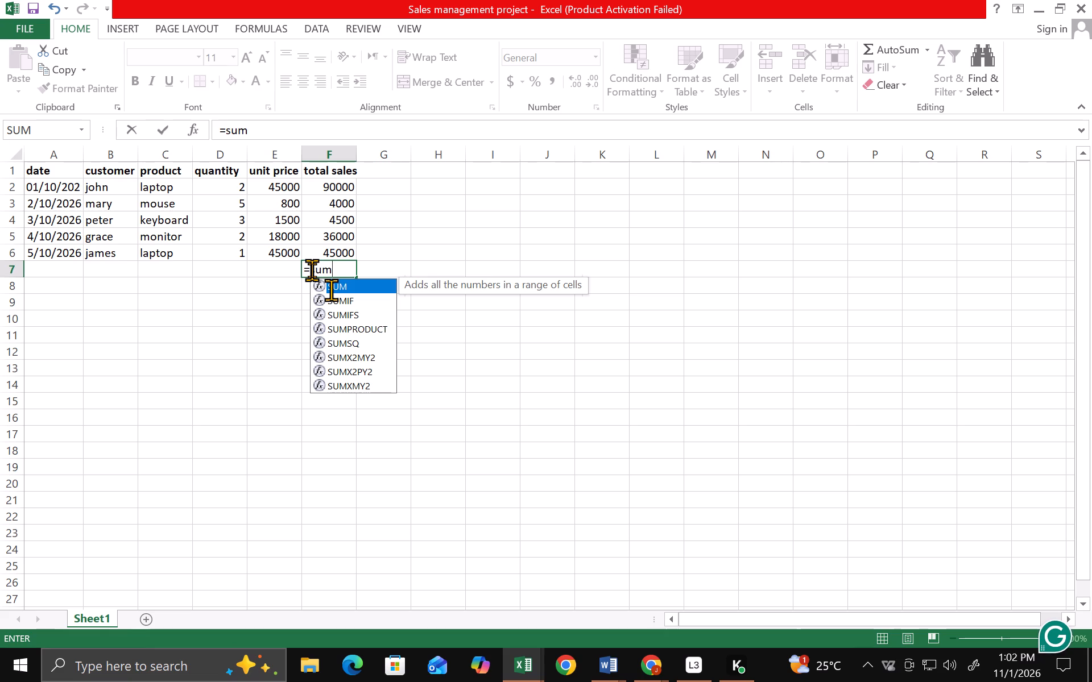
pyautogui.hotkey('shift', '(')
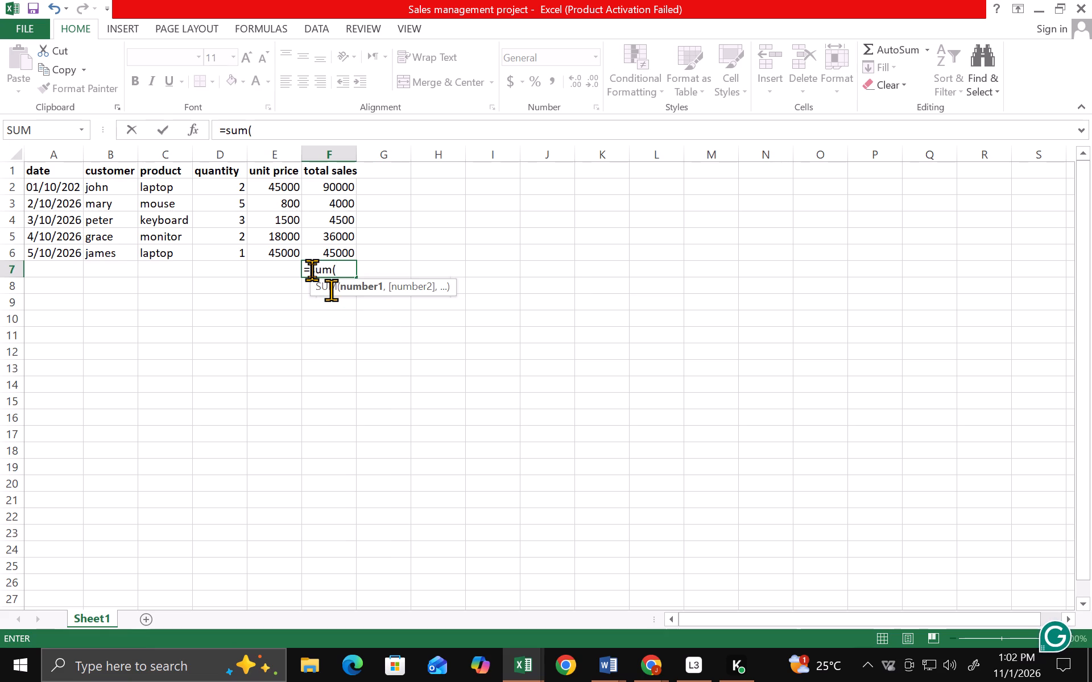
pyautogui.press('f')
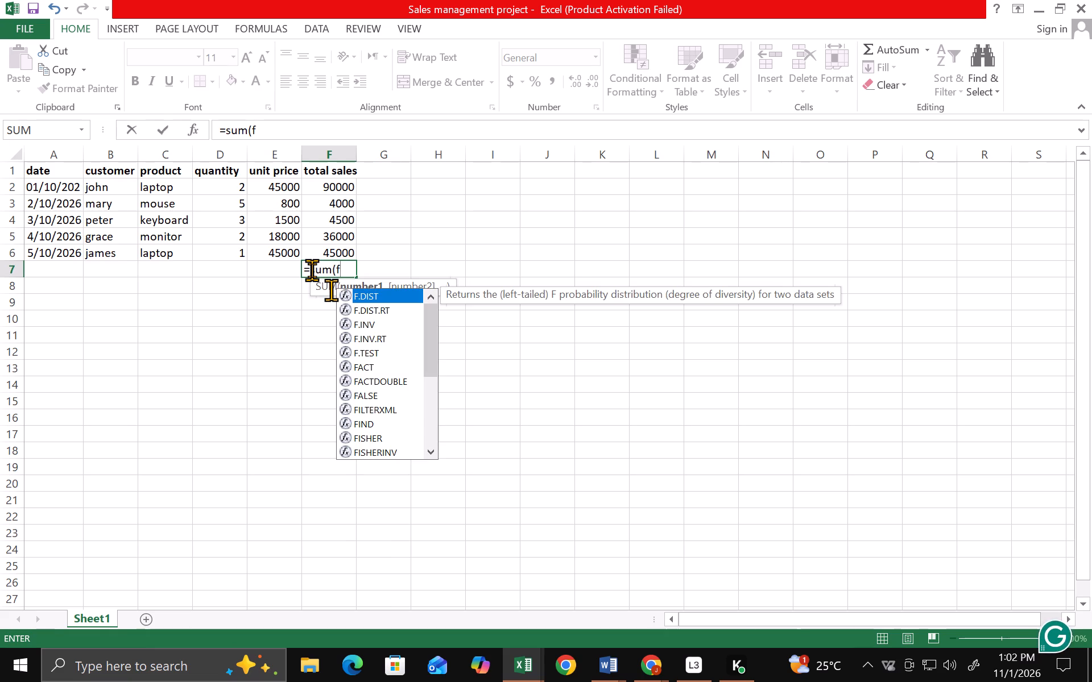
pyautogui.press('2')
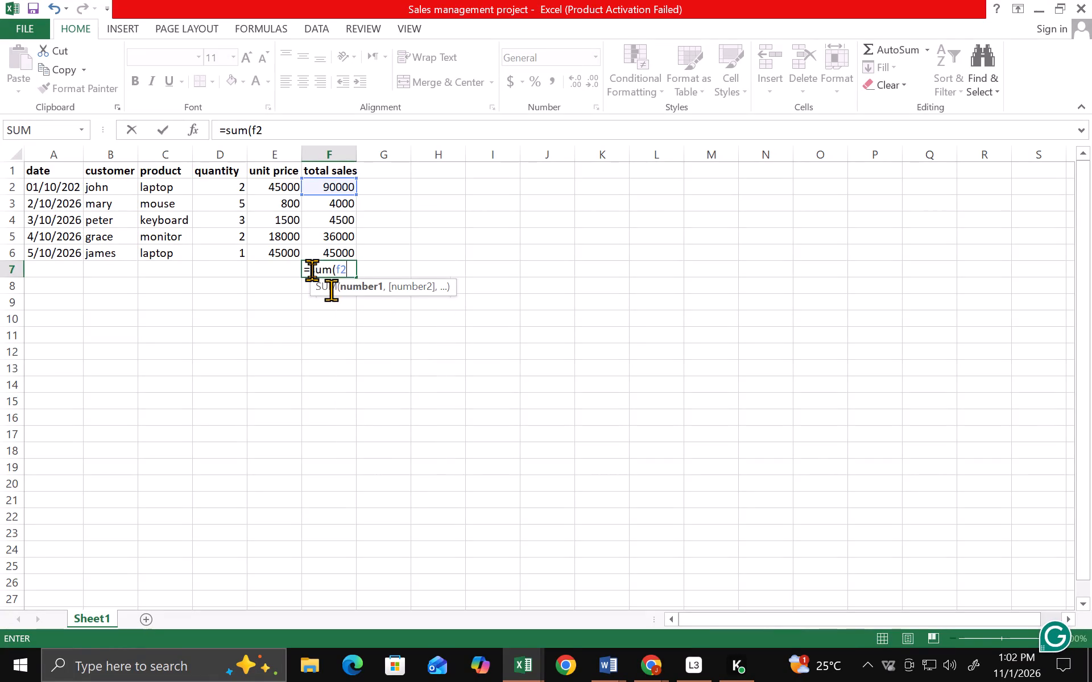
pyautogui.hotkey('shift', ':')
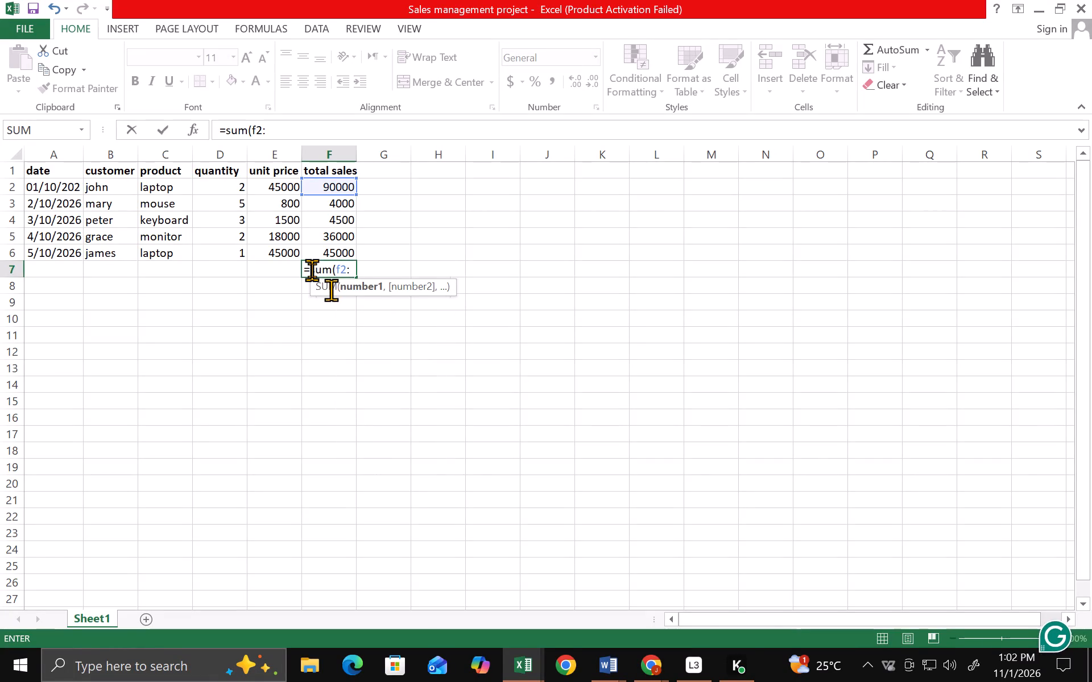
pyautogui.press('f')
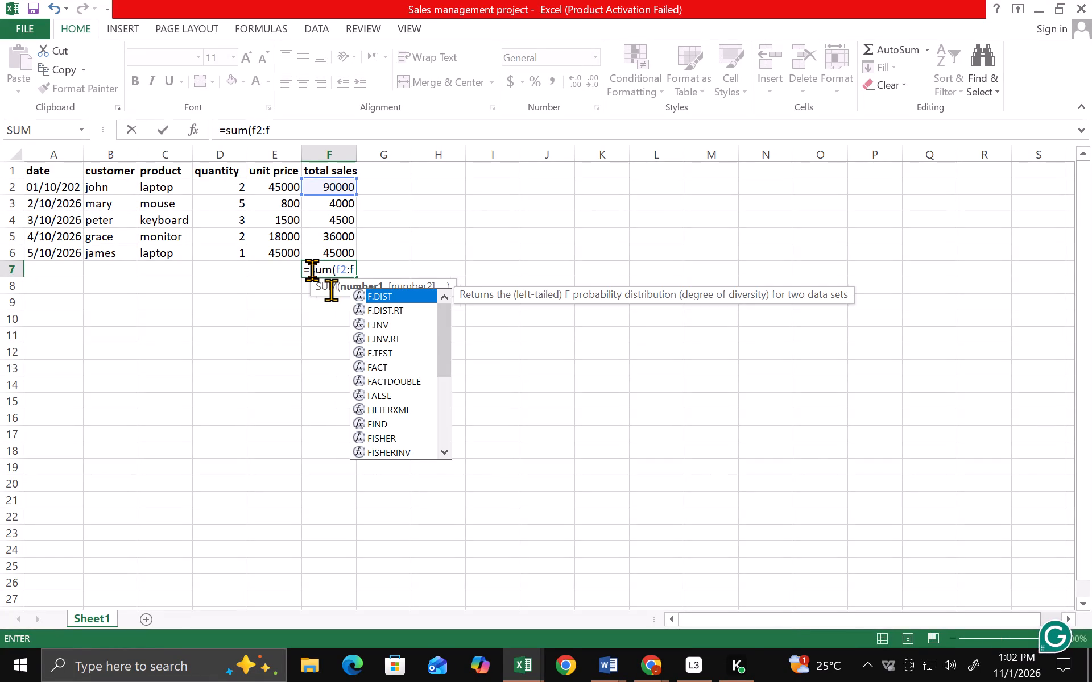
pyautogui.press('6')
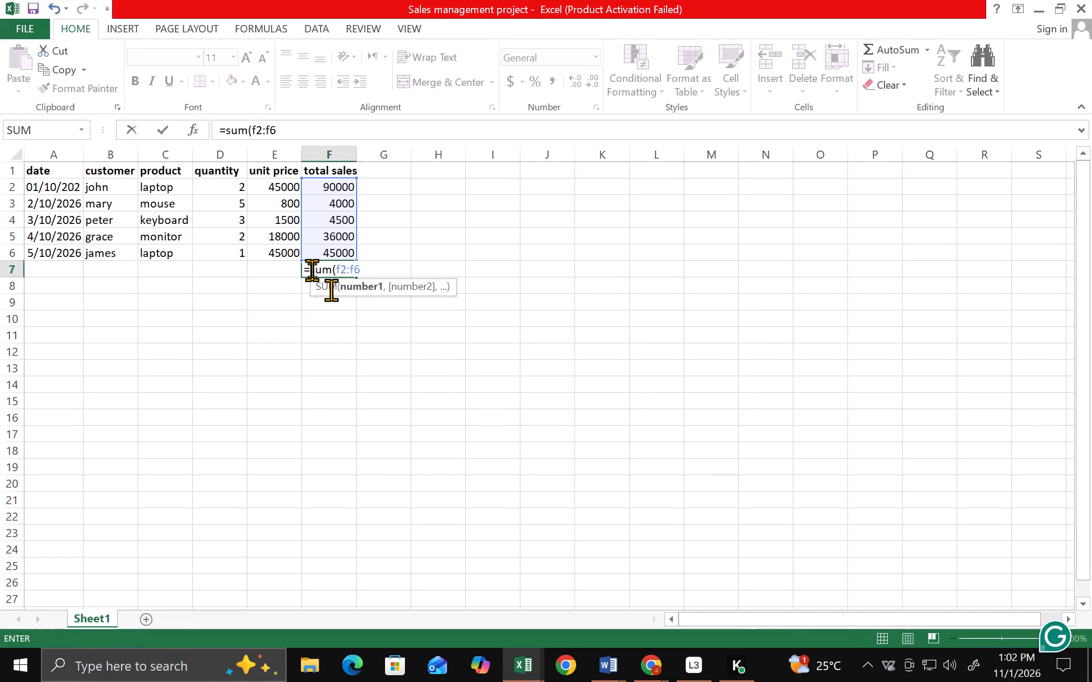
pyautogui.hotkey('shift', ')')
pyautogui.press('Return')
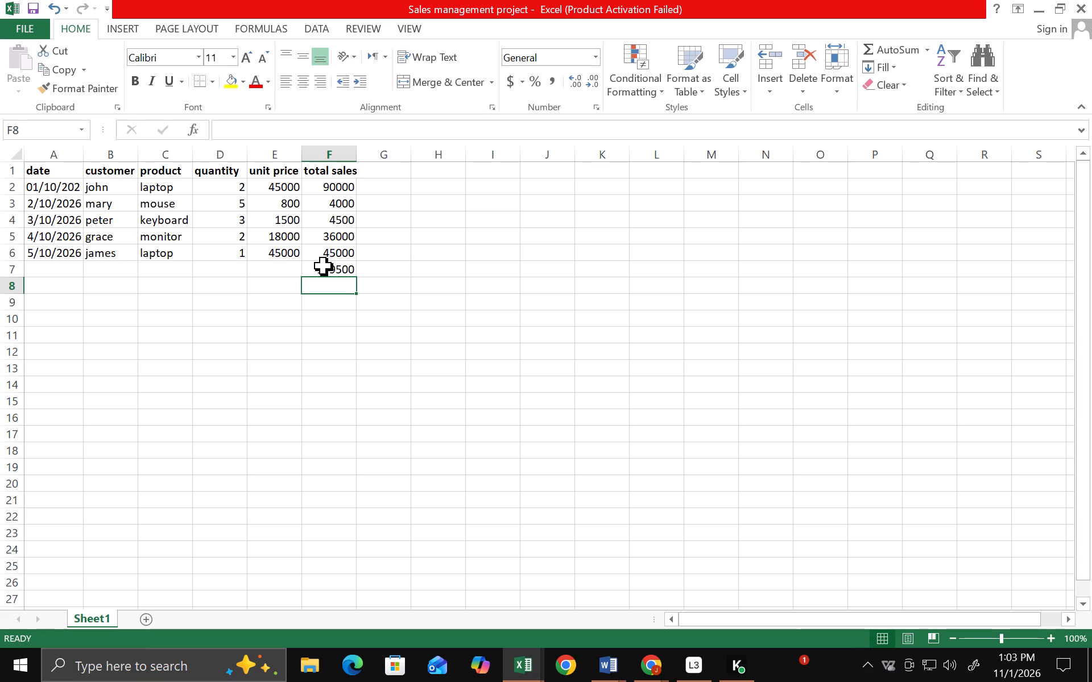
# Add an expenses column in G1 with the values 30000, 1500, 2000, 12000 and 28000 in rows 2 to 6.
pyautogui.click(379, 172)
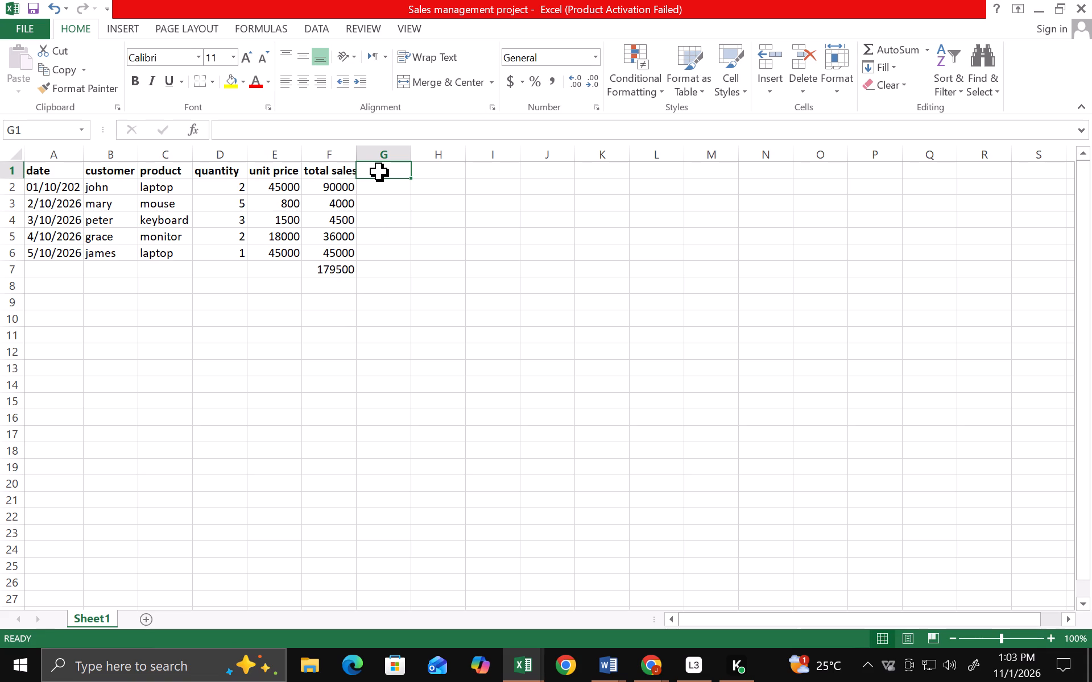
pyautogui.write('expenses')
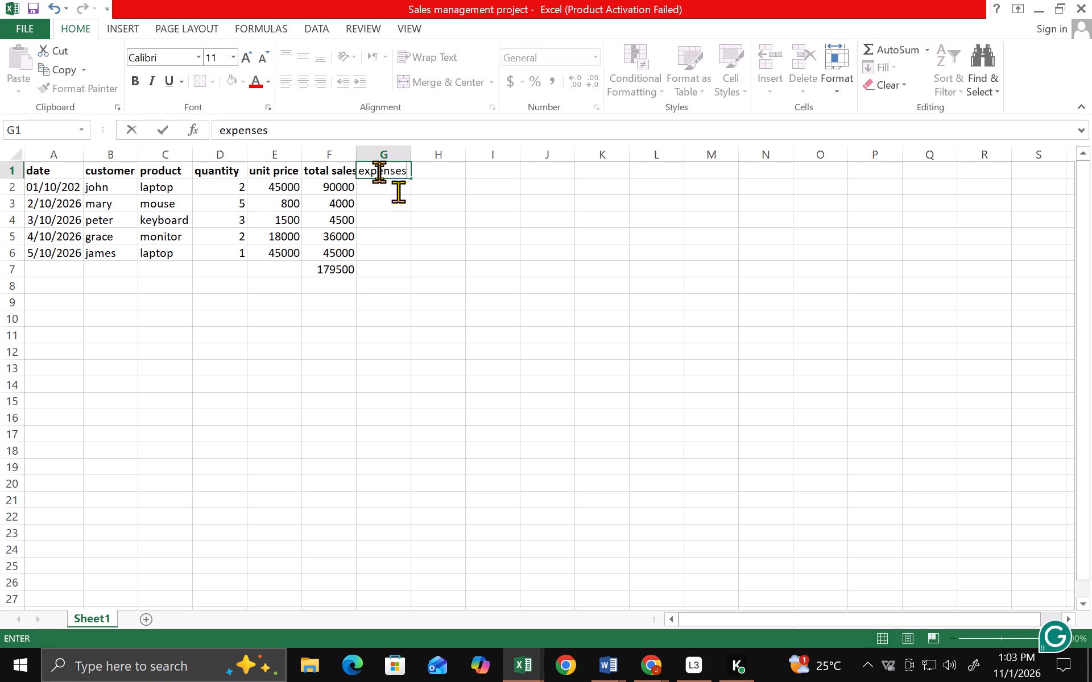
pyautogui.press('Return')
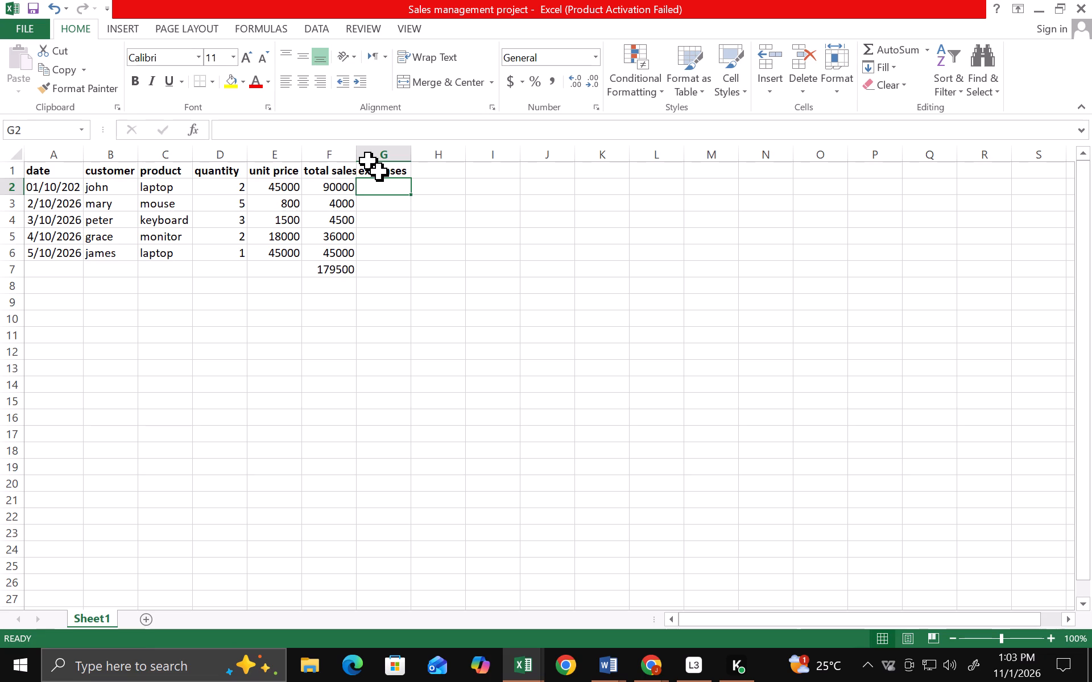
pyautogui.write('30000')
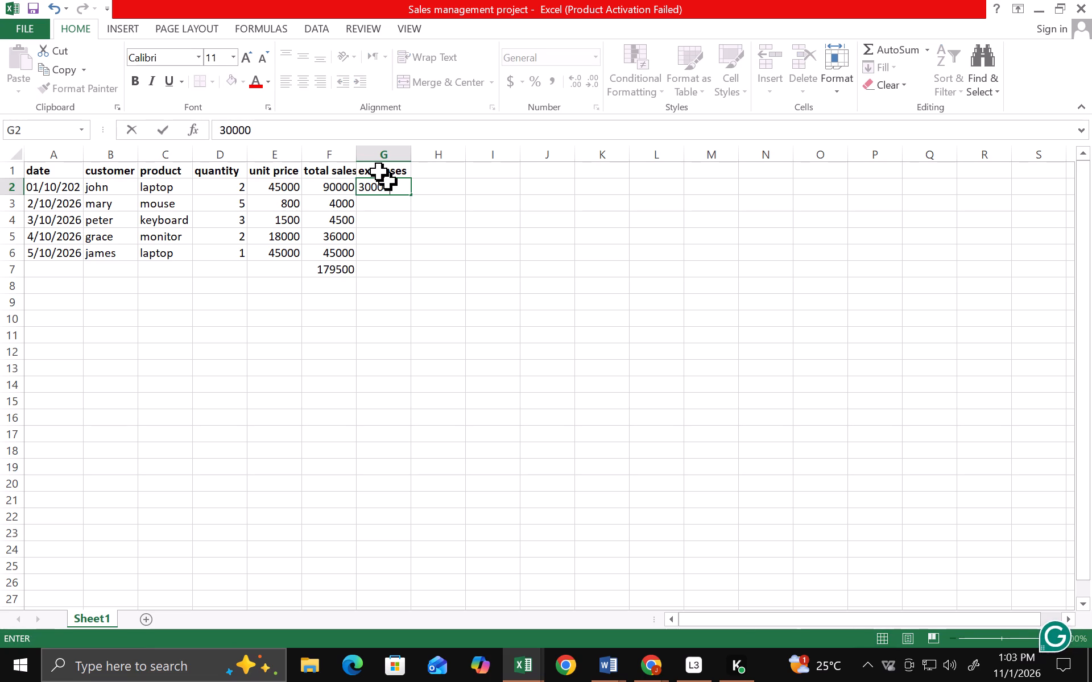
pyautogui.press('Return')
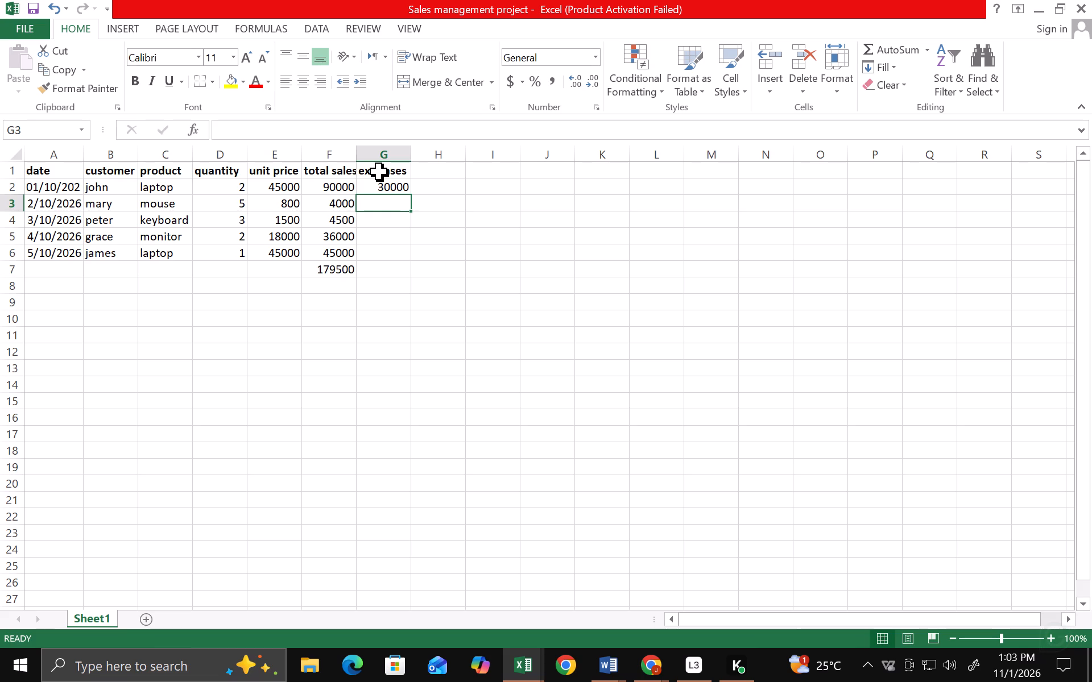
pyautogui.write('1500')
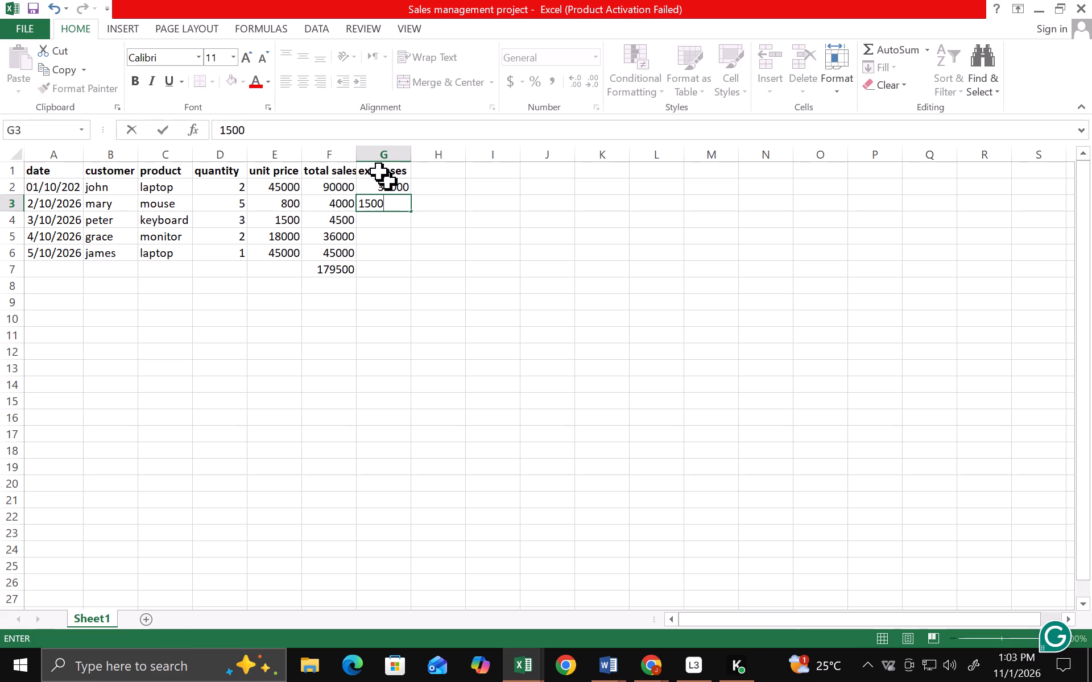
pyautogui.press('Return')
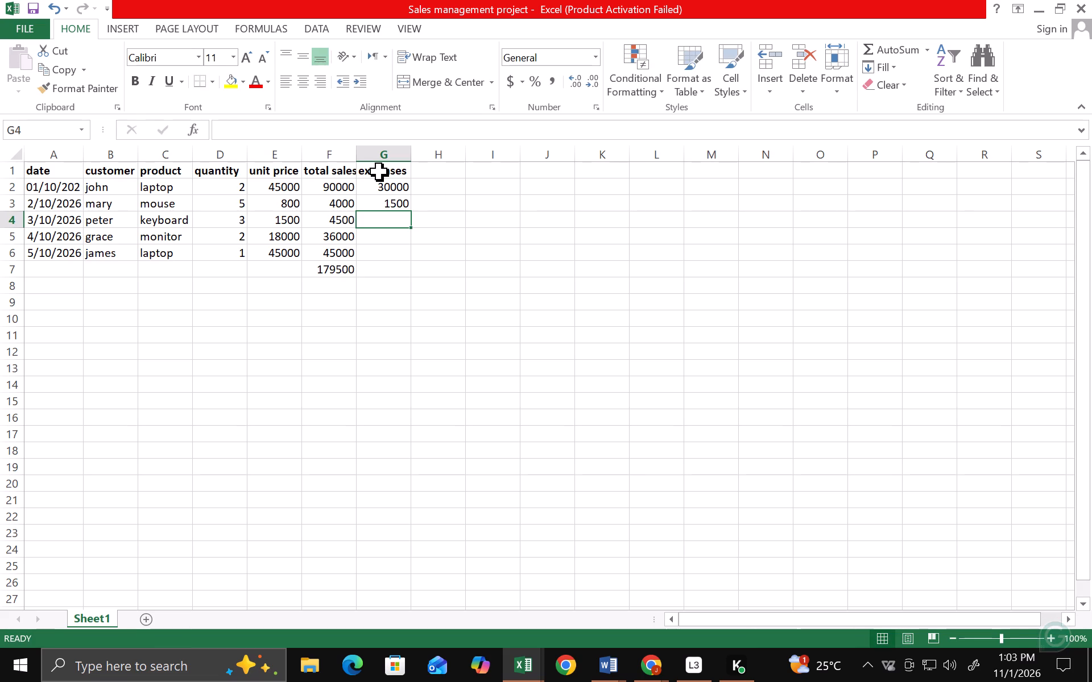
pyautogui.write('2000')
pyautogui.press('Return')
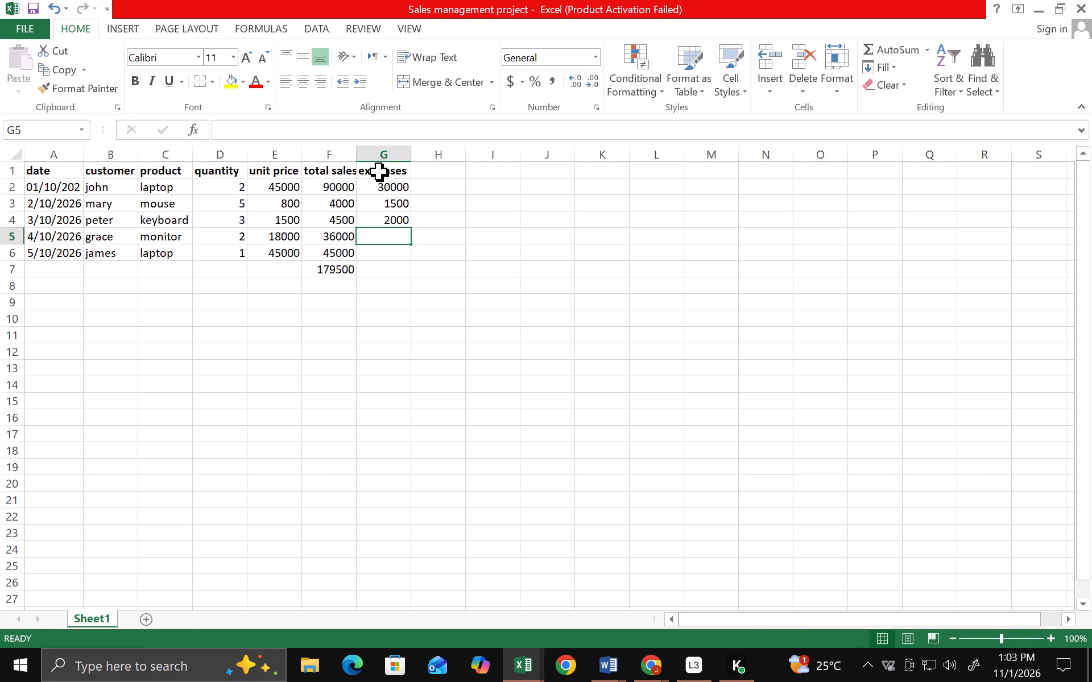
pyautogui.write('12000')
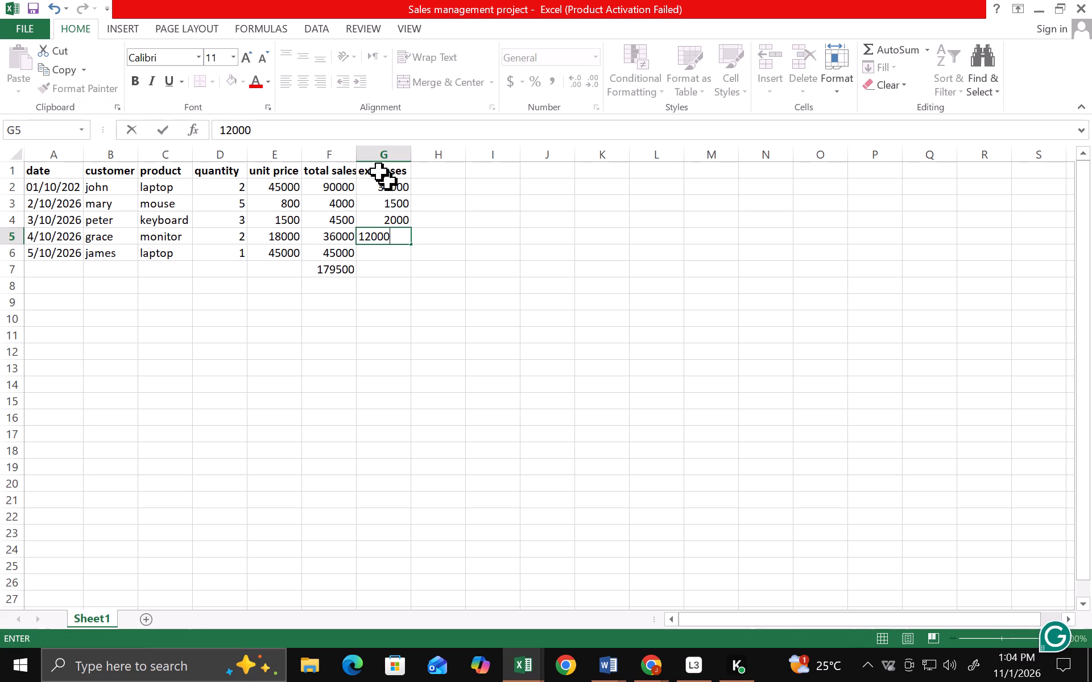
pyautogui.press('Return')
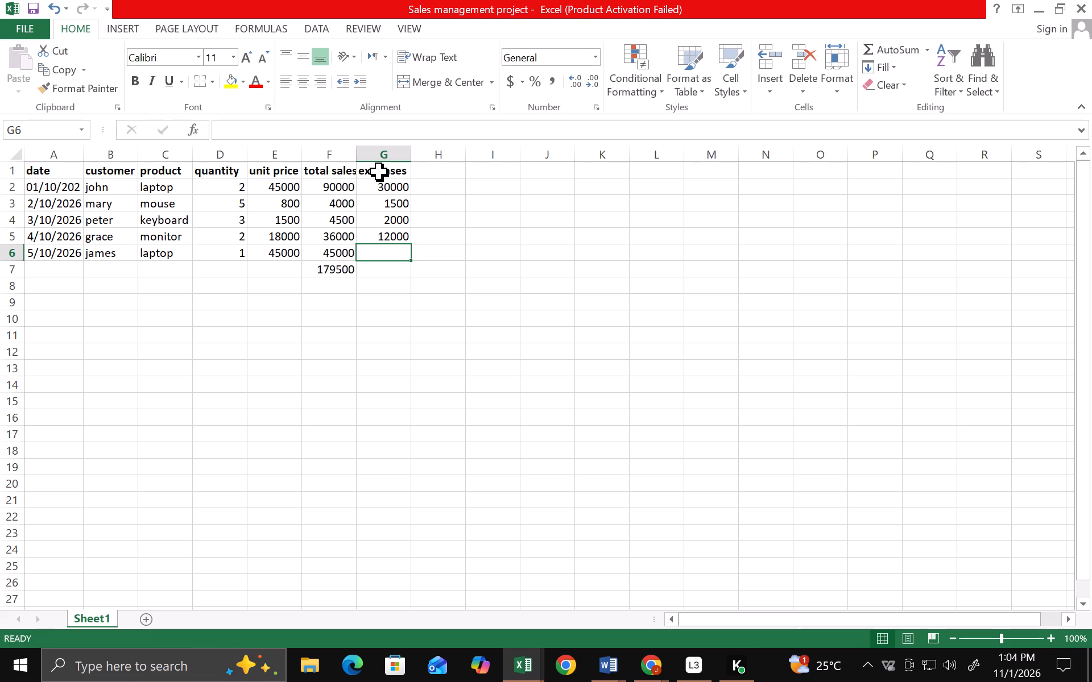
pyautogui.write('28')
pyautogui.write('000')
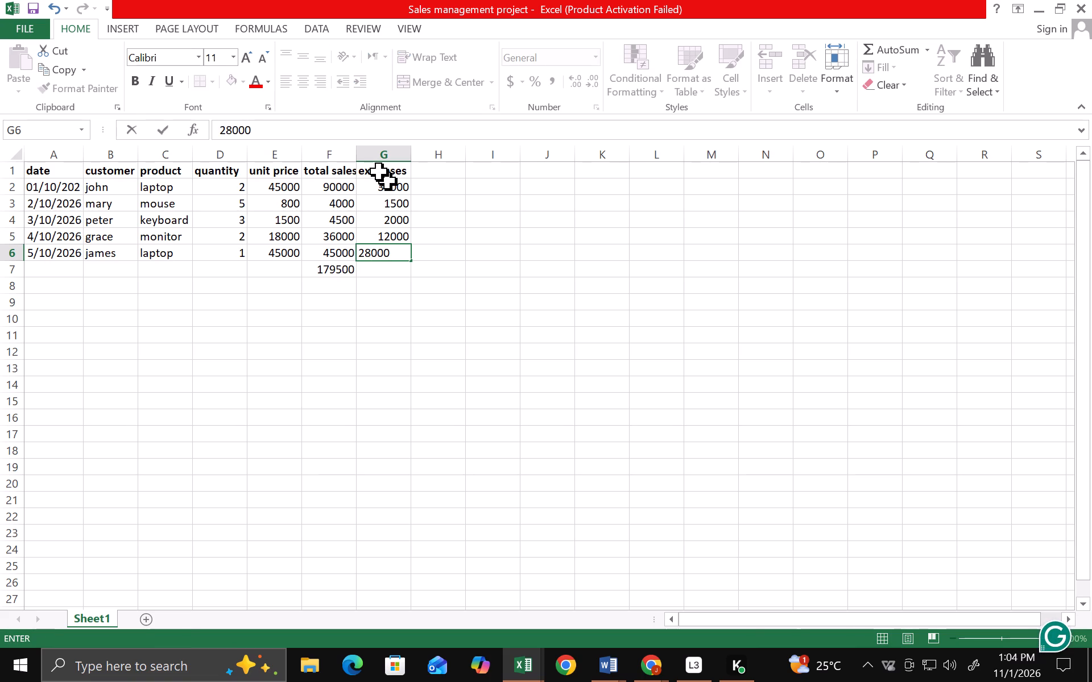
pyautogui.press('Return')
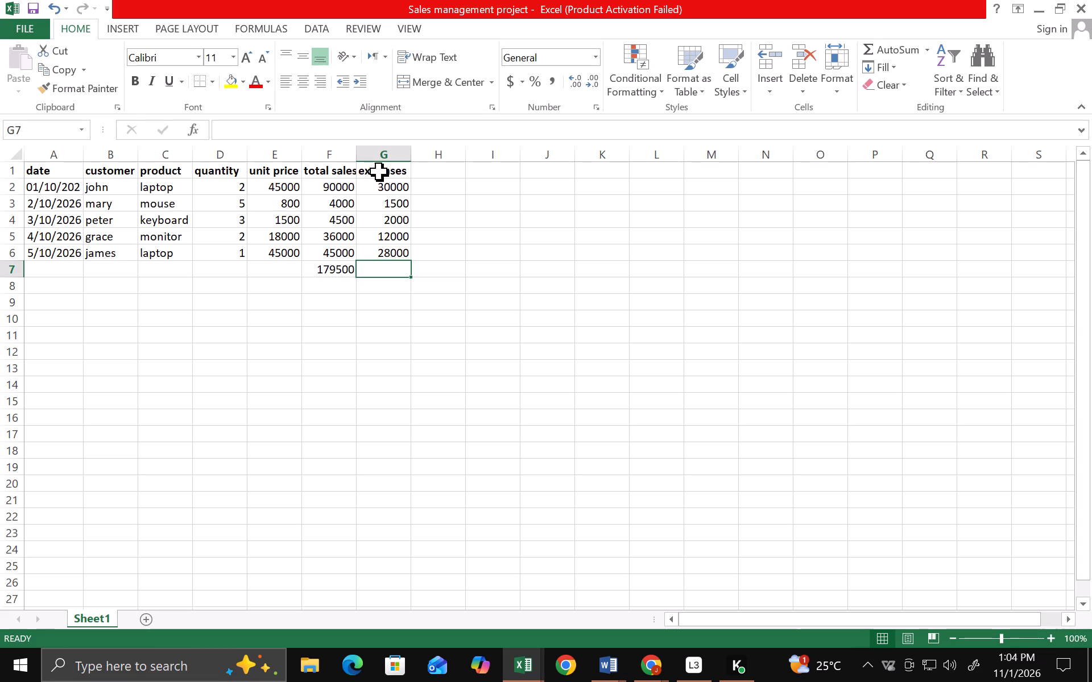
# Add the header profit in H1 and enter =f2-g2 in H2 to calculate the first row's profit.
pyautogui.click(424, 170)
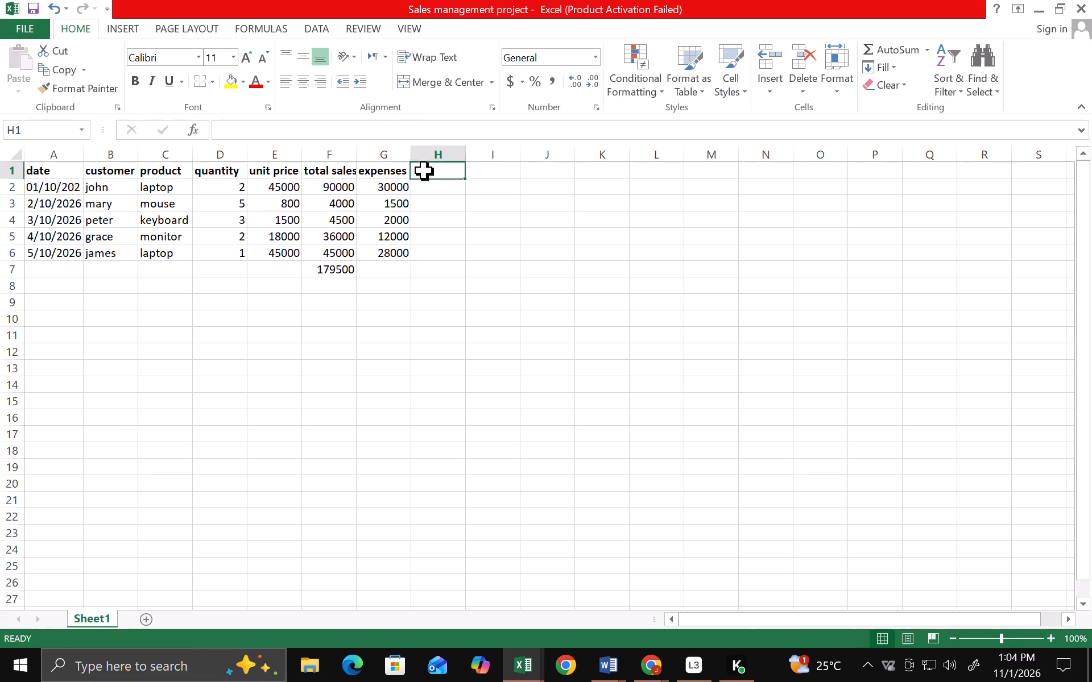
pyautogui.write('profit')
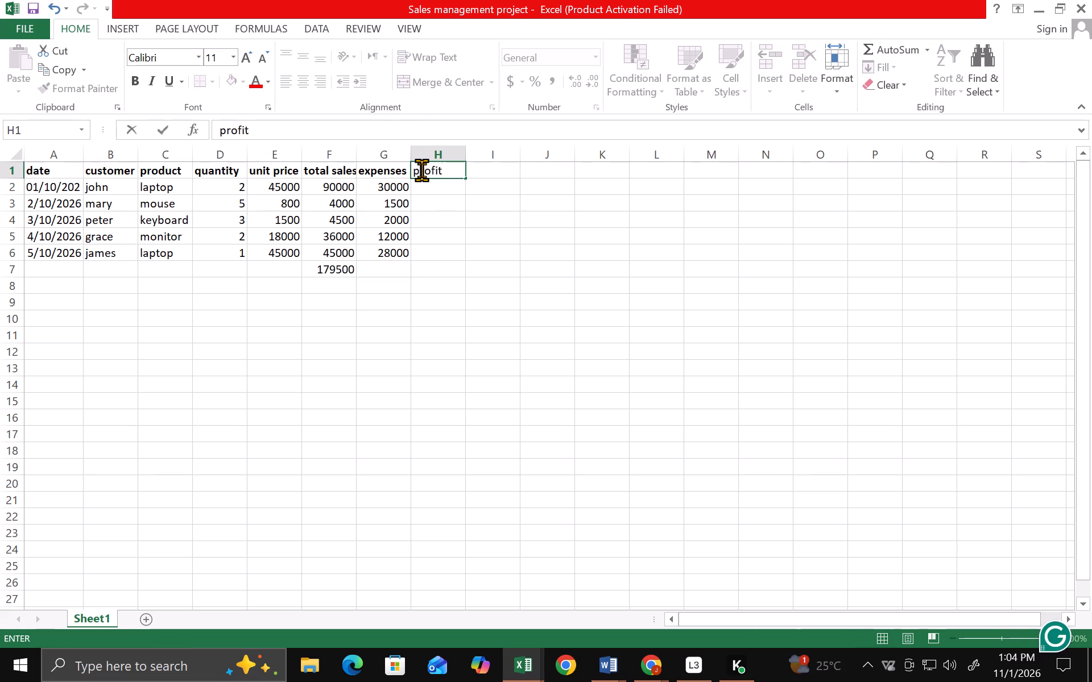
pyautogui.press('Return')
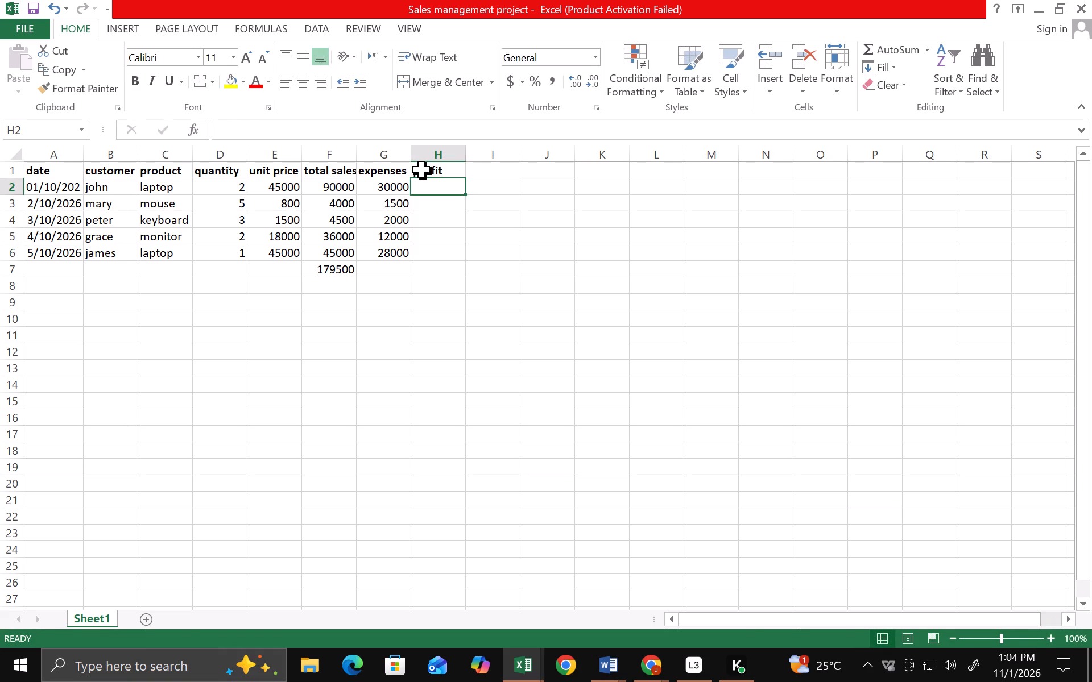
pyautogui.press('=')
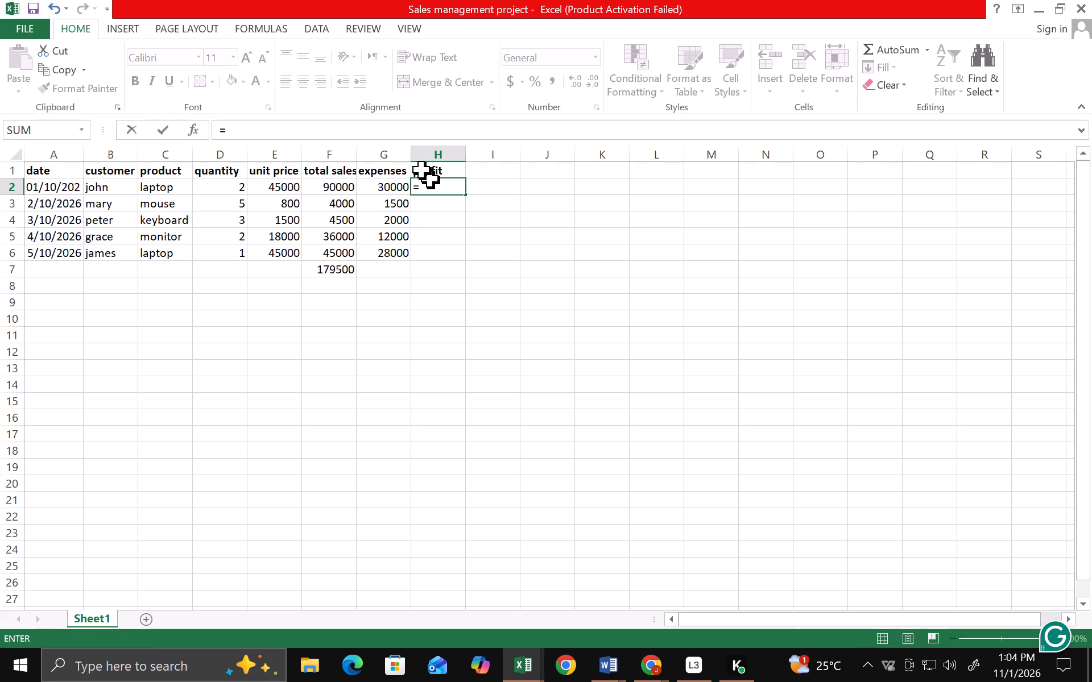
pyautogui.write('f2')
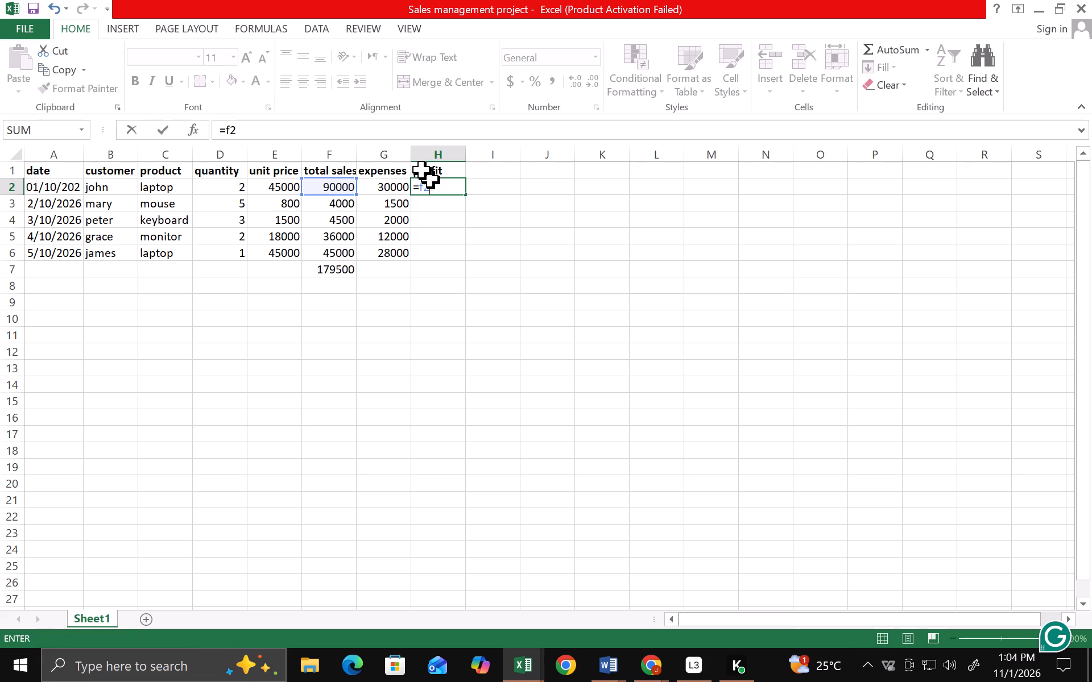
pyautogui.press('-')
pyautogui.write('g2')
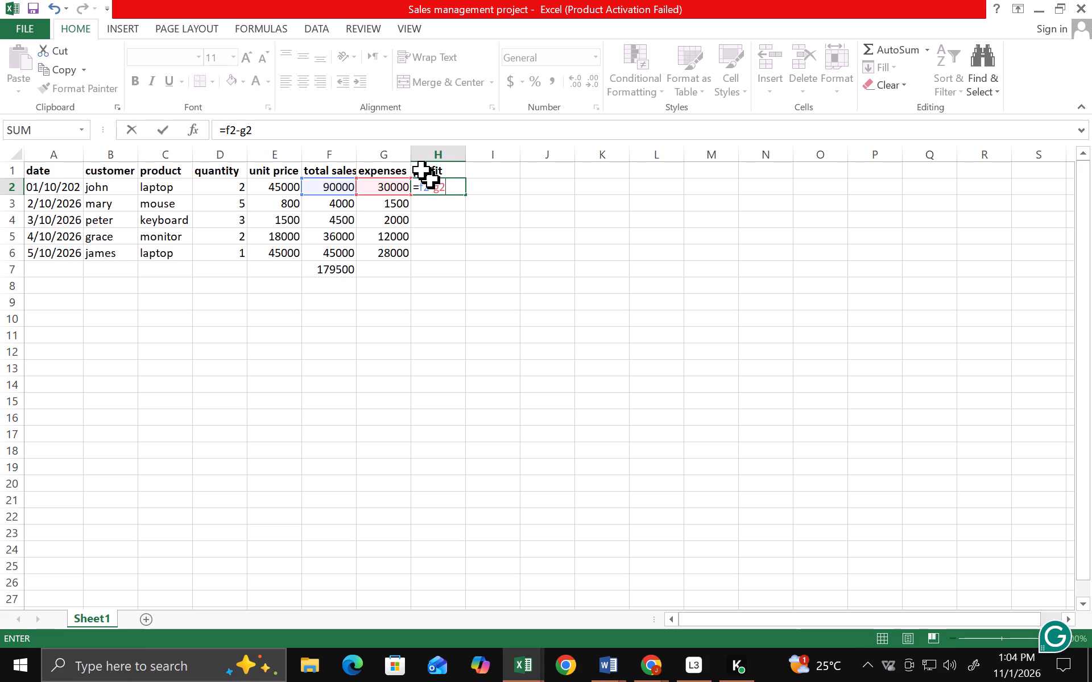
pyautogui.press('Return')
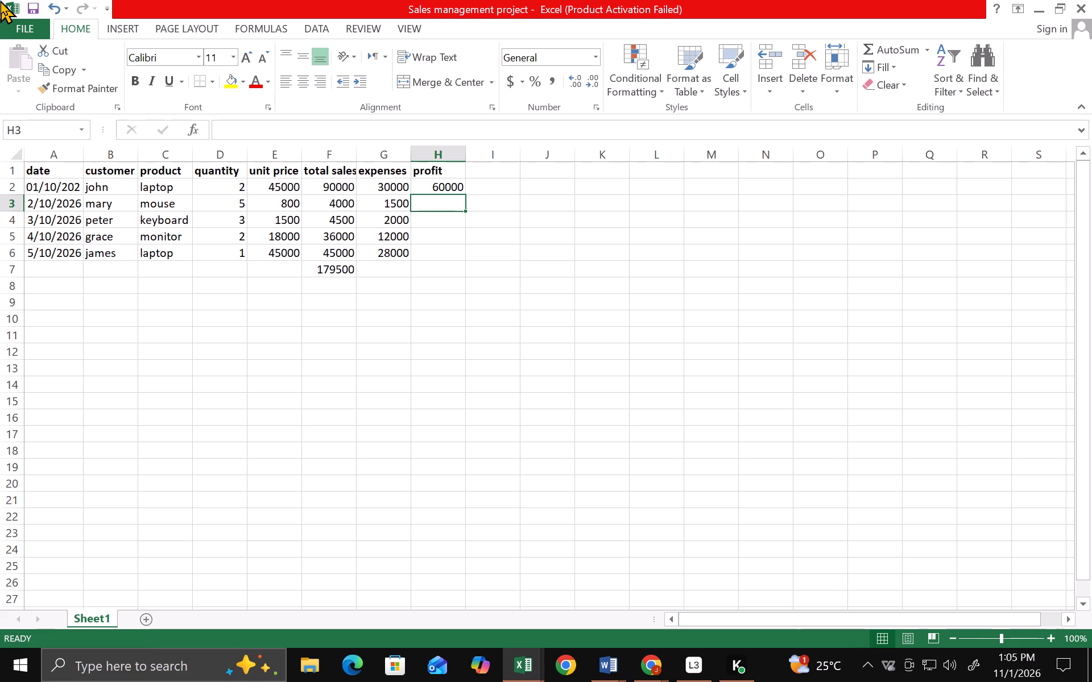
# Fill the profit formula from cell H2 down through H6.
pyautogui.click(468, 195)
pyautogui.click(464, 192)
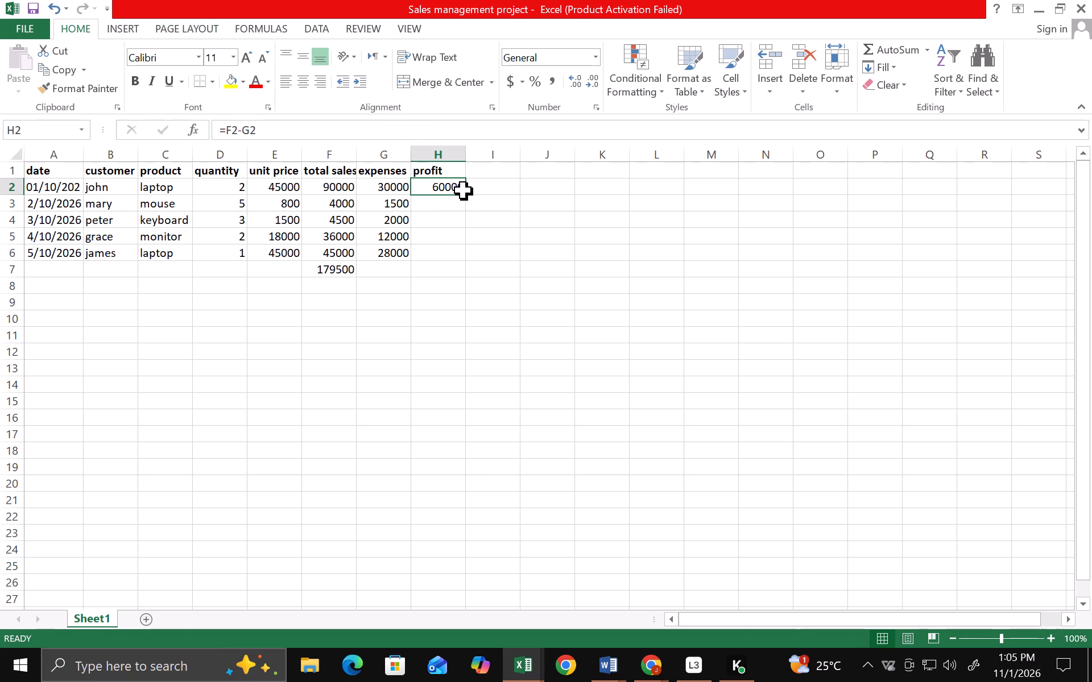
pyautogui.moveTo(464, 192); pyautogui.dragTo(464, 252)
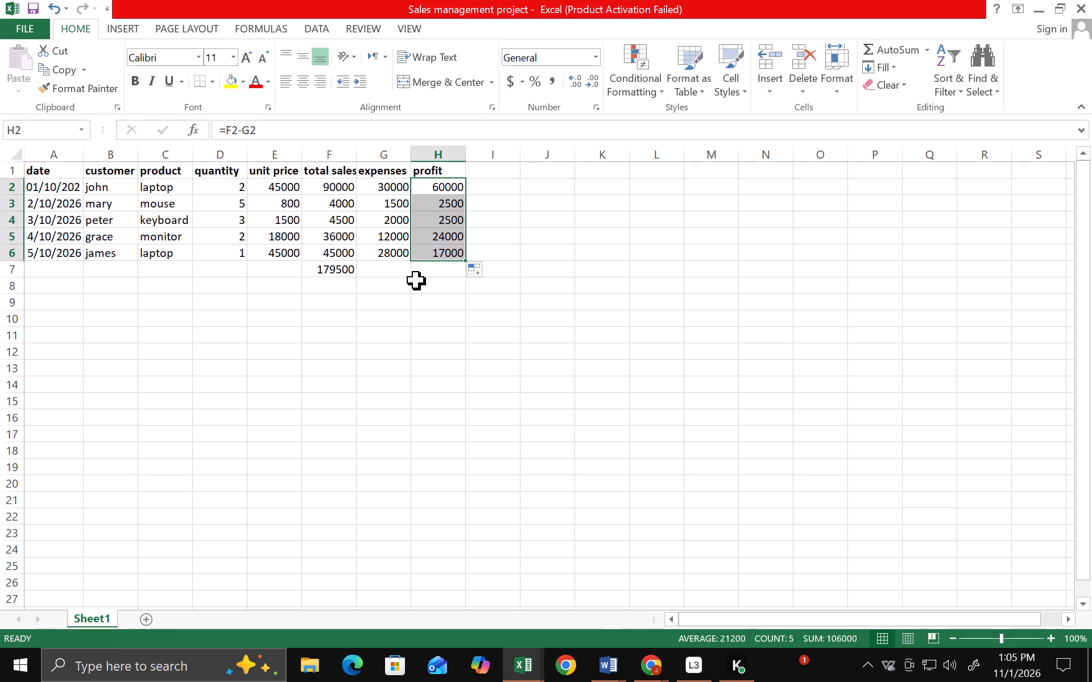
# Enter the formula =sum(h2:h6) in cell H7 to add up the profit column.
pyautogui.doubleClick(430, 275)
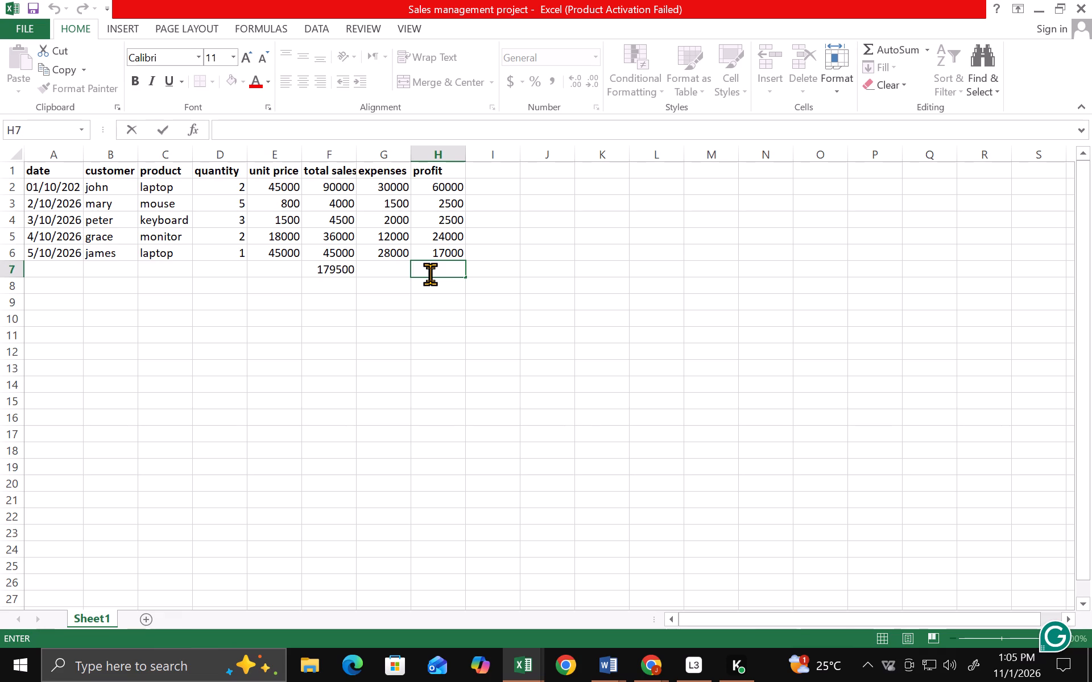
pyautogui.press('=')
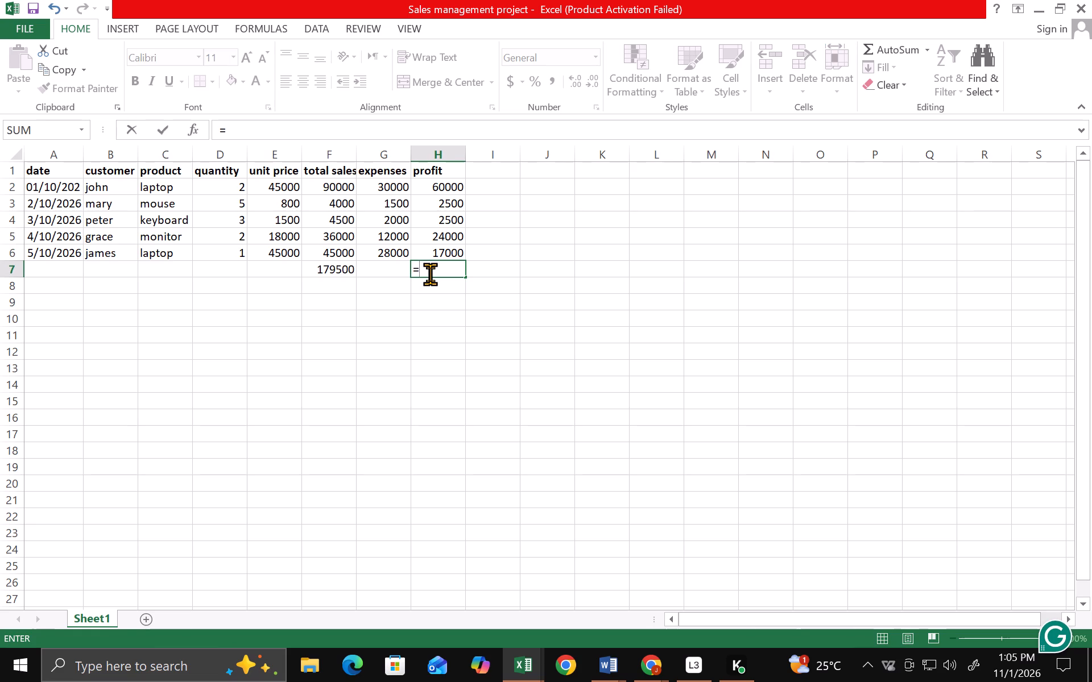
pyautogui.write('sum')
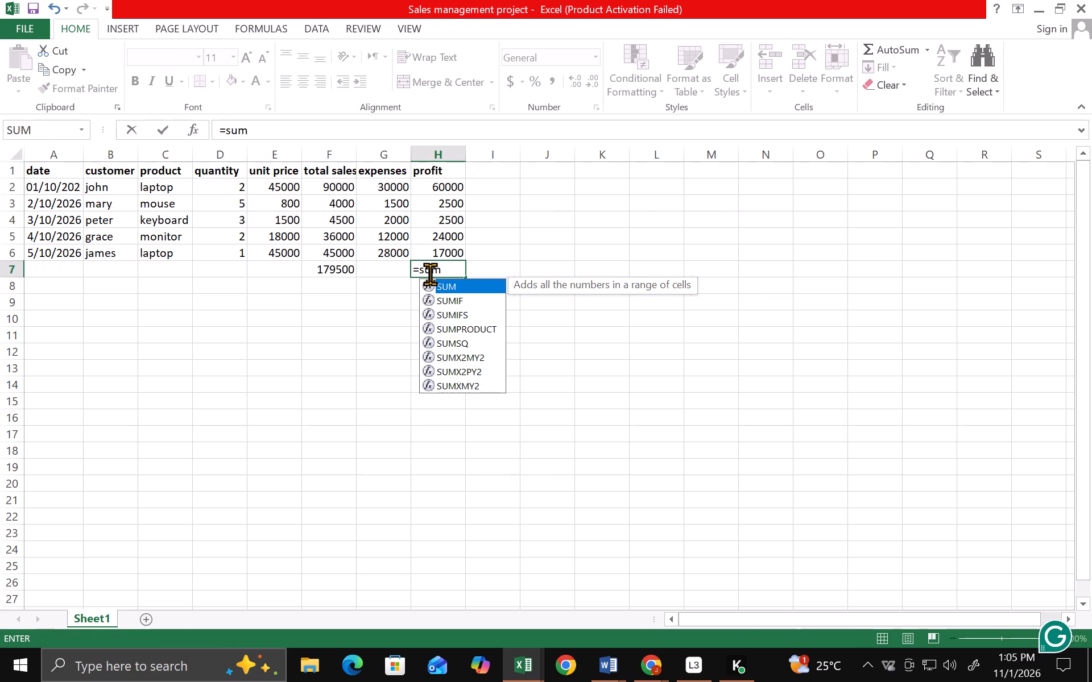
pyautogui.hotkey('shift', '(')
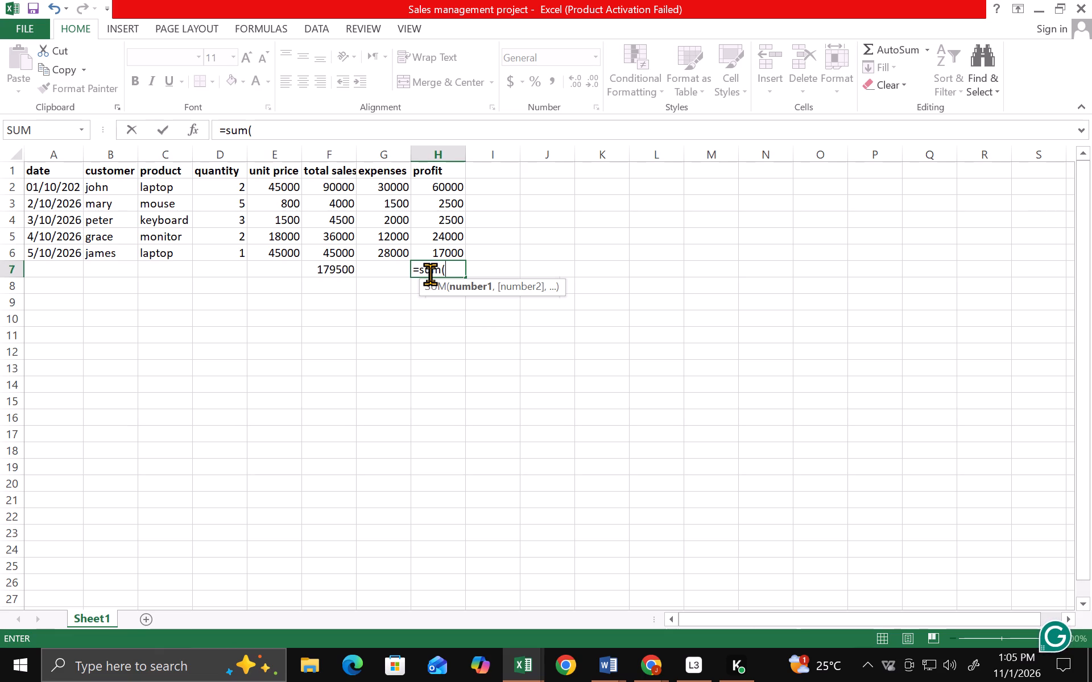
pyautogui.write('h2')
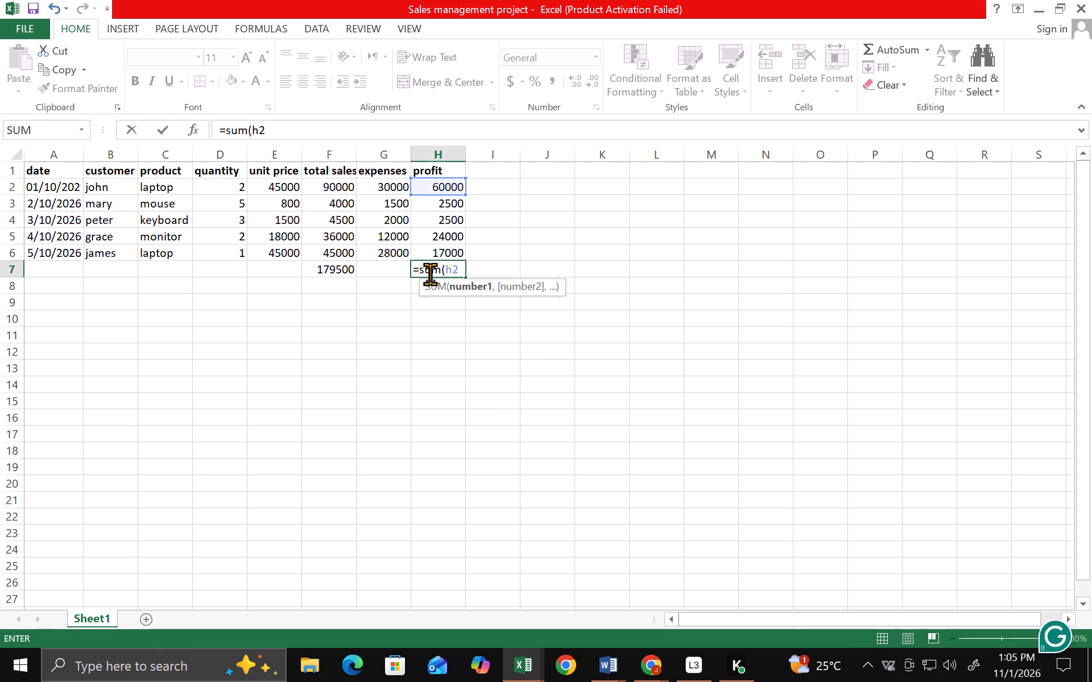
pyautogui.hotkey('shift', ':')
pyautogui.write('h6')
pyautogui.hotkey('shift', ')')
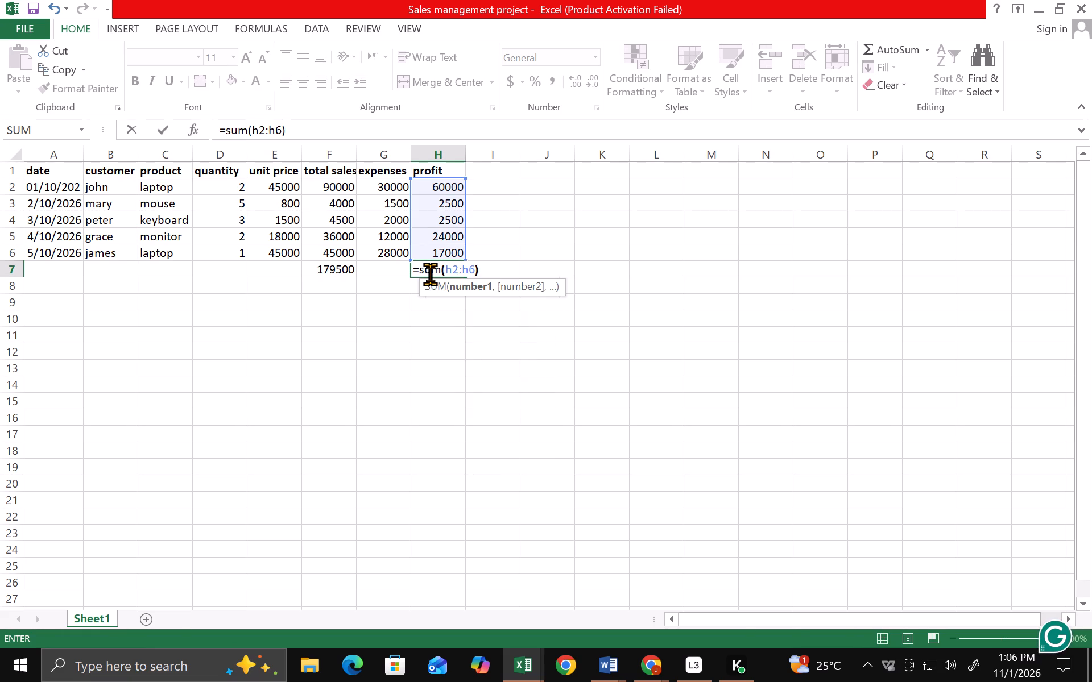
pyautogui.press('Return')
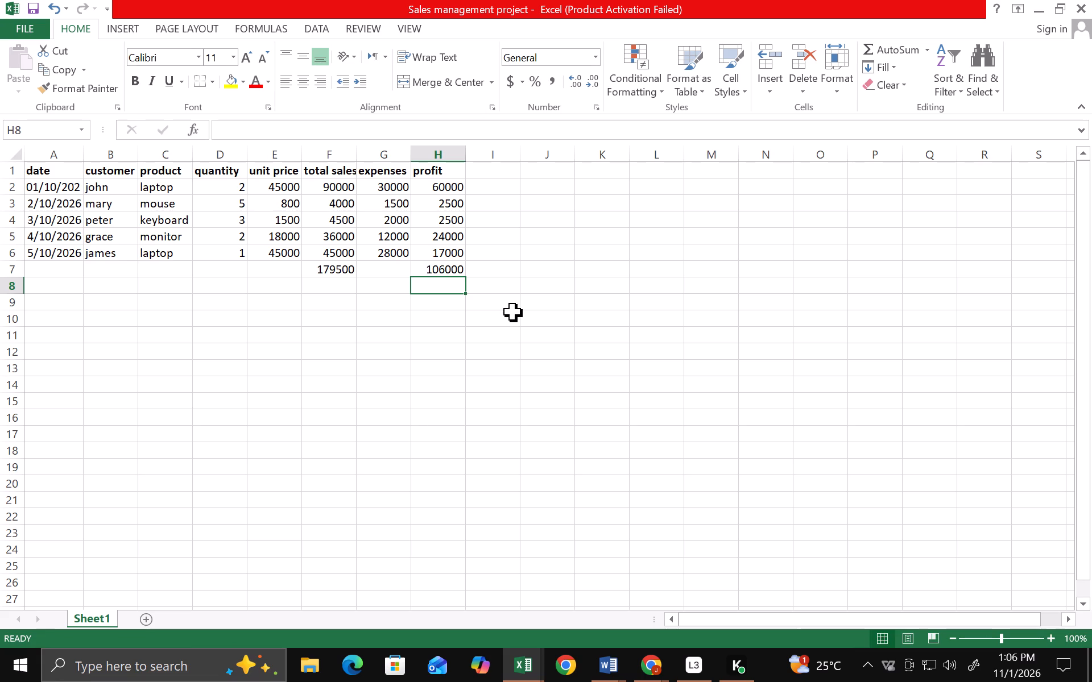
# Label the totals row by entering totals in cell A7 and make the label text bold.
pyautogui.click(40, 271)
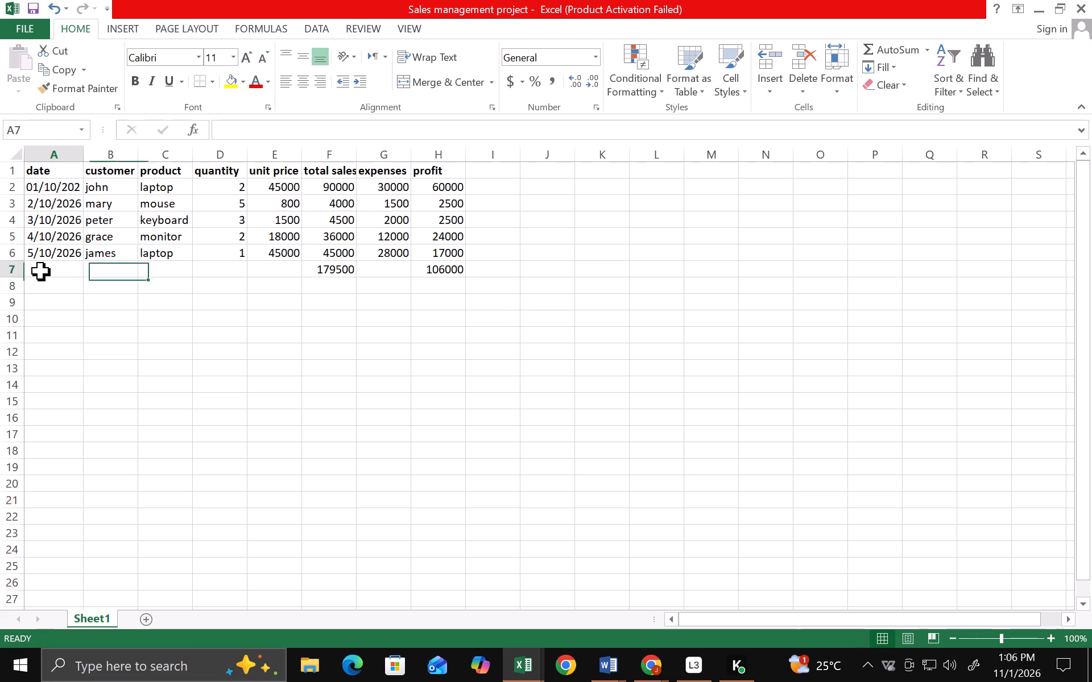
pyautogui.write('total')
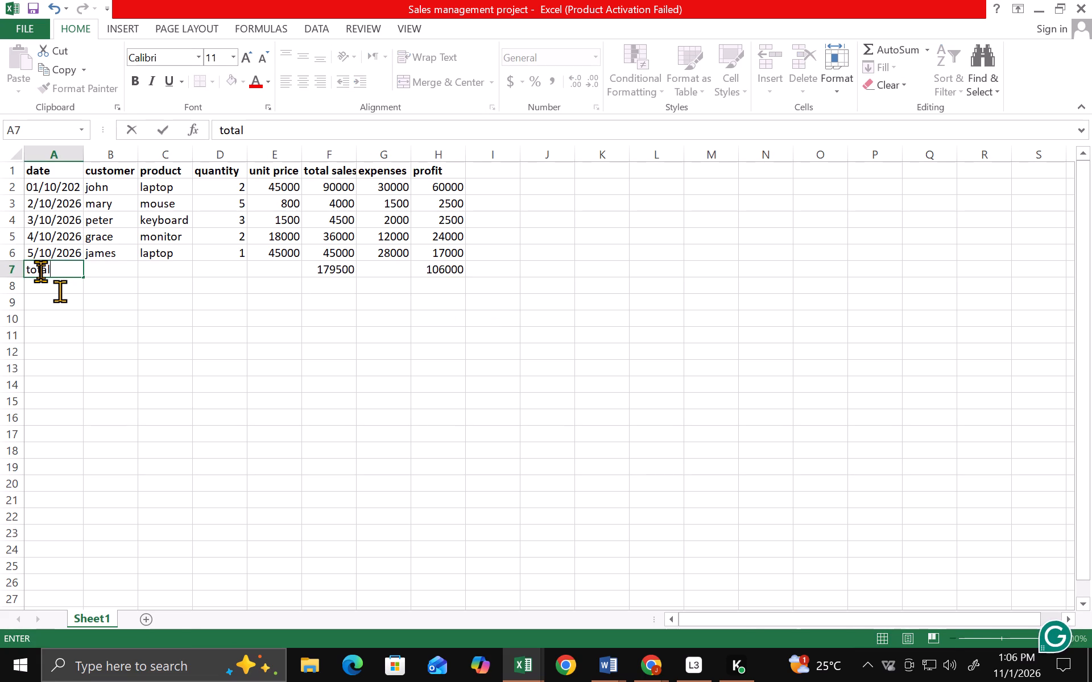
pyautogui.press('s')
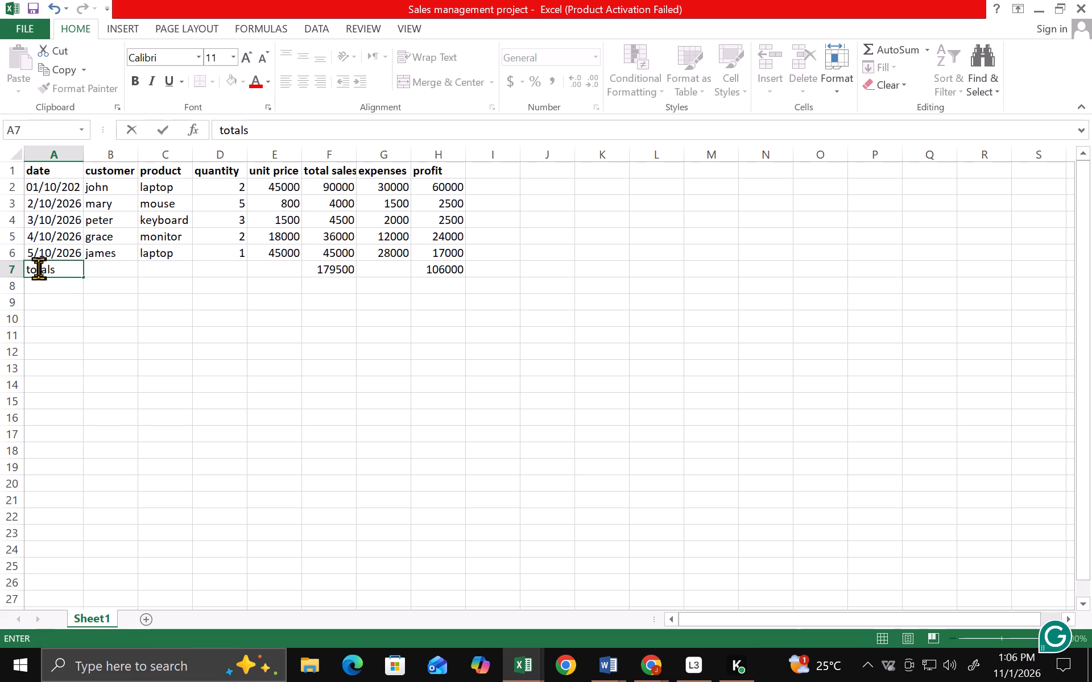
pyautogui.click(31, 265)
pyautogui.moveTo(31, 265); pyautogui.dragTo(34, 265)
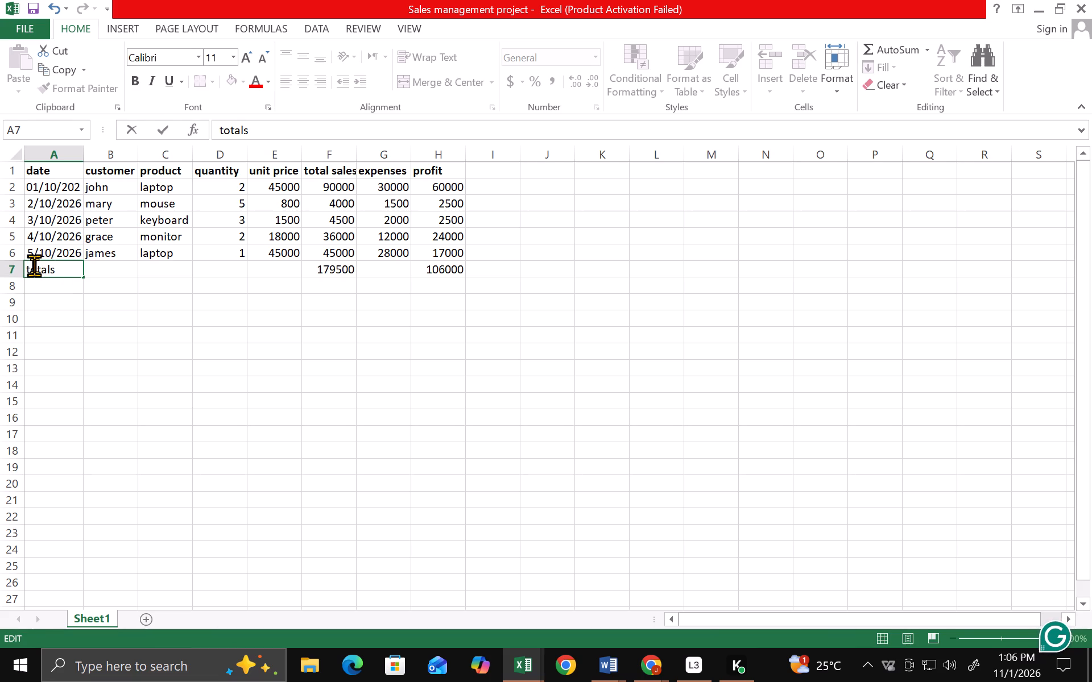
pyautogui.moveTo(34, 265); pyautogui.dragTo(81, 265)
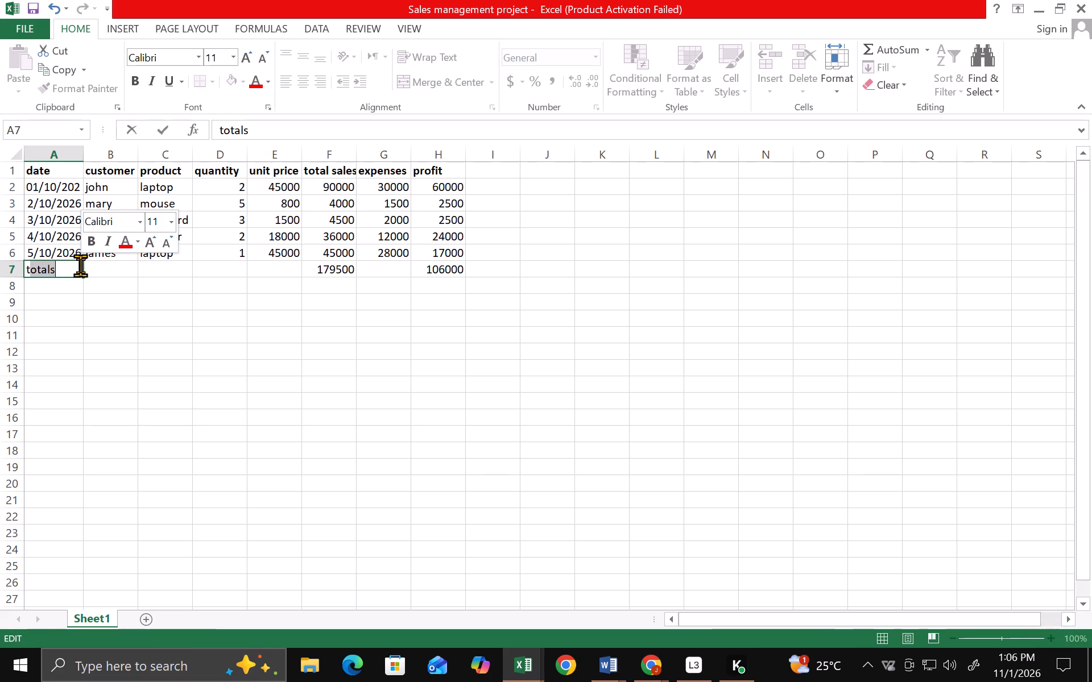
pyautogui.click(87, 232)
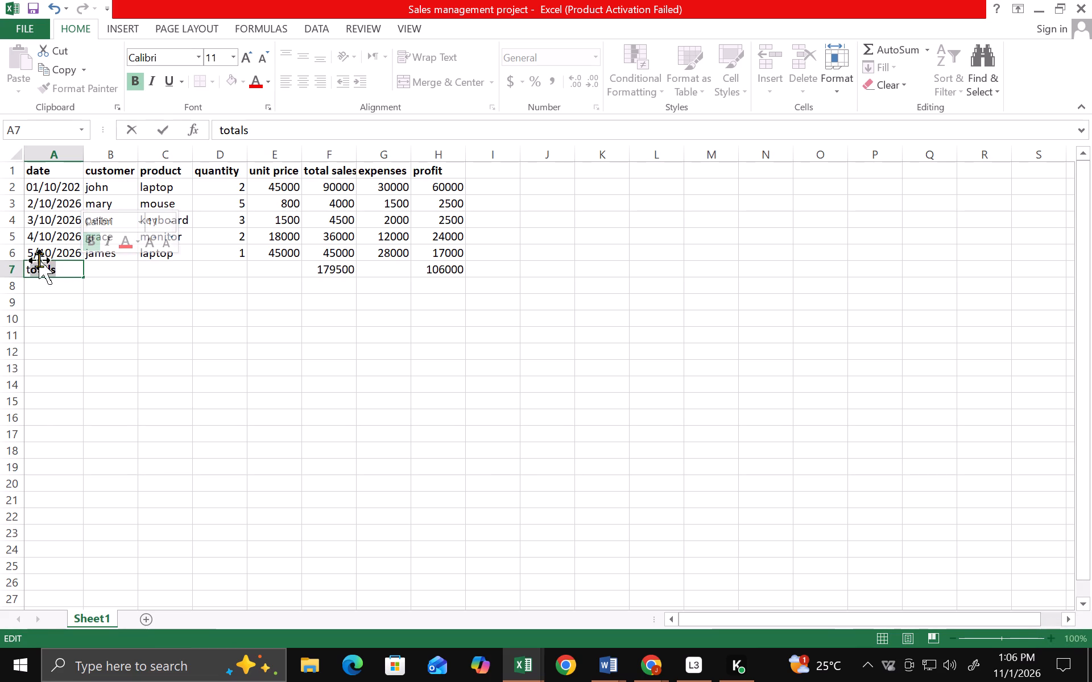
pyautogui.click(24, 269)
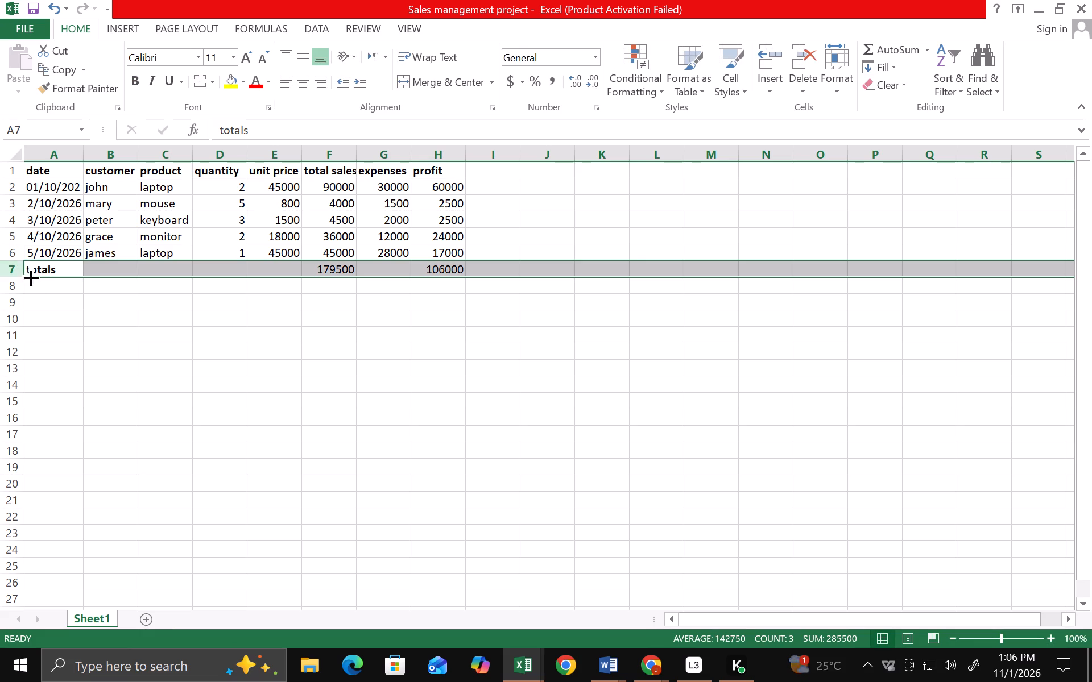
pyautogui.click(108, 352)
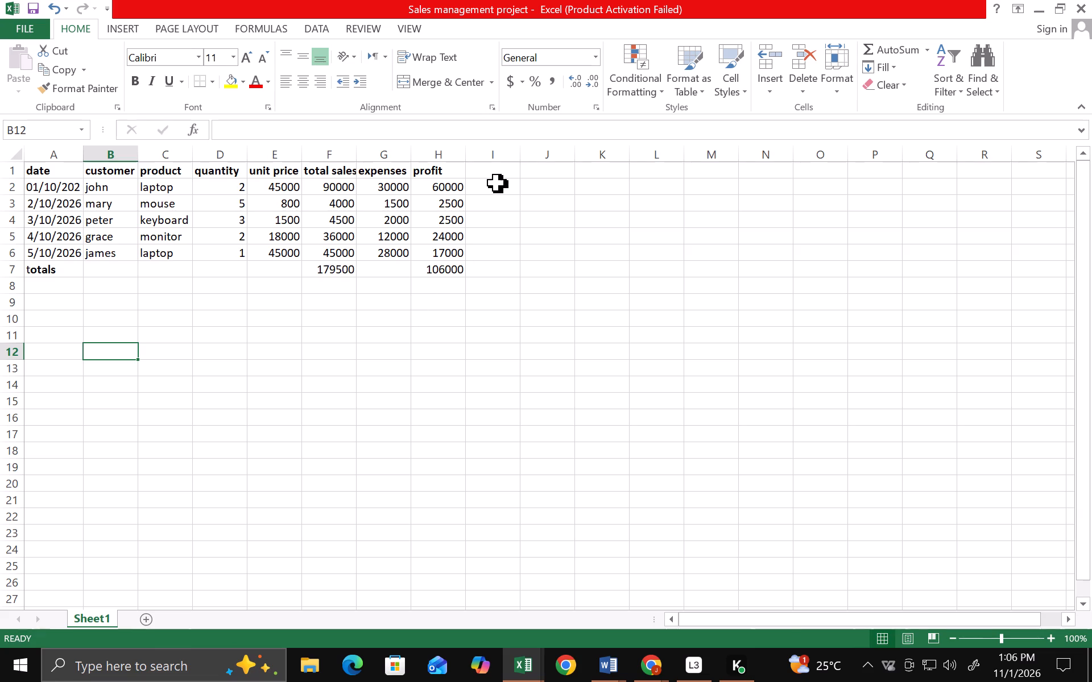
# Make the whole totals row bold from cell A7 through H7.
pyautogui.click(477, 173)
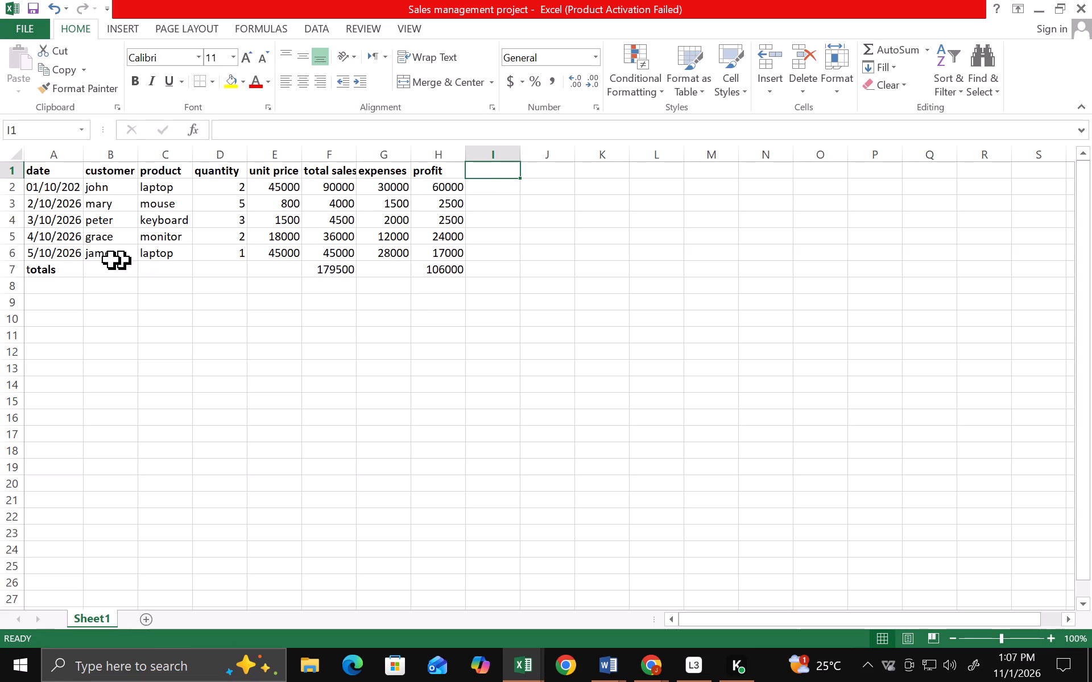
pyautogui.click(31, 270)
pyautogui.moveTo(31, 269); pyautogui.dragTo(300, 276)
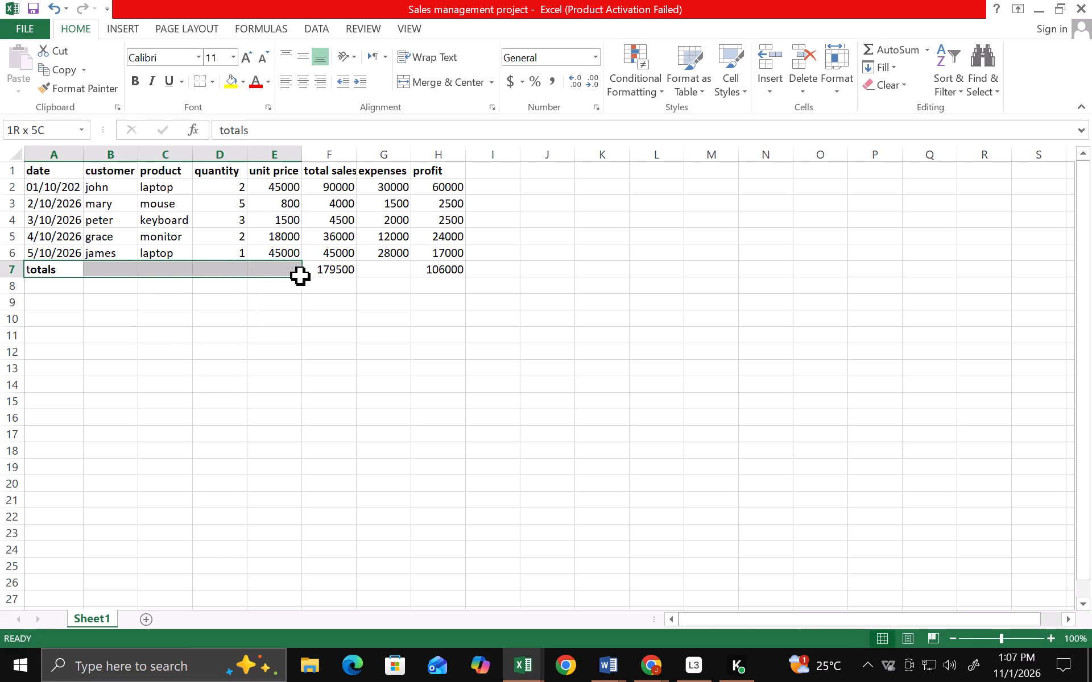
pyautogui.moveTo(300, 276); pyautogui.dragTo(451, 272)
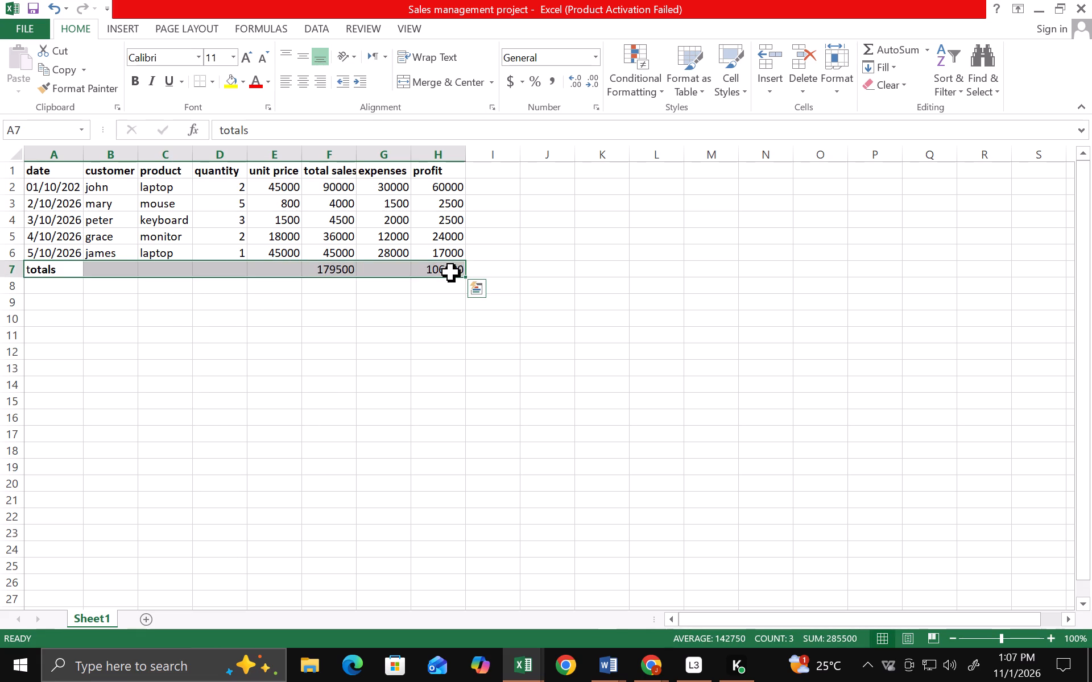
pyautogui.click(133, 76)
pyautogui.click(118, 421)
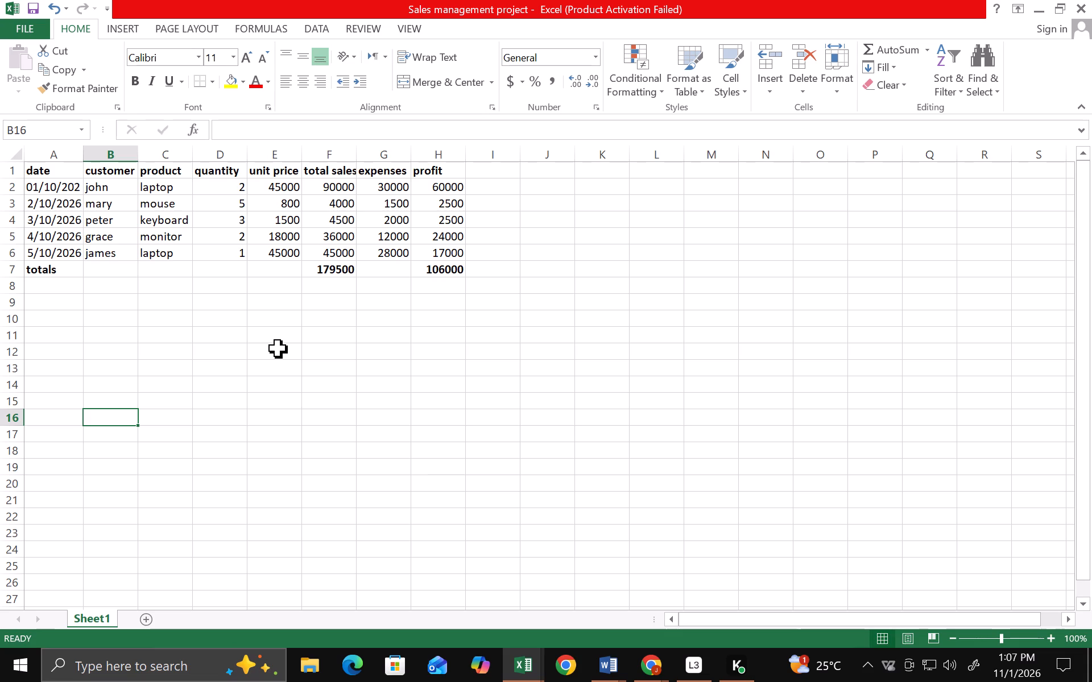
# Add the header profit margin in cell I1 and autofit column I to its text.
pyautogui.click(475, 171)
pyautogui.write('profit margin')
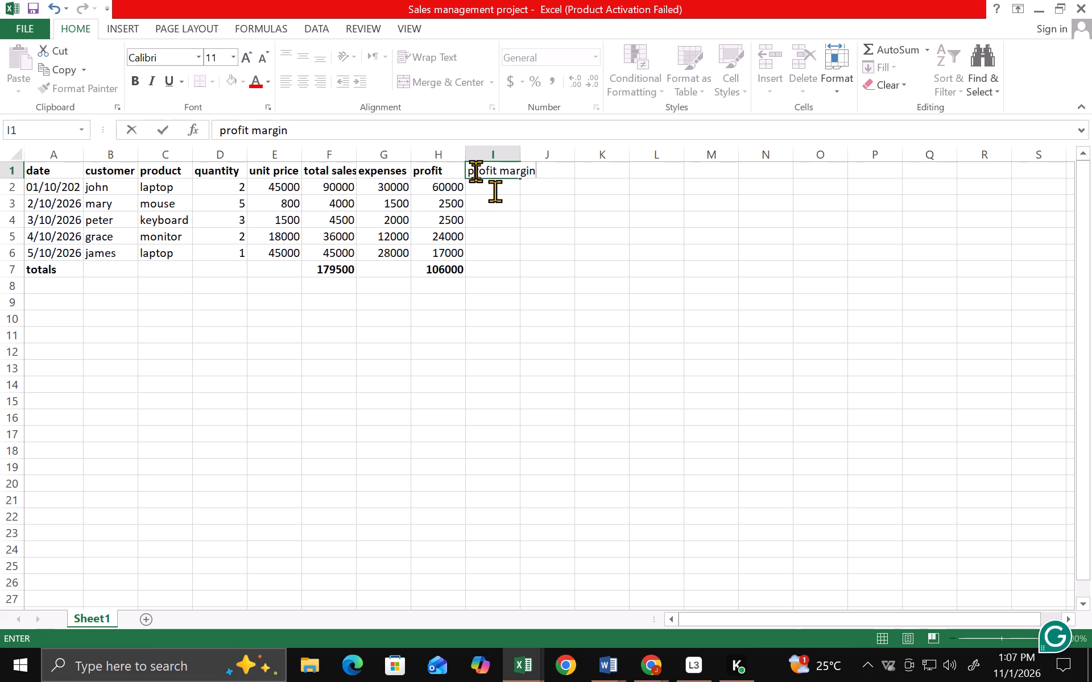
pyautogui.press('Return')
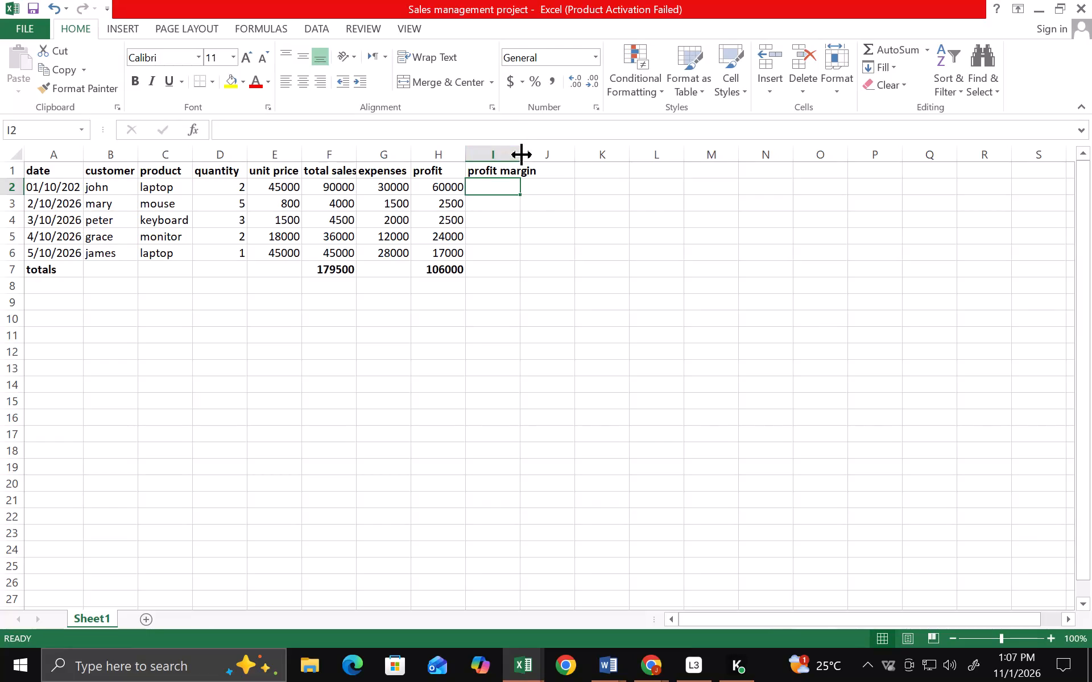
pyautogui.doubleClick(522, 154)
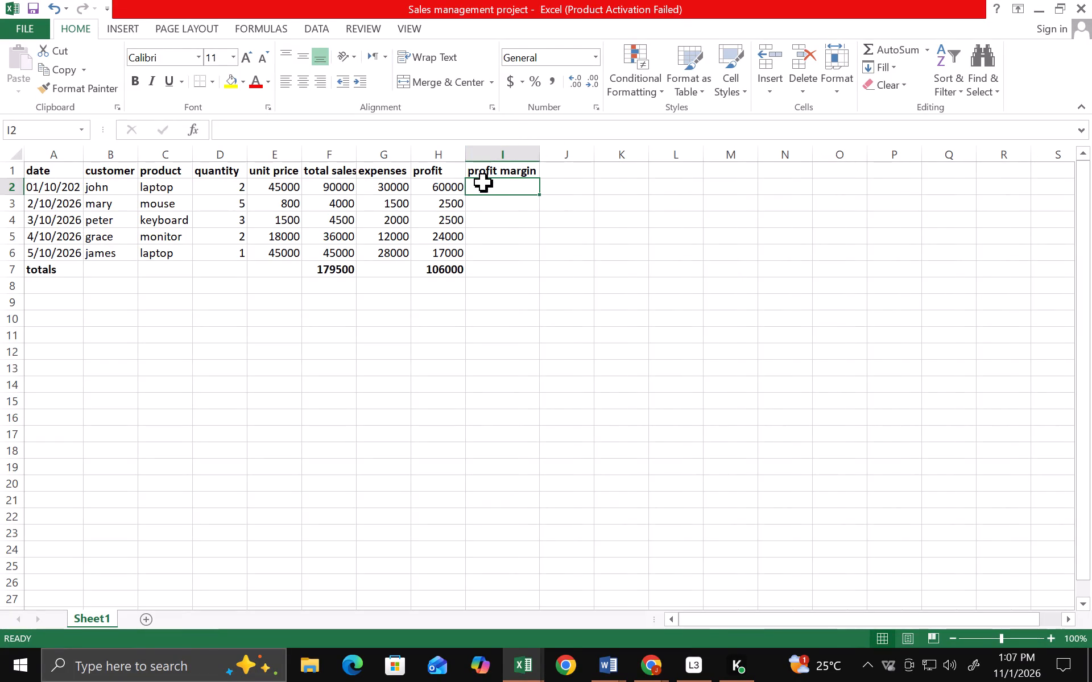
pyautogui.click(482, 184)
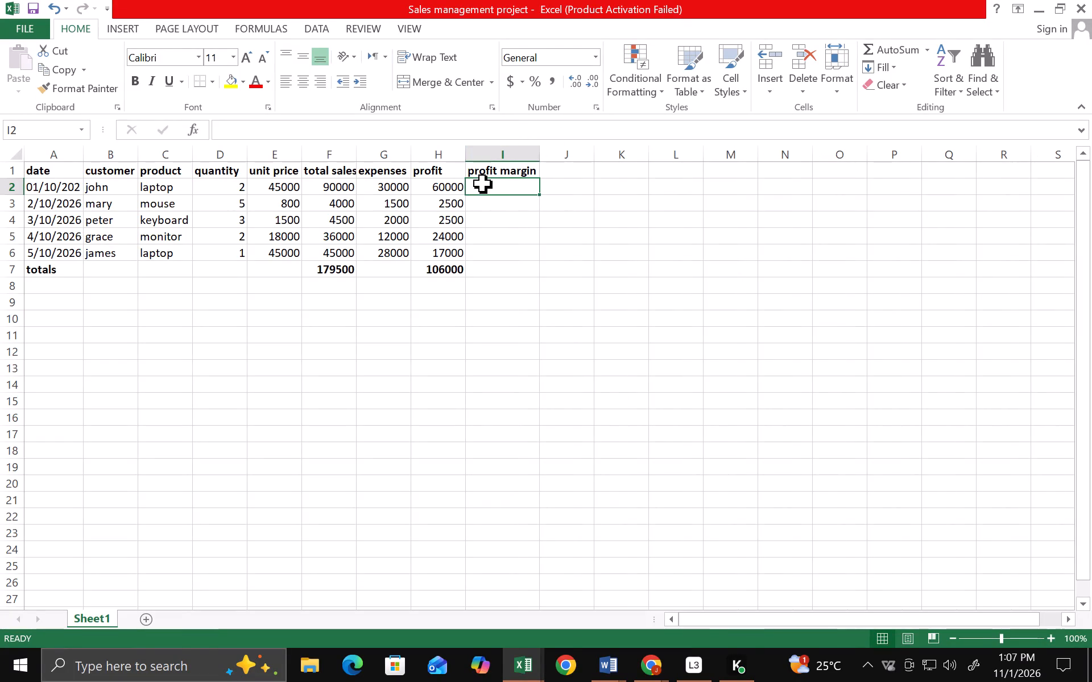
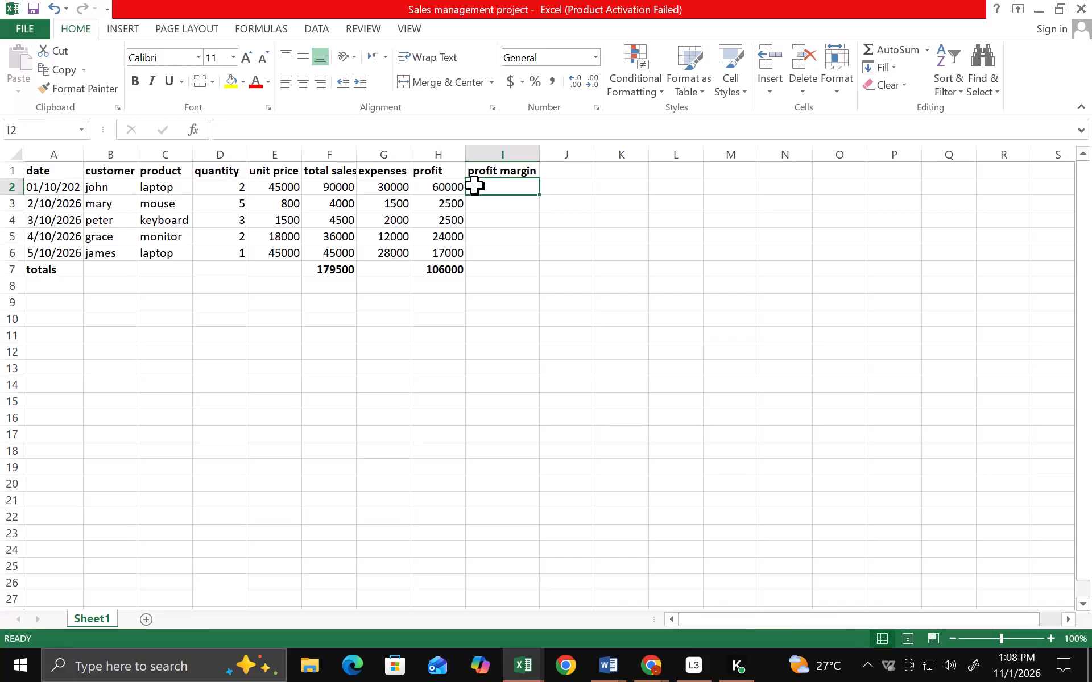
# Enter the formula =h2/f2 in cell I2 to calculate the first row's profit margin.
pyautogui.click(474, 185)
pyautogui.press('=')
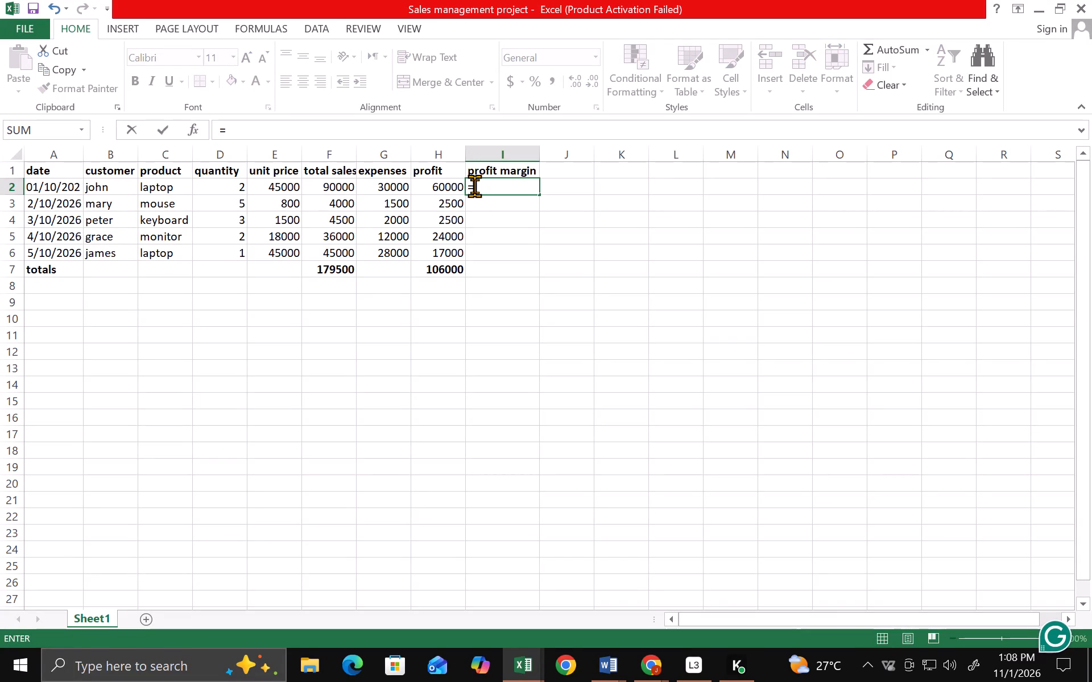
pyautogui.write('h2')
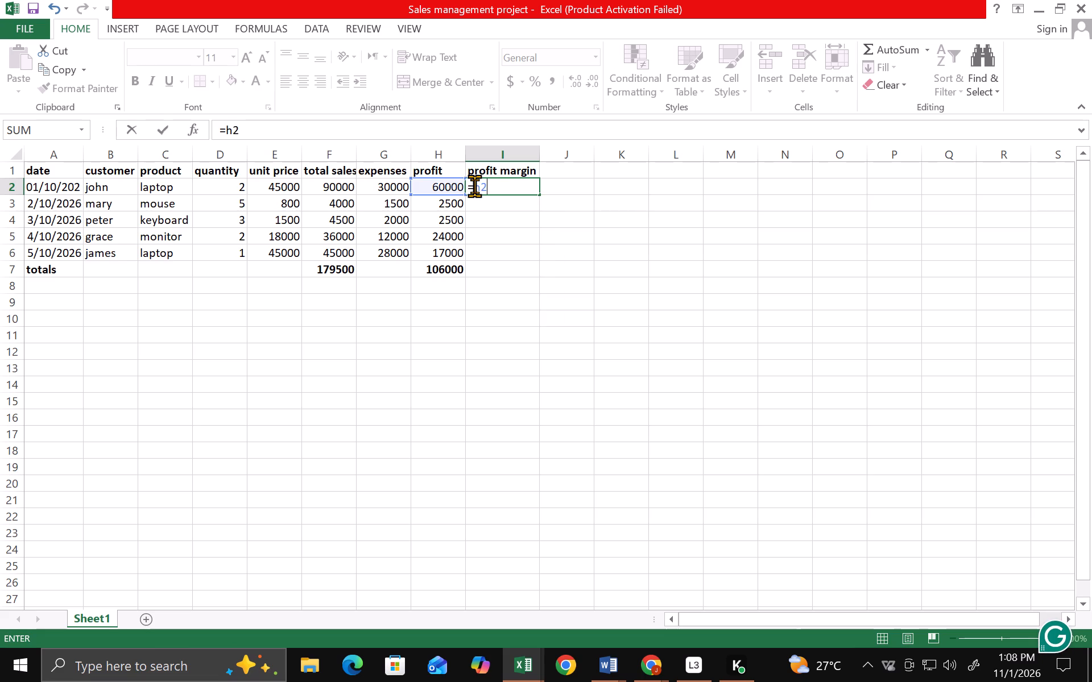
pyautogui.press('/')
pyautogui.press('f')
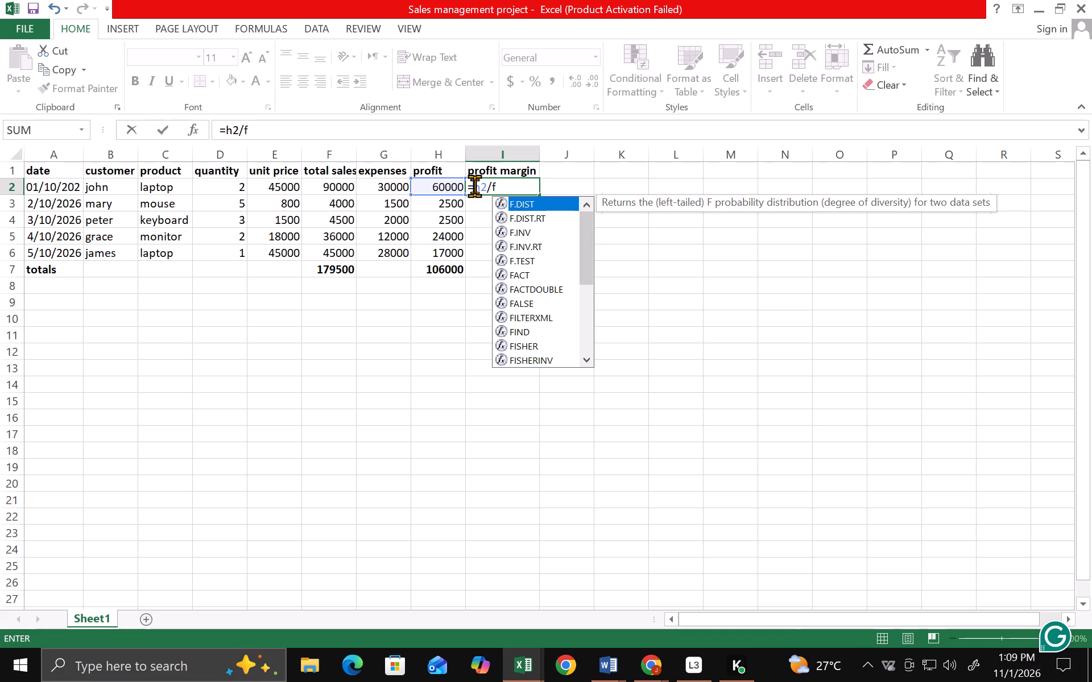
pyautogui.press('2')
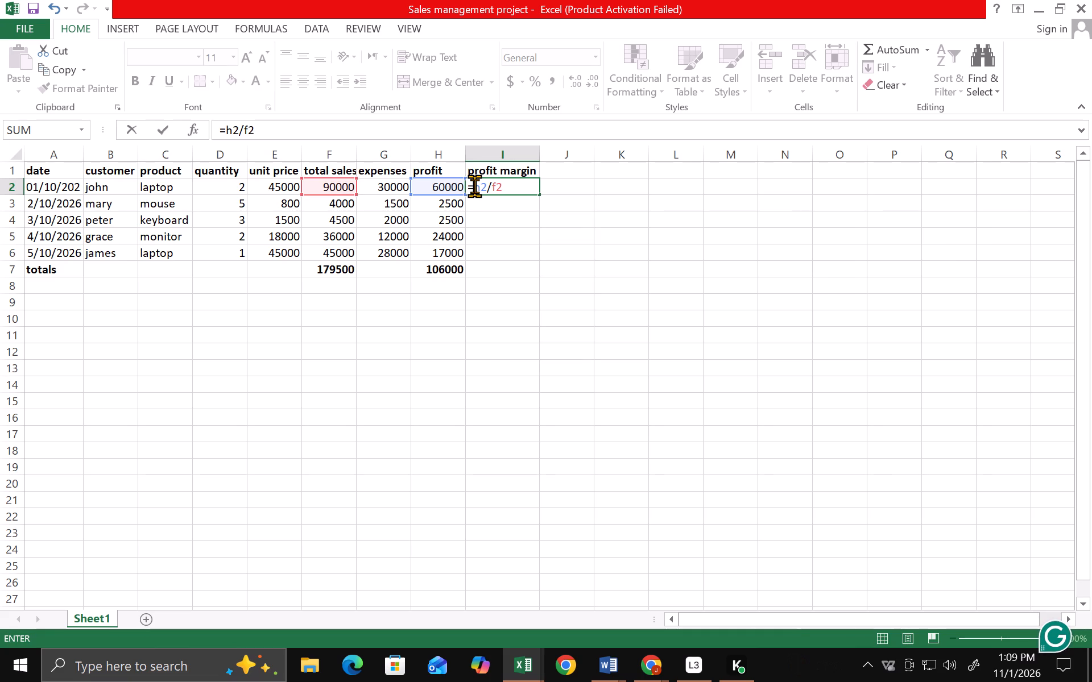
pyautogui.press('Return')
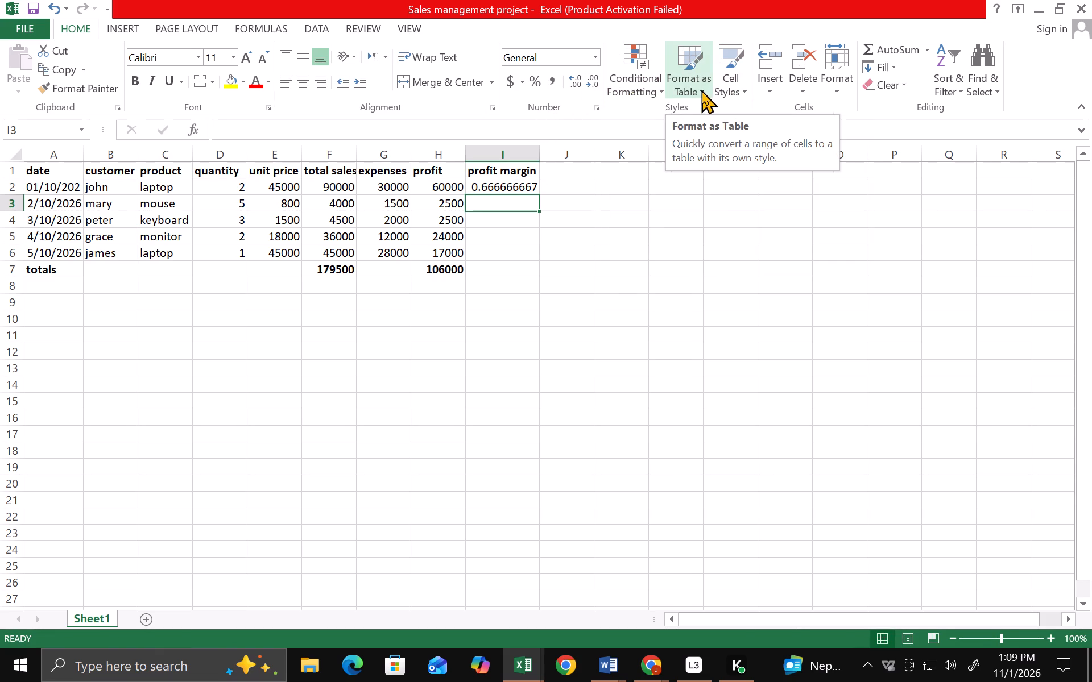
# Format the profit margin result in cell I2 as a percentage.
pyautogui.click(532, 81)
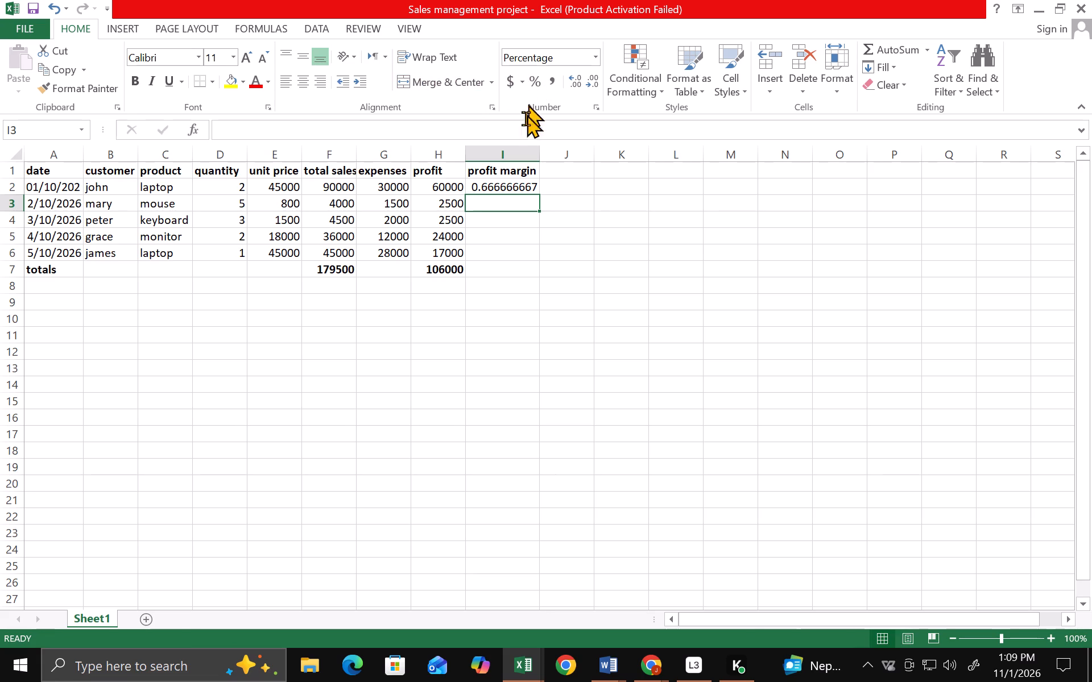
pyautogui.click(500, 185)
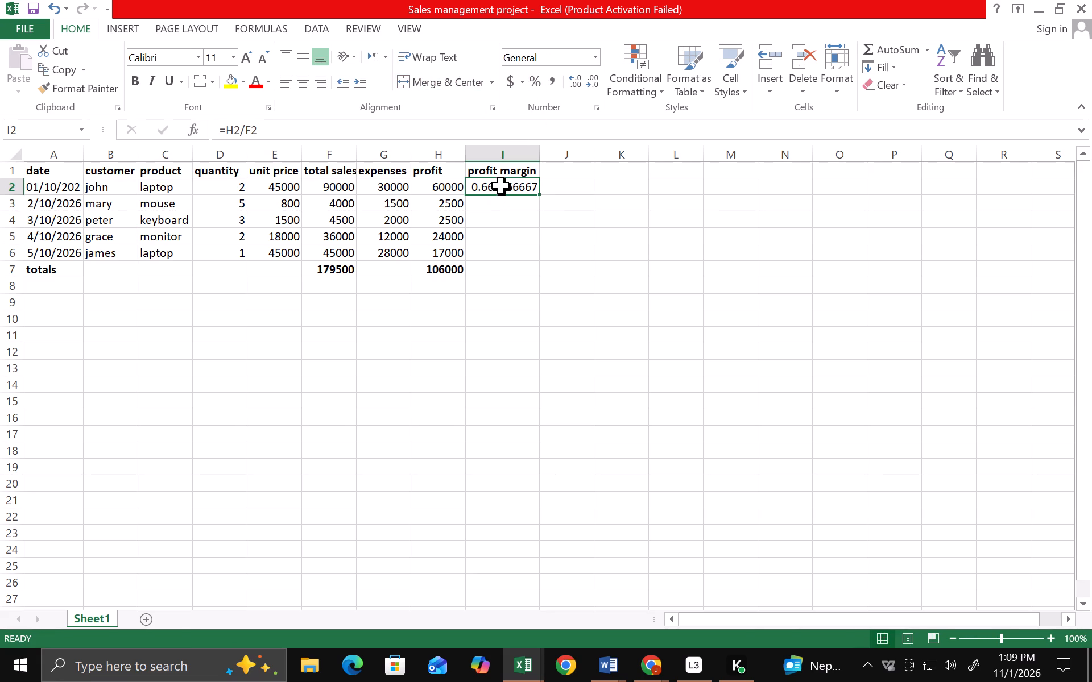
pyautogui.click(527, 78)
# Fill the profit margin formula from cell I2 down through I6.
pyautogui.click(538, 191)
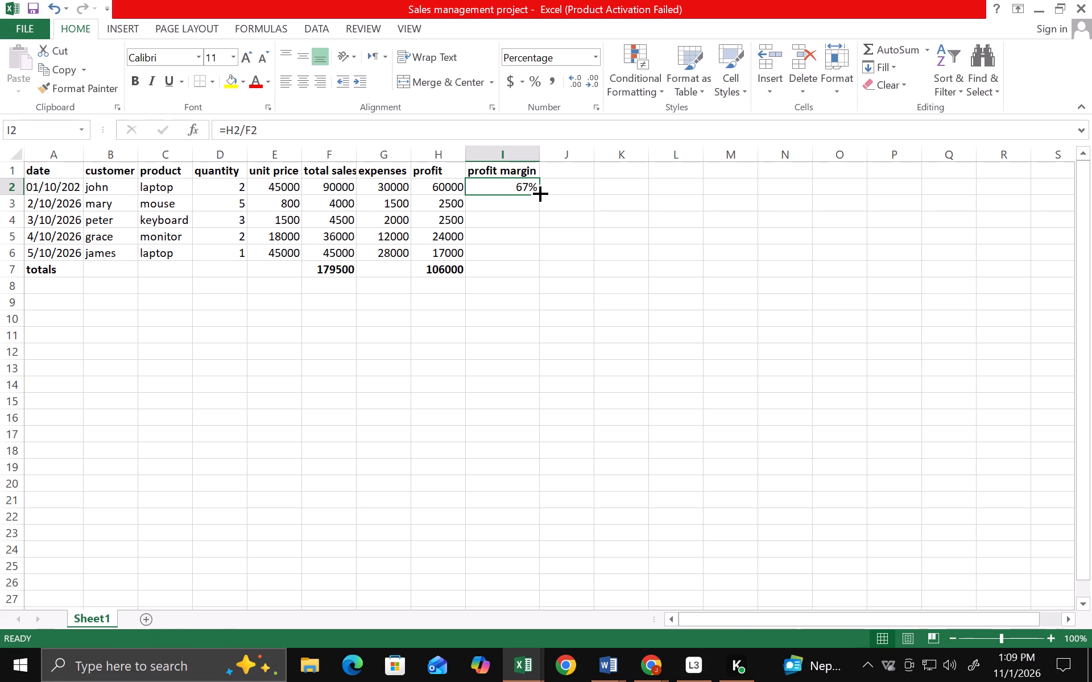
pyautogui.moveTo(538, 192); pyautogui.dragTo(534, 240)
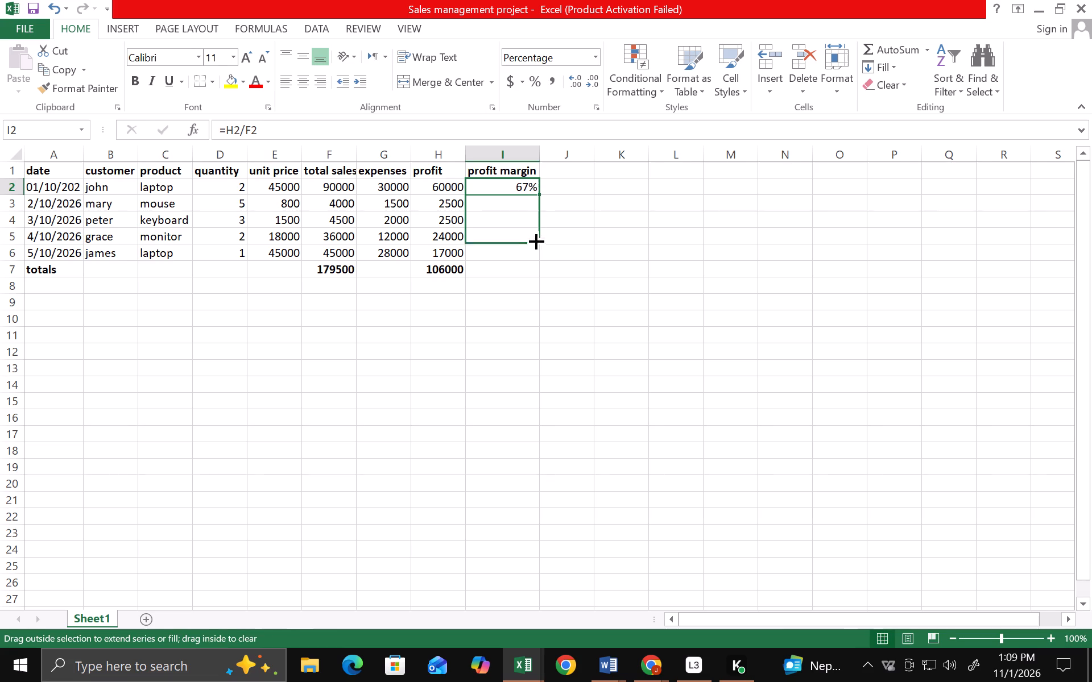
pyautogui.moveTo(534, 240); pyautogui.dragTo(534, 257)
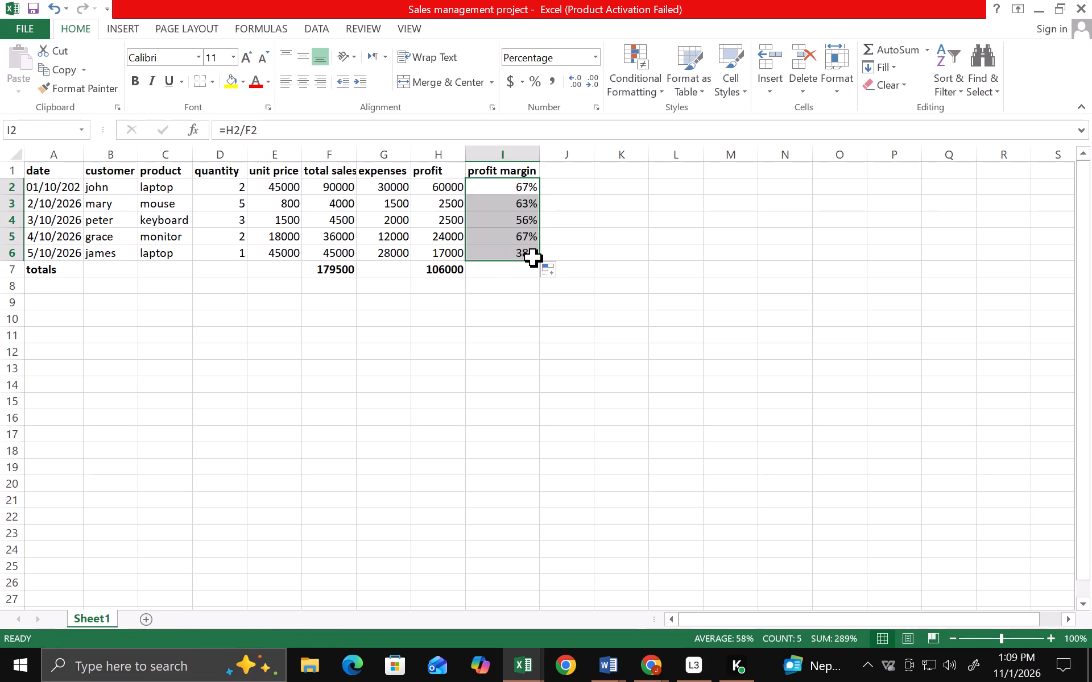
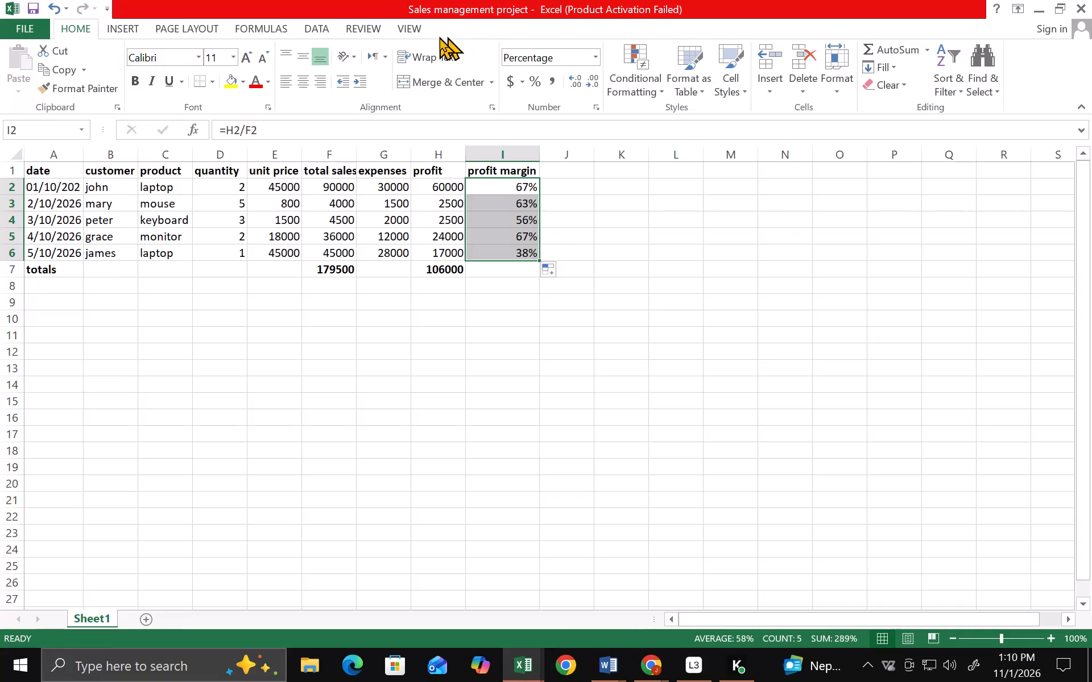
# Sort the sales data by total sales values from Largest to Smallest, treating the first row as headers.
pyautogui.click(323, 26)
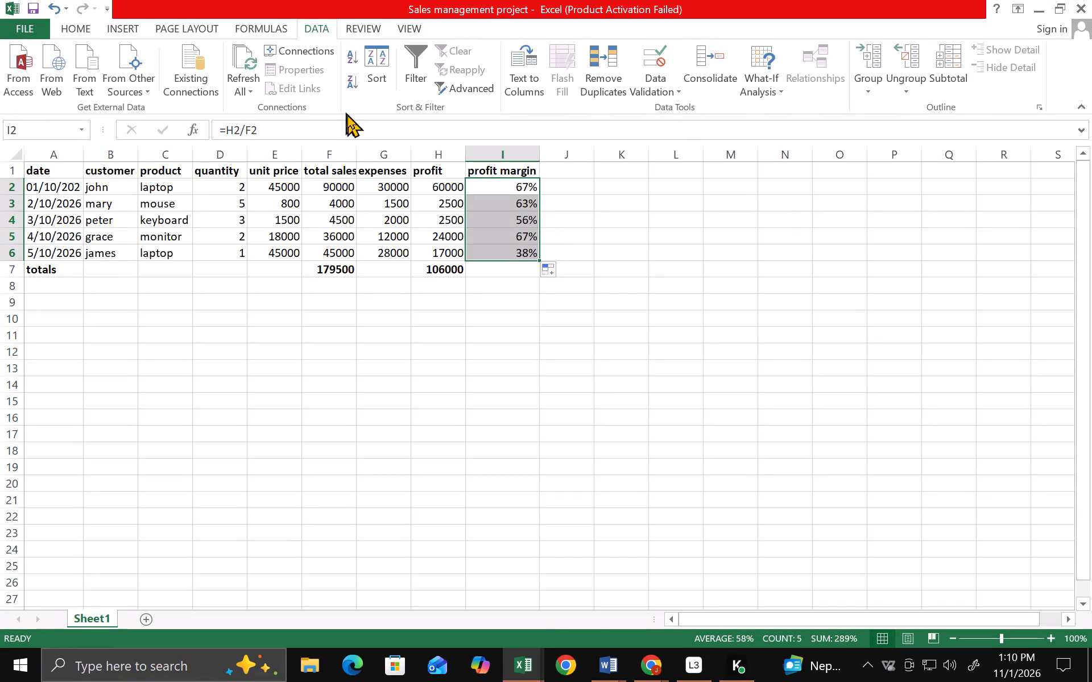
pyautogui.click(461, 332)
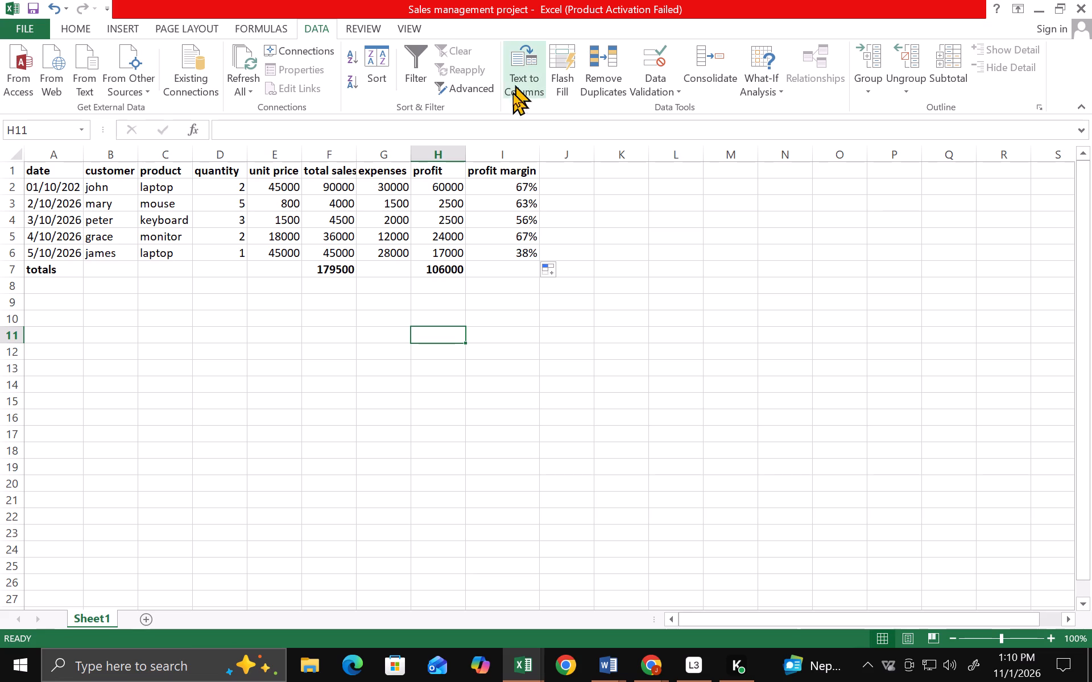
pyautogui.click(374, 73)
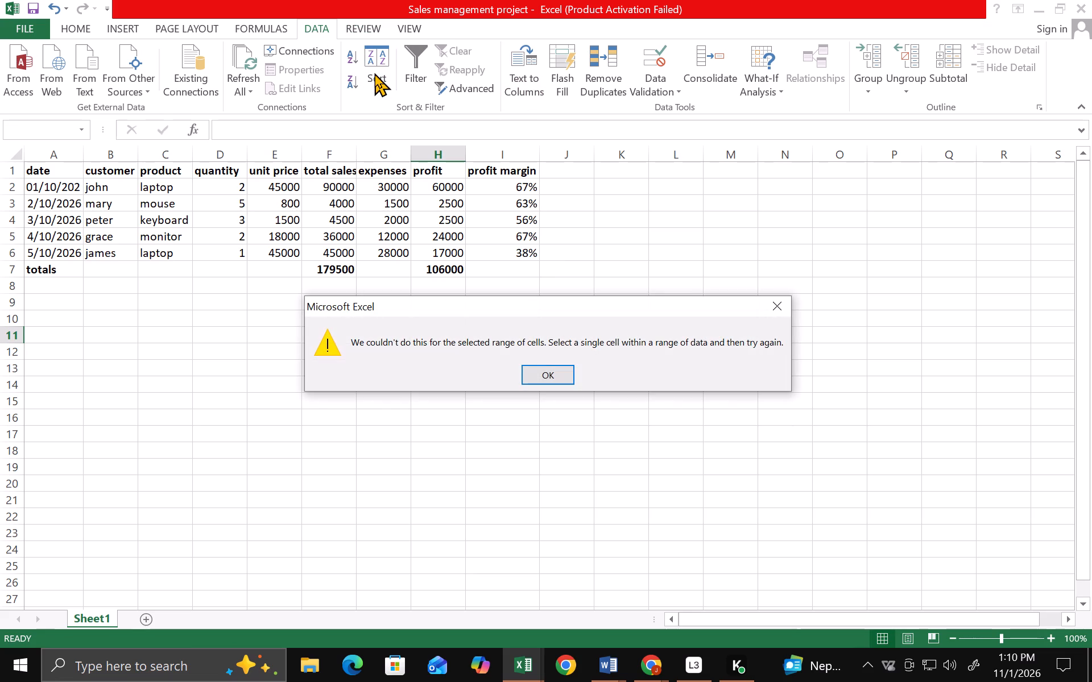
pyautogui.click(556, 369)
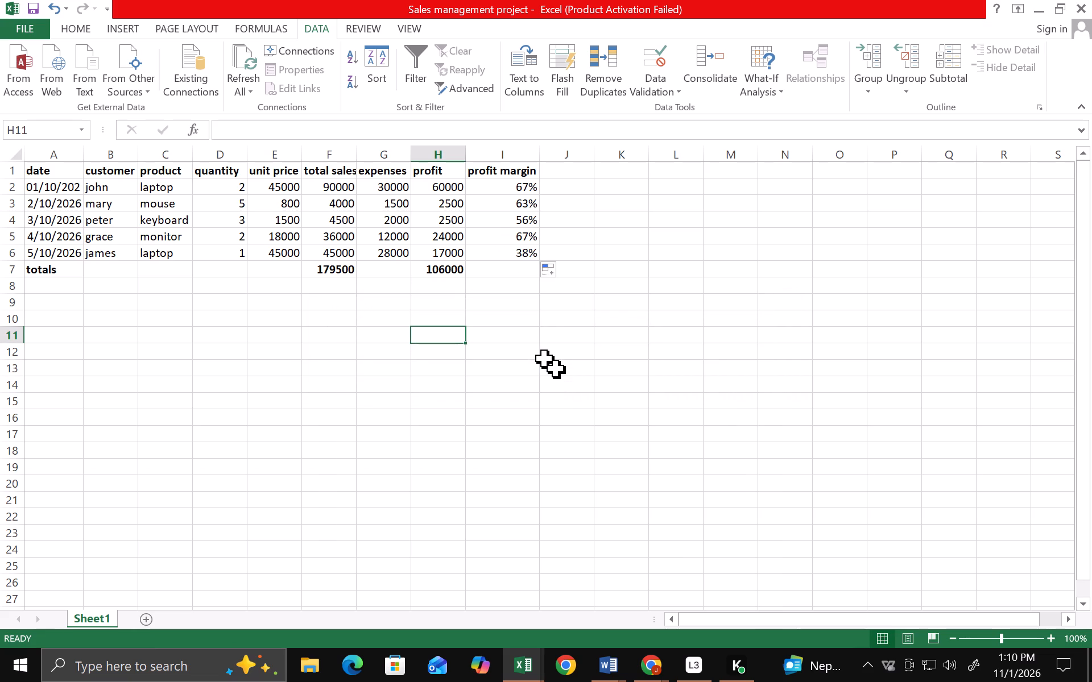
pyautogui.click(399, 193)
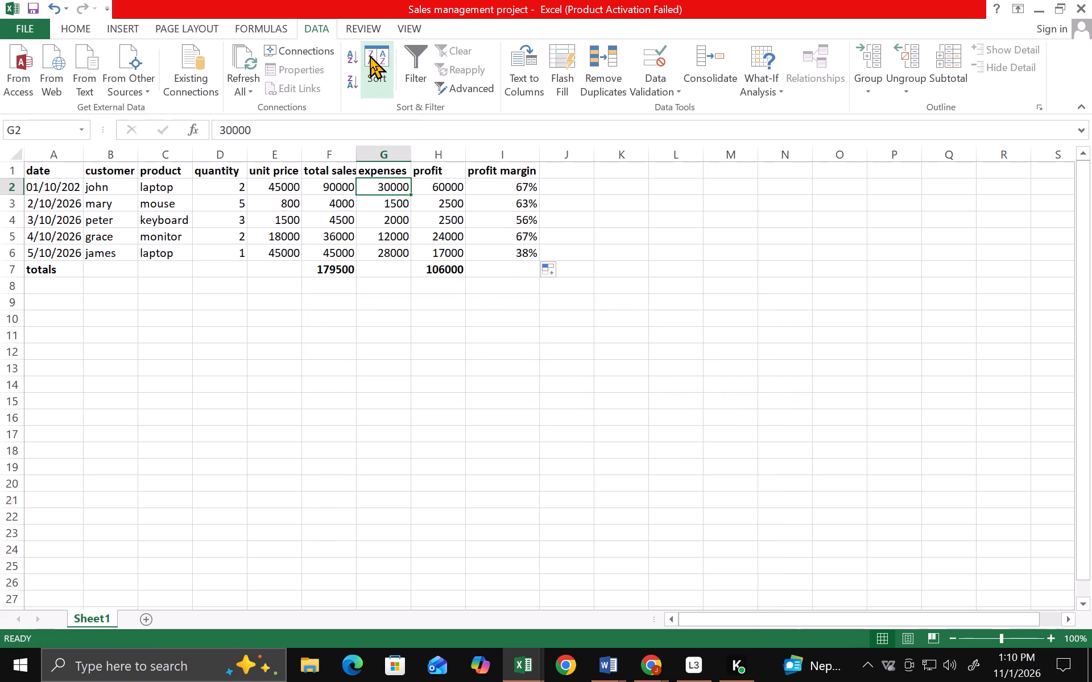
pyautogui.click(370, 55)
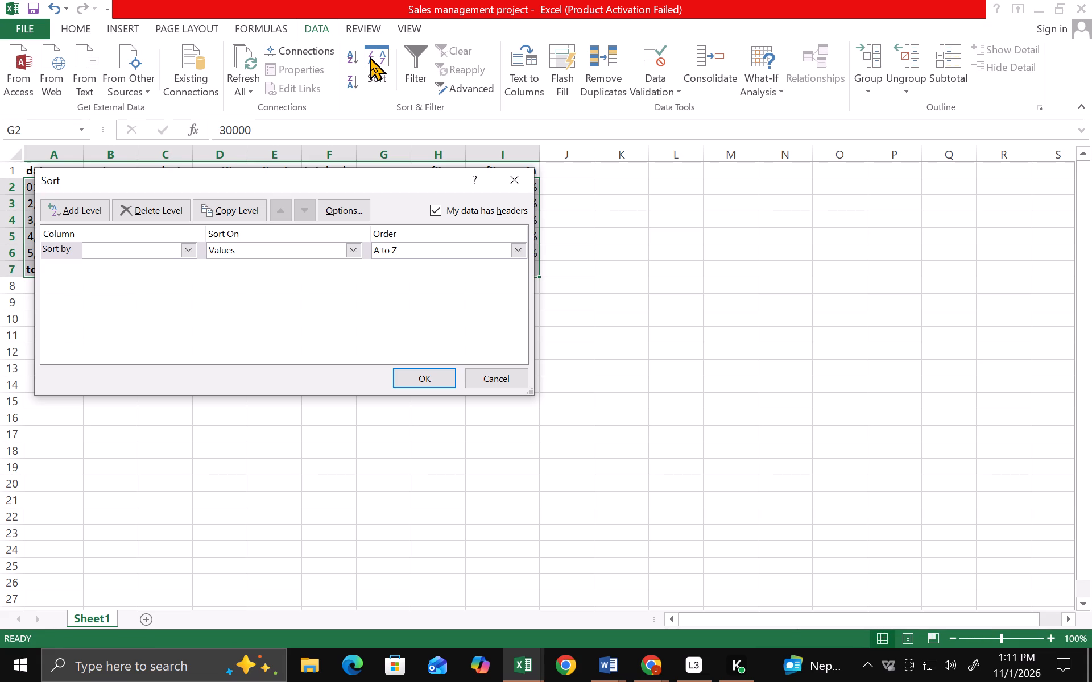
pyautogui.doubleClick(192, 250)
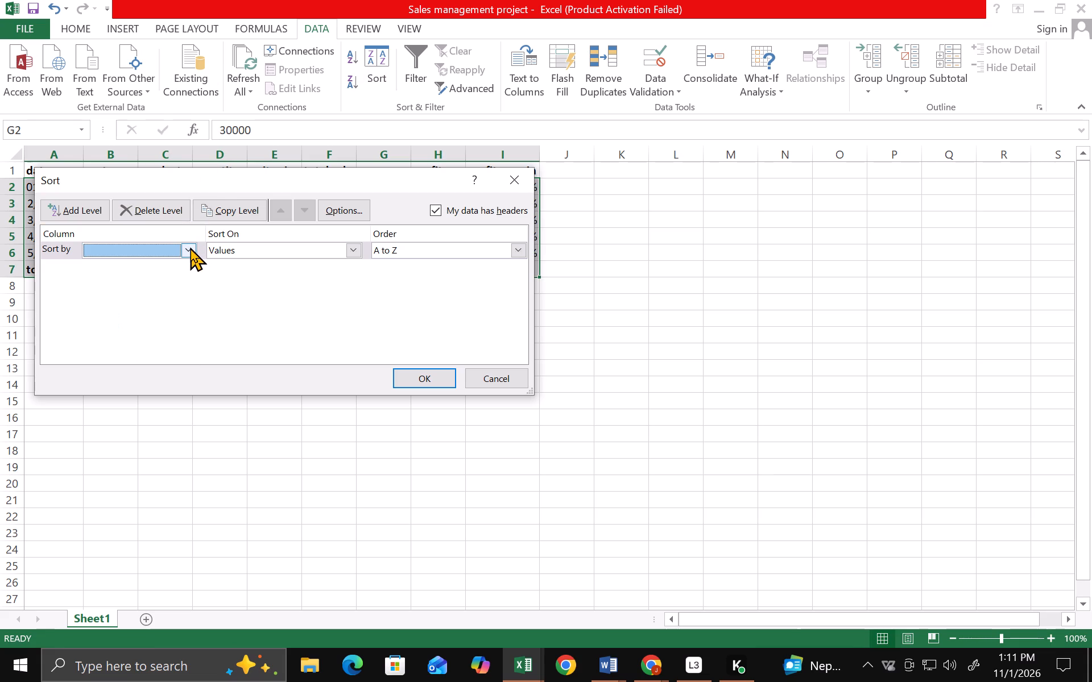
pyautogui.click(188, 248)
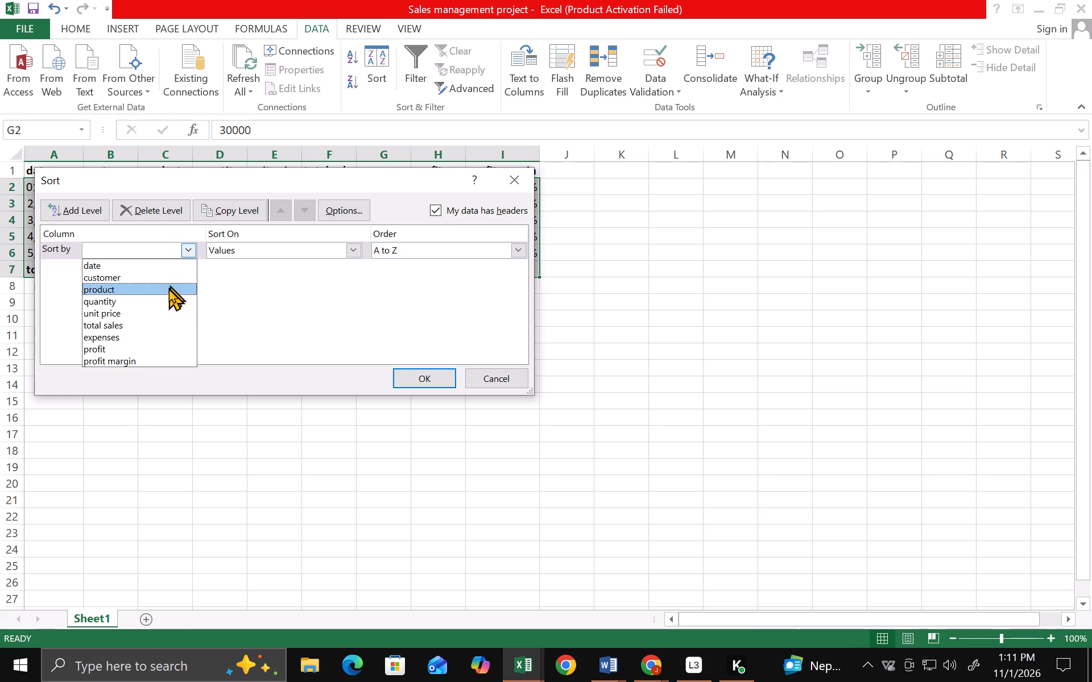
pyautogui.click(137, 321)
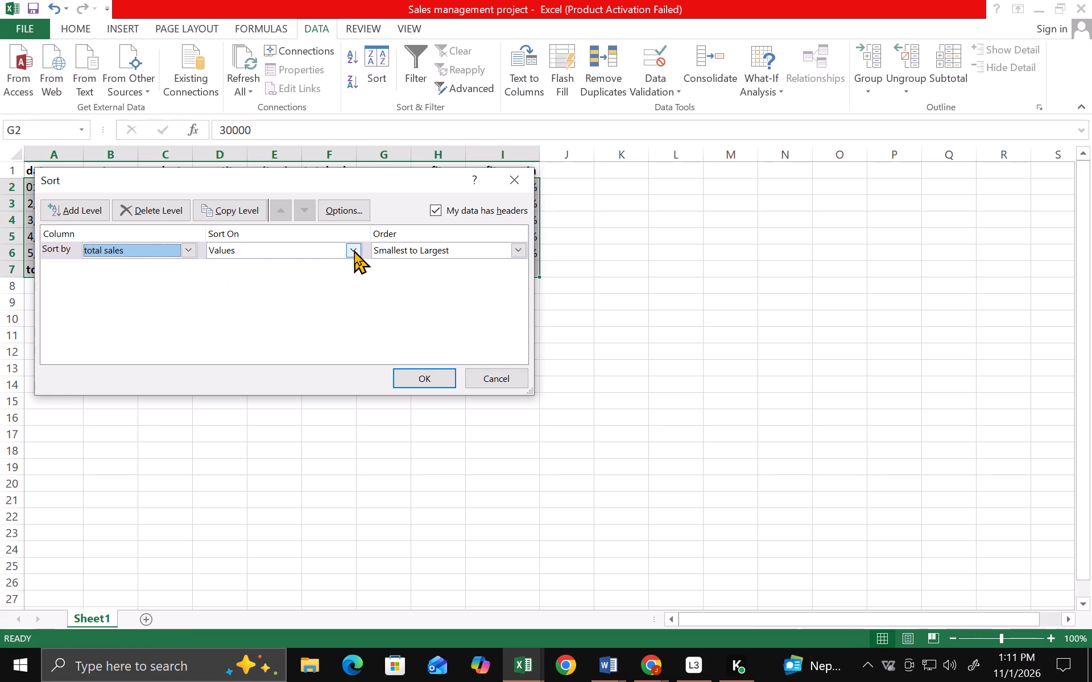
pyautogui.click(516, 247)
pyautogui.click(435, 275)
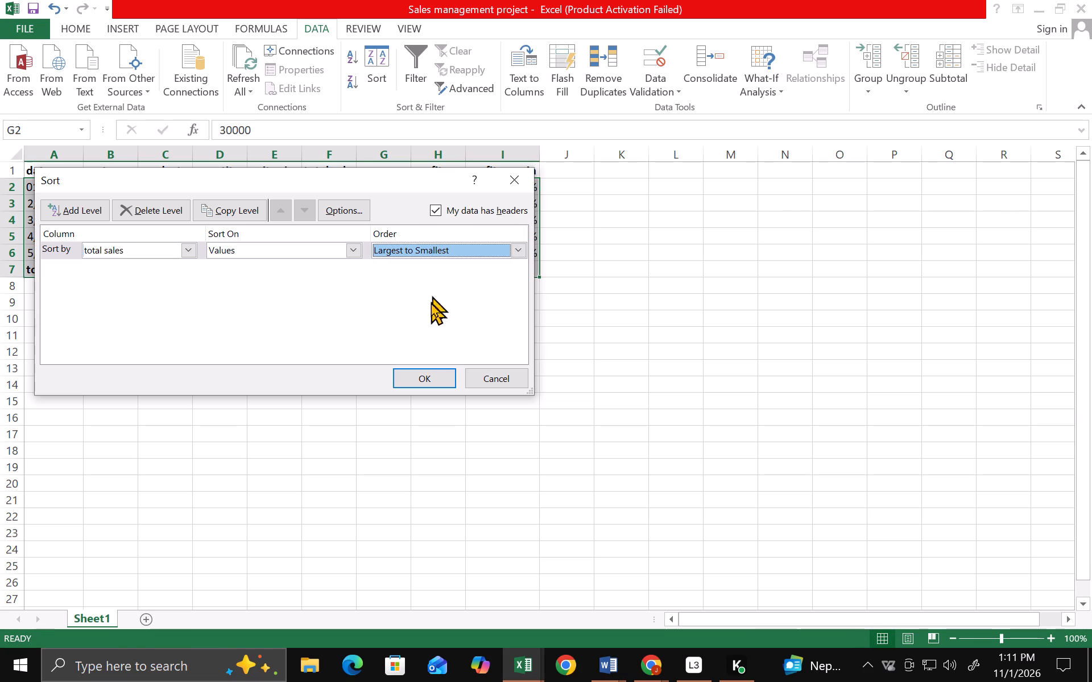
pyautogui.click(411, 379)
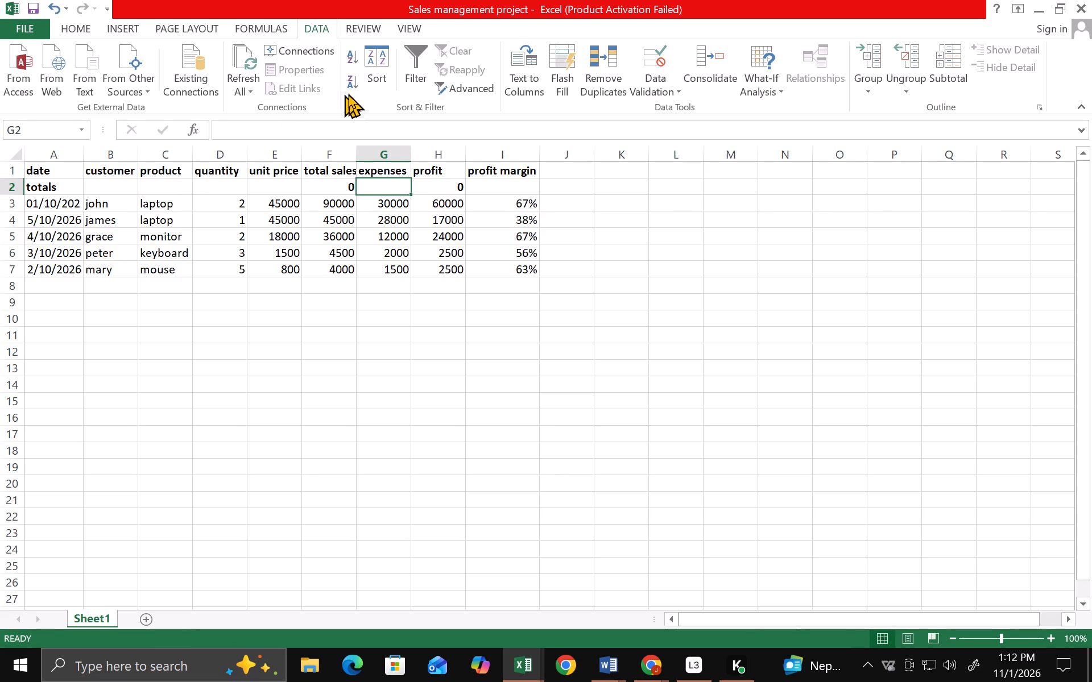
# Sort the sales data again, by profit values from Largest to Smallest.
pyautogui.click(370, 63)
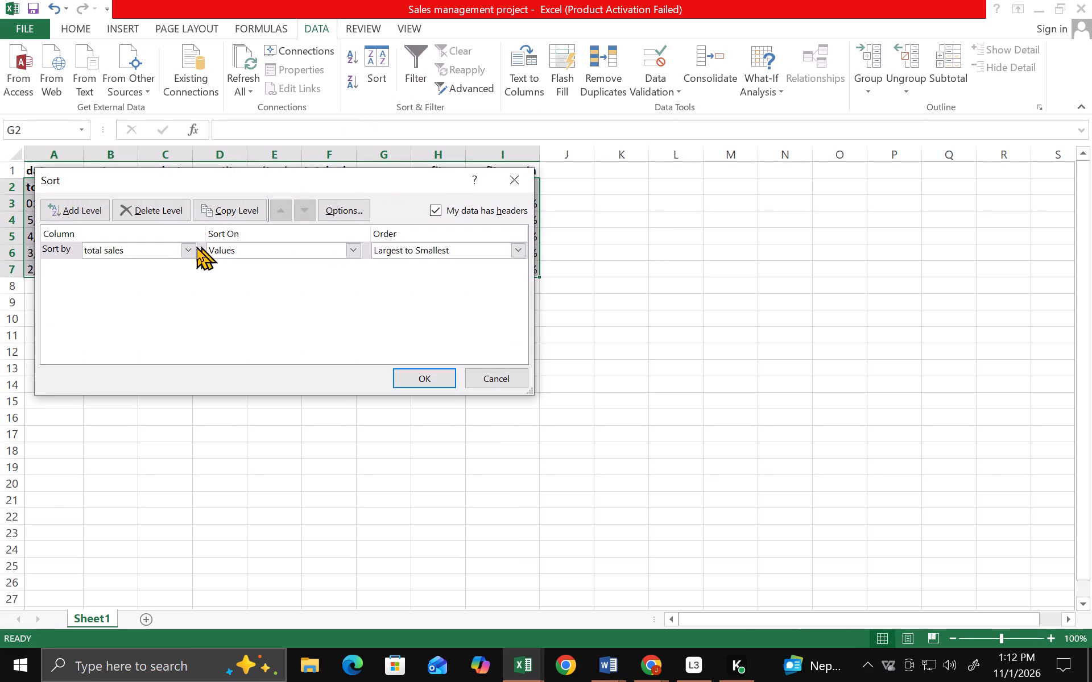
pyautogui.click(191, 247)
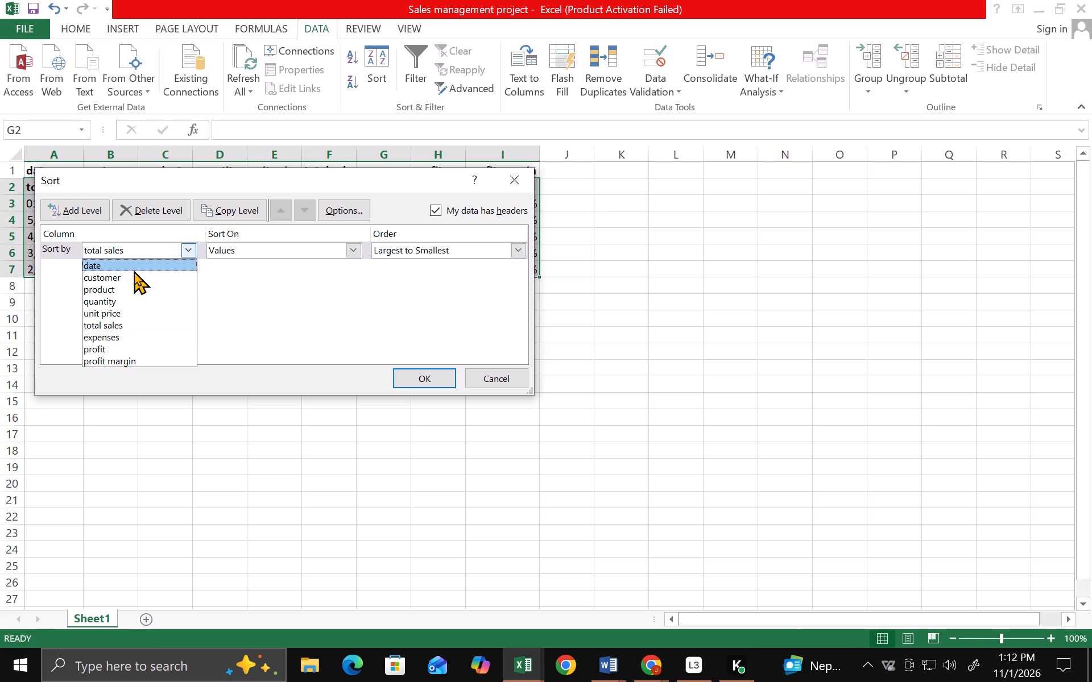
pyautogui.click(107, 350)
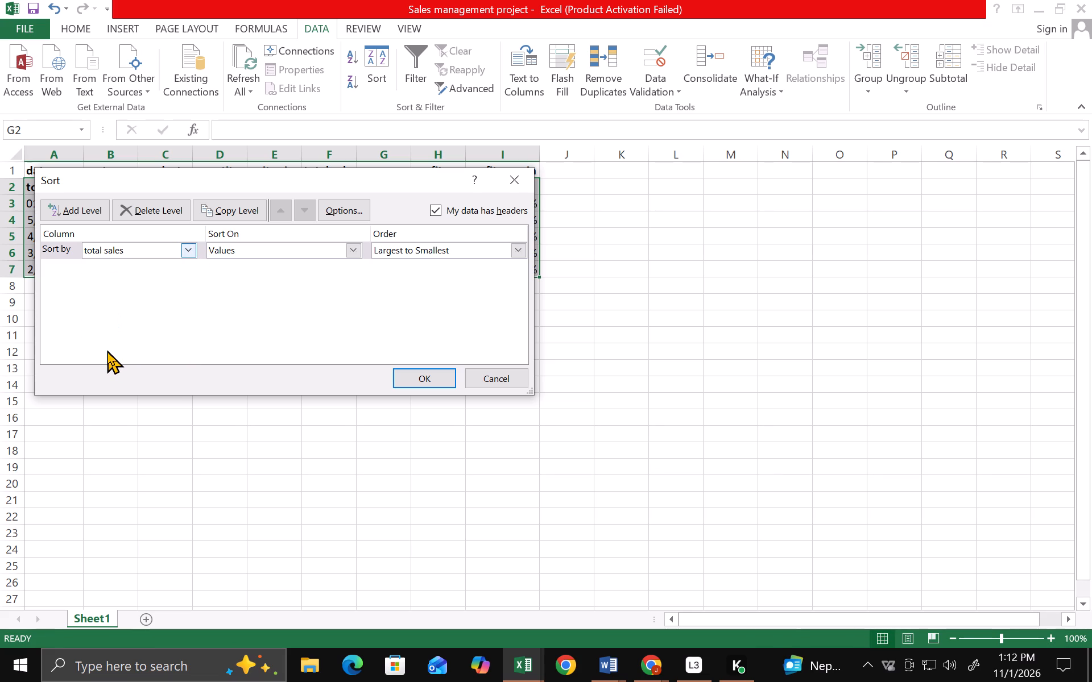
pyautogui.click(412, 373)
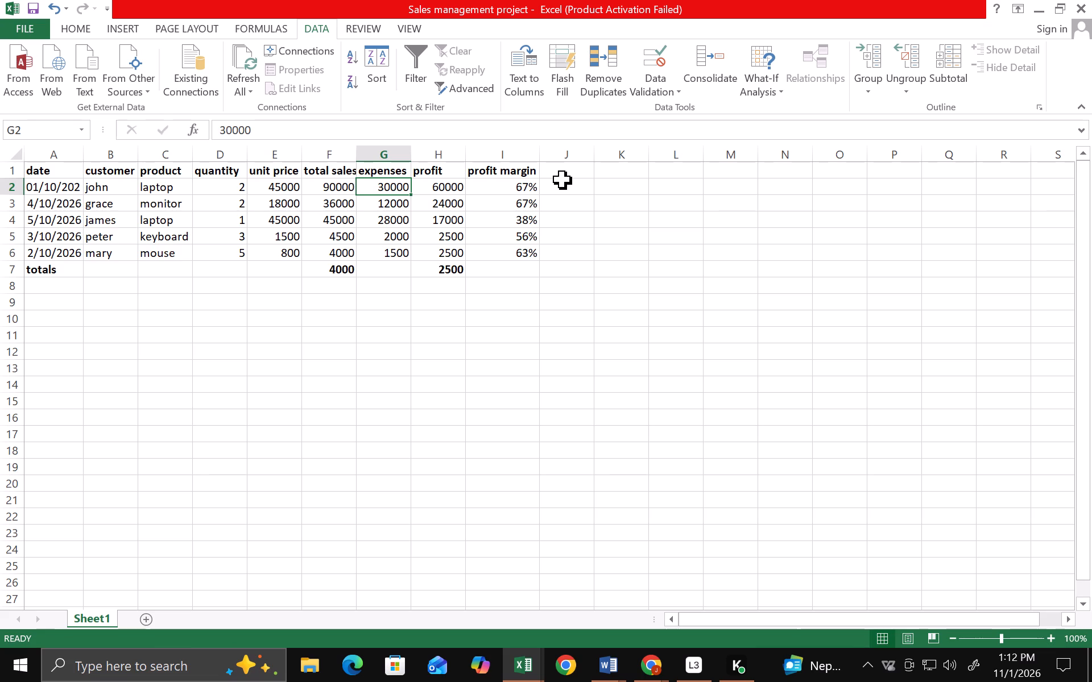
# Format range A1:I6, without the totals row, as a table with headers in the light green style with a solid green header row.
pyautogui.click(30, 185)
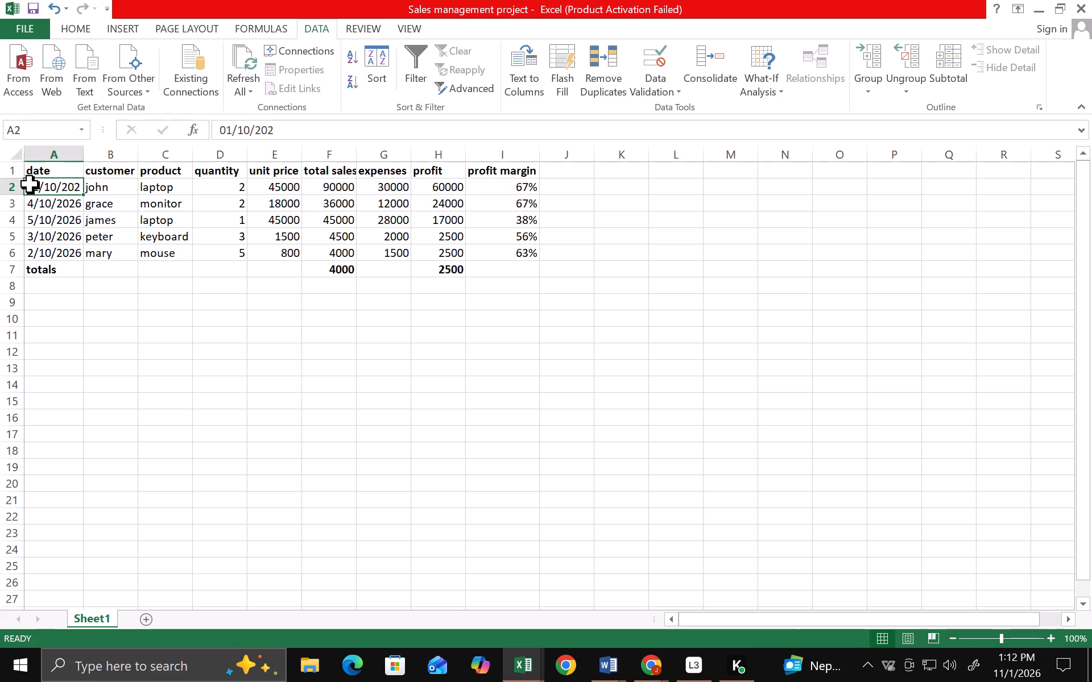
pyautogui.click(30, 172)
pyautogui.moveTo(30, 172); pyautogui.dragTo(31, 172)
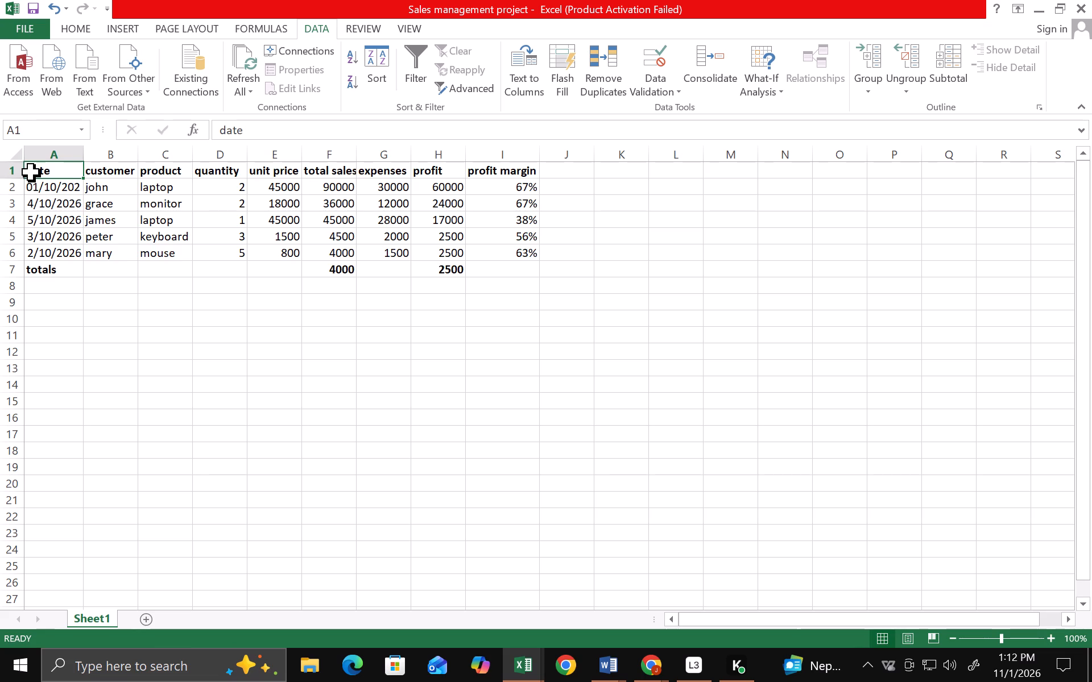
pyautogui.moveTo(31, 172); pyautogui.dragTo(493, 252)
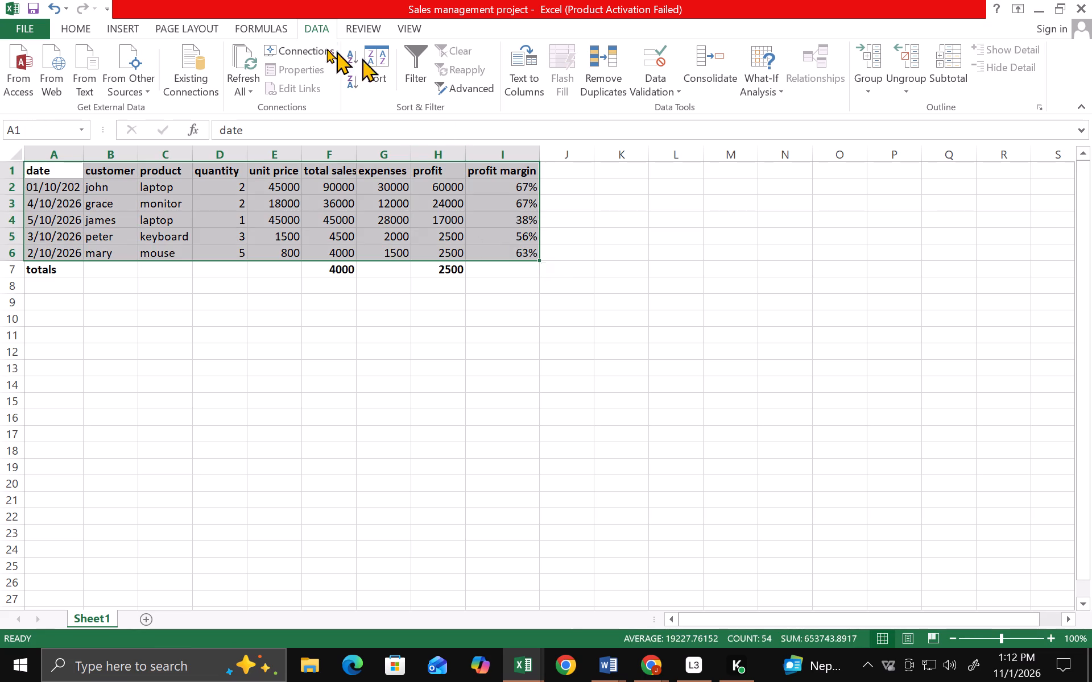
pyautogui.click(89, 25)
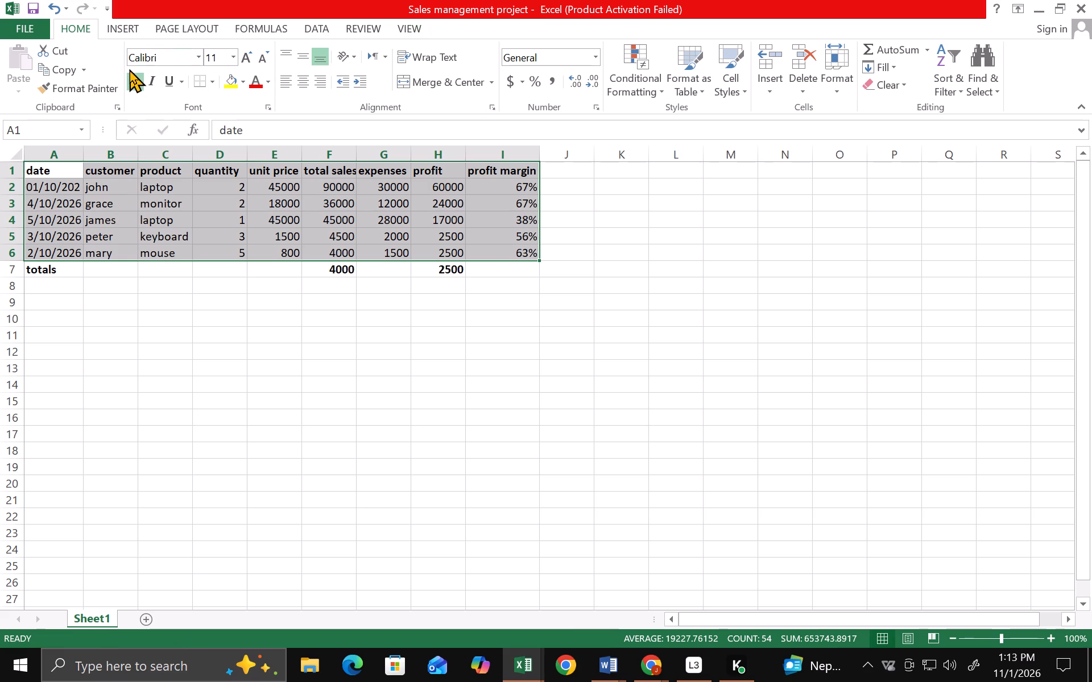
pyautogui.click(699, 92)
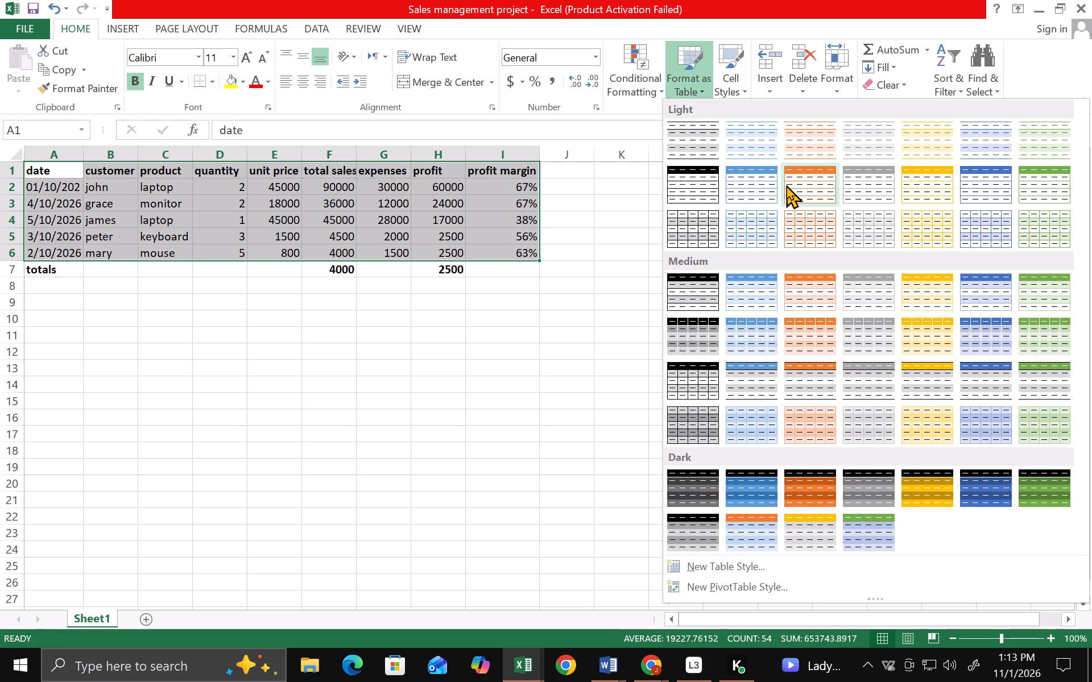
pyautogui.click(1049, 169)
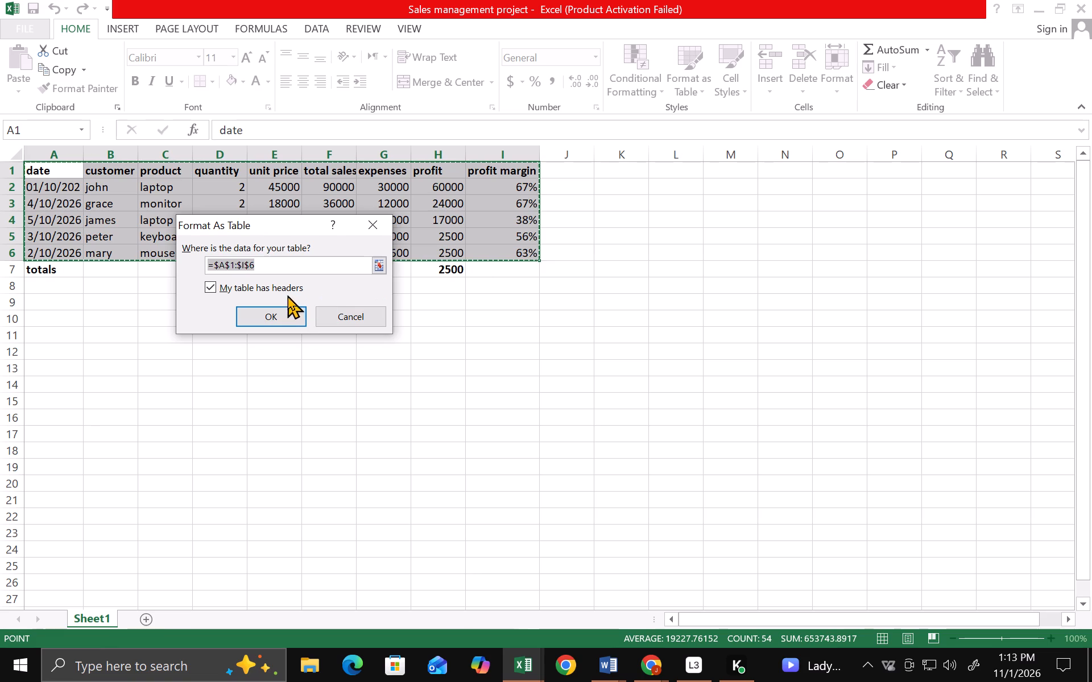
pyautogui.click(284, 313)
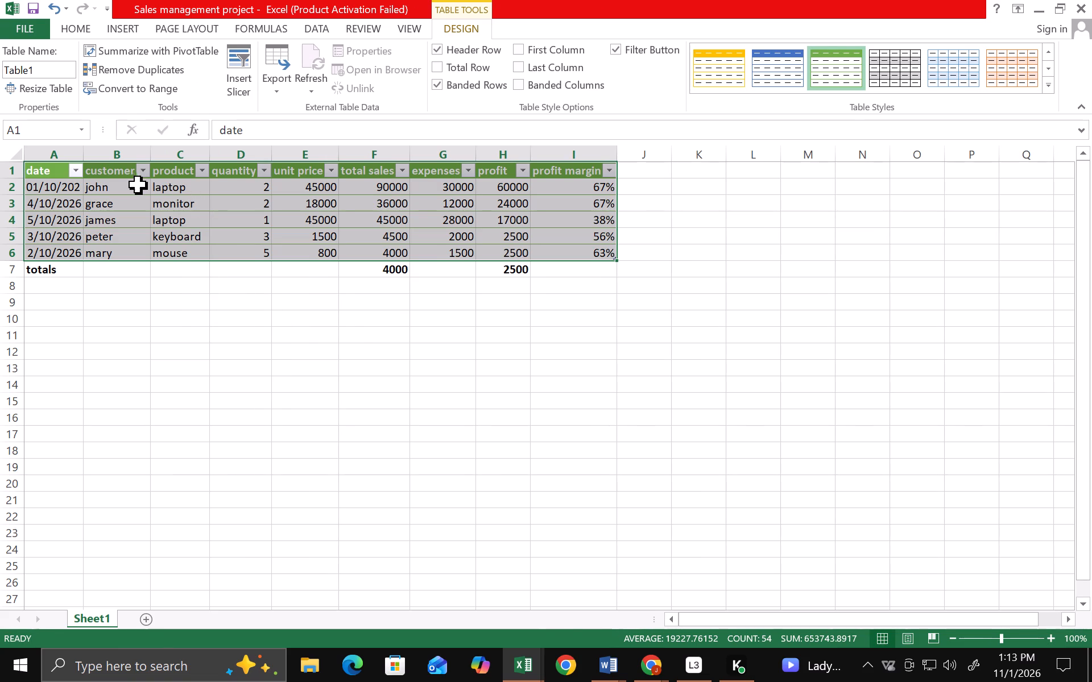
# Name the new table salesrecords.
pyautogui.click(122, 187)
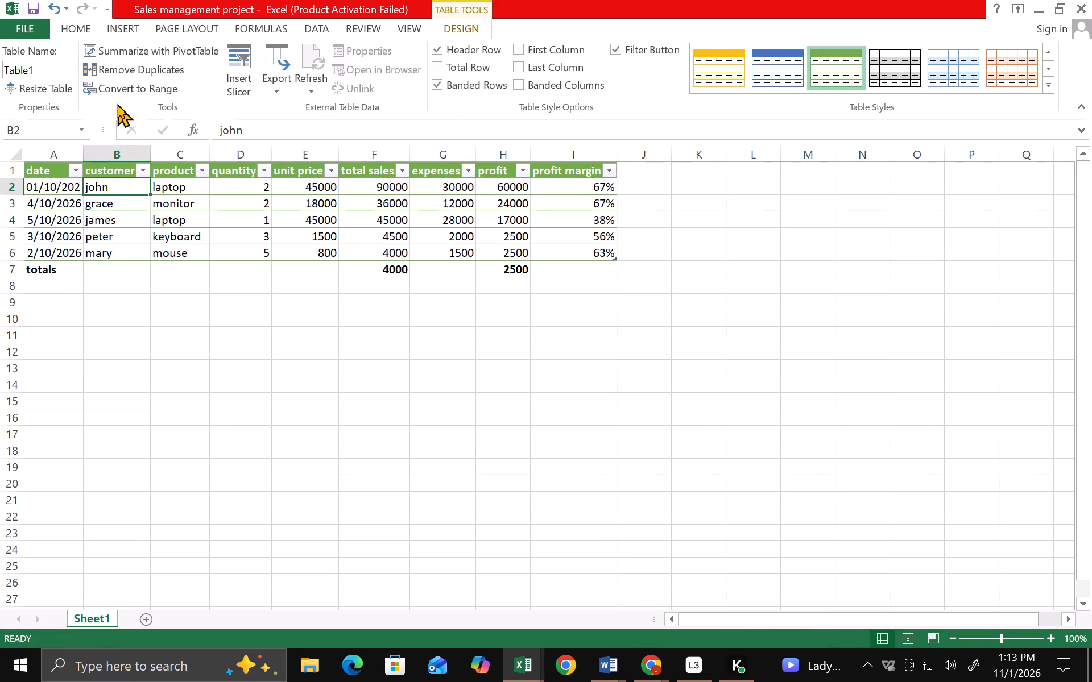
pyautogui.click(39, 66)
pyautogui.press('BackSpace')
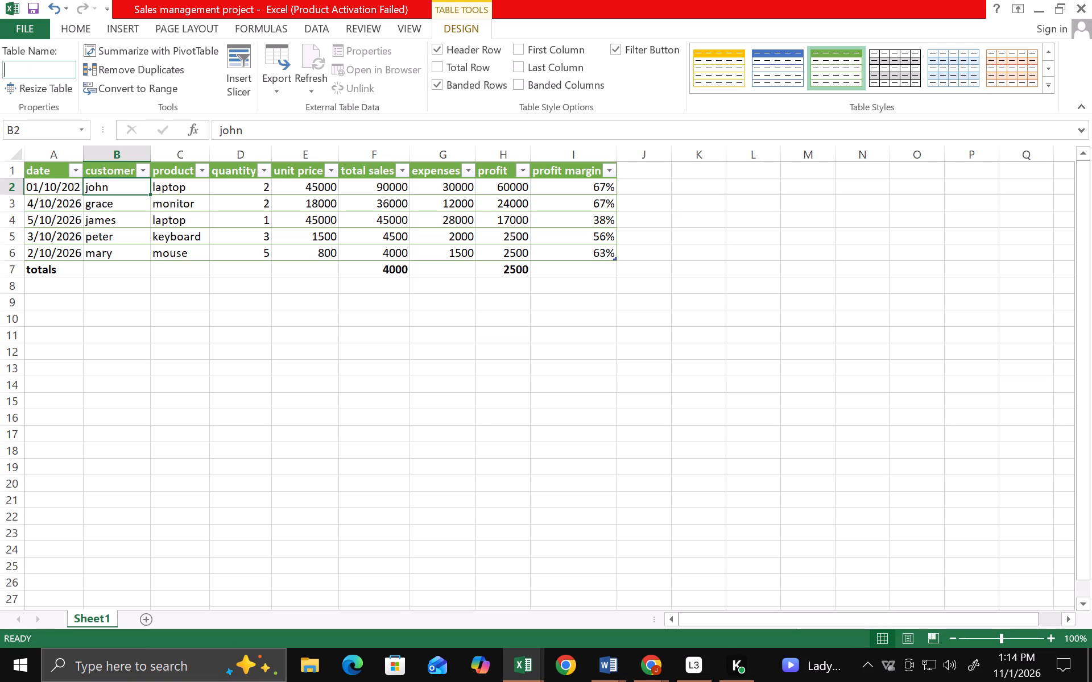
pyautogui.write('shop')
pyautogui.press('space')
pyautogui.write('a')
pyautogui.press('BackSpace')
pyautogui.press('BackSpace')
pyautogui.press('BackSpace')
pyautogui.press('BackSpace')
pyautogui.press('BackSpace')
pyautogui.press('BackSpace')
pyautogui.write('jacques')
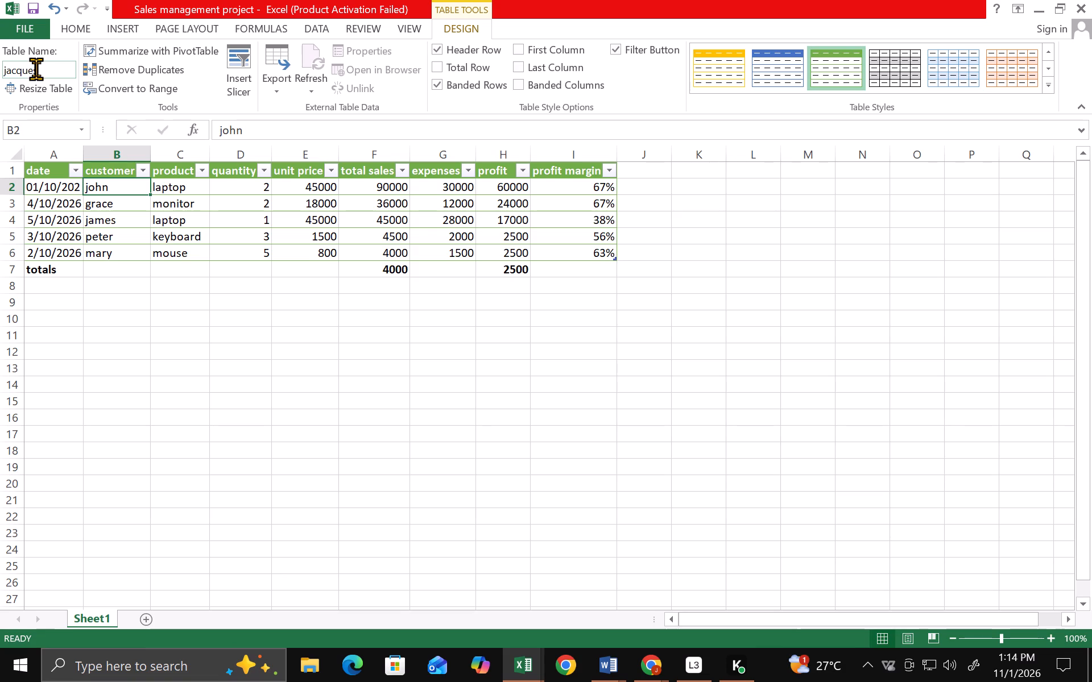
pyautogui.press('BackSpace')
pyautogui.press('BackSpace')
pyautogui.press('BackSpace')
pyautogui.press('BackSpace')
pyautogui.press('BackSpace')
pyautogui.press('BackSpace')
pyautogui.press('BackSpace')
pyautogui.press('BackSpace')
pyautogui.press('BackSpace')
pyautogui.press('BackSpace')
pyautogui.press('BackSpace')
pyautogui.press('BackSpace')
pyautogui.press('BackSpace')
pyautogui.press('BackSpace')
pyautogui.write('salesrecords')
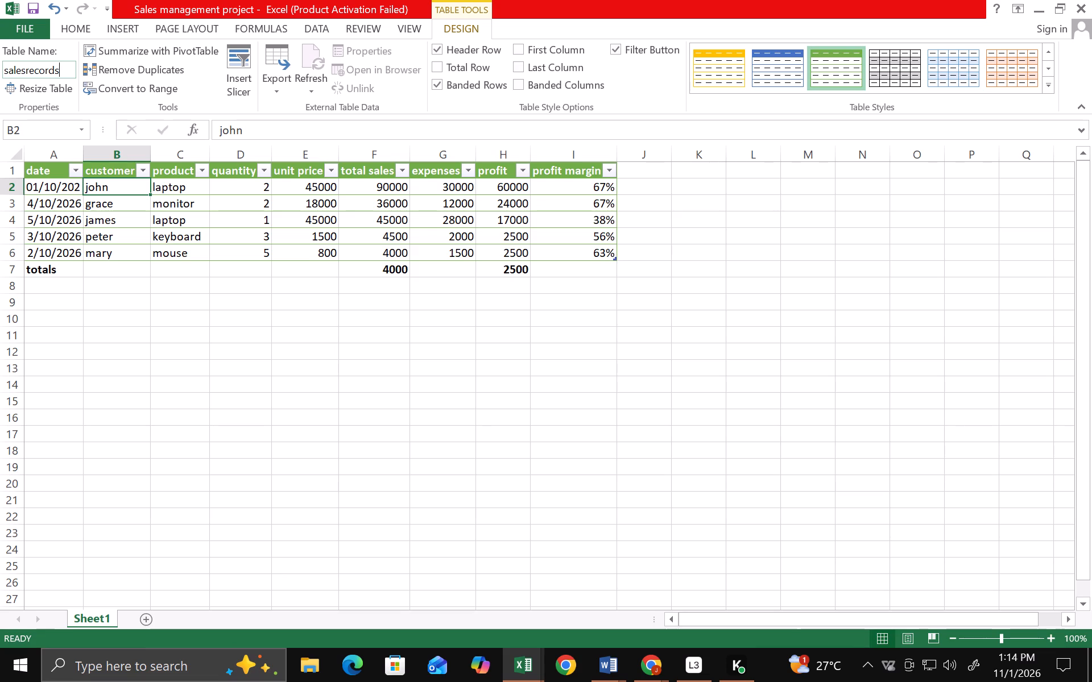
pyautogui.press('Return')
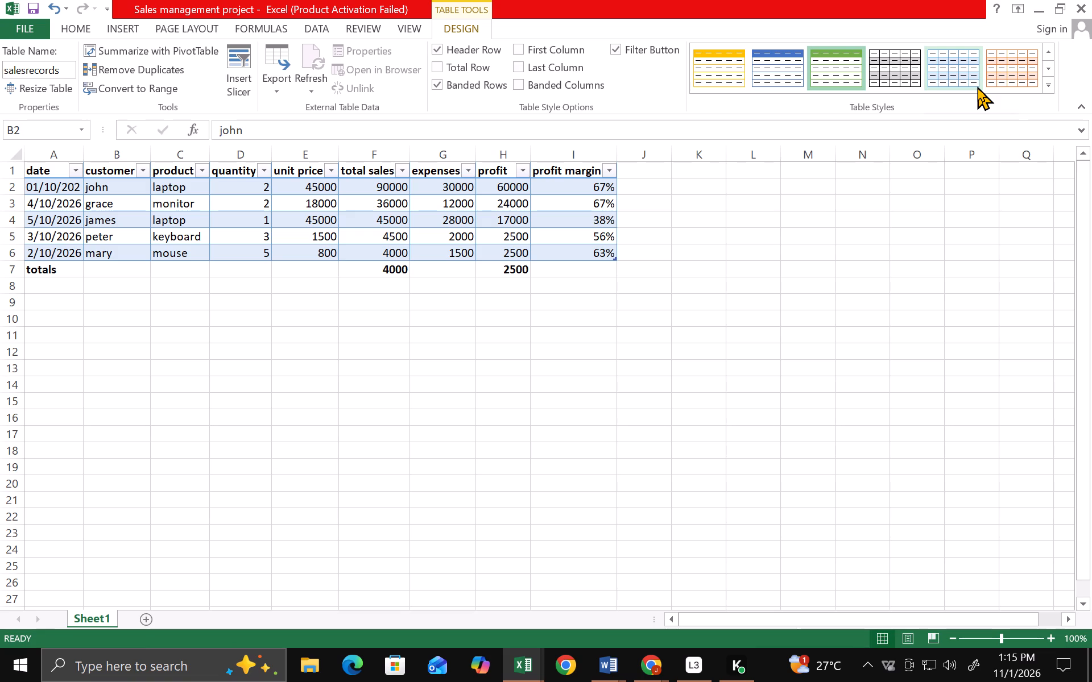
# Create a PivotTable from the salesrecords table on a new worksheet.
pyautogui.click(173, 187)
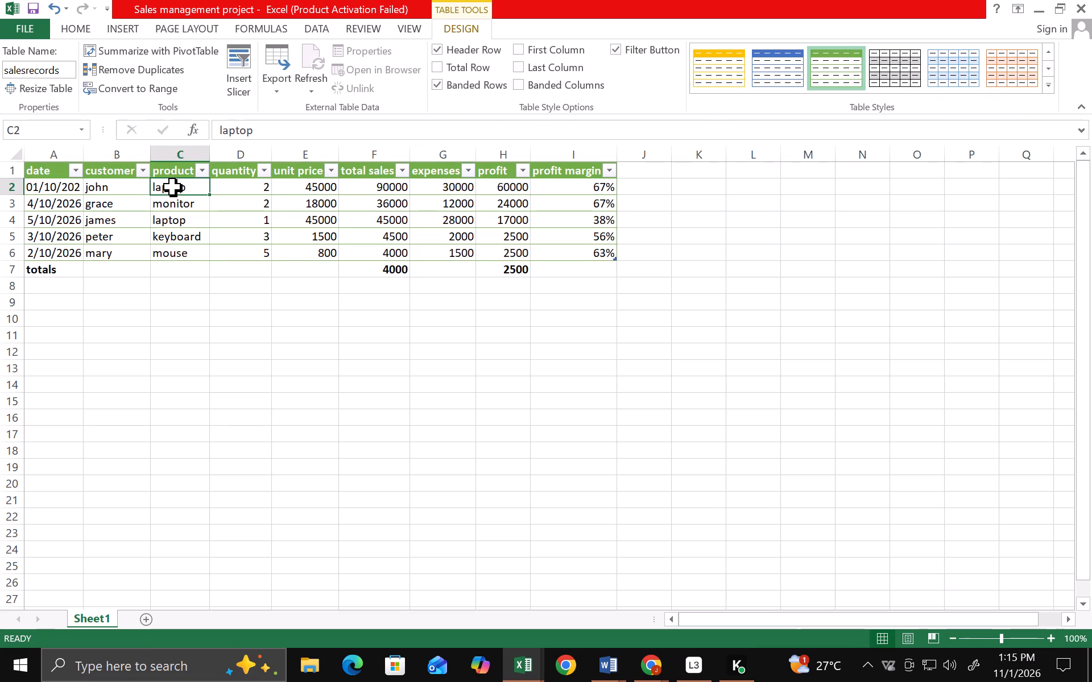
pyautogui.click(121, 24)
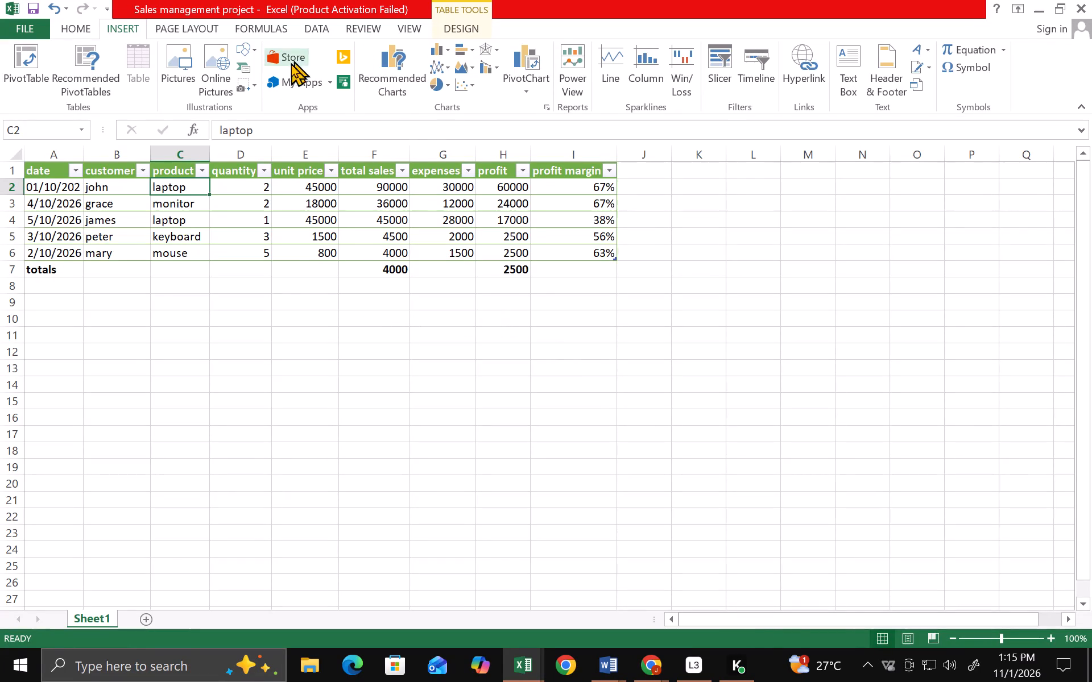
pyautogui.click(22, 52)
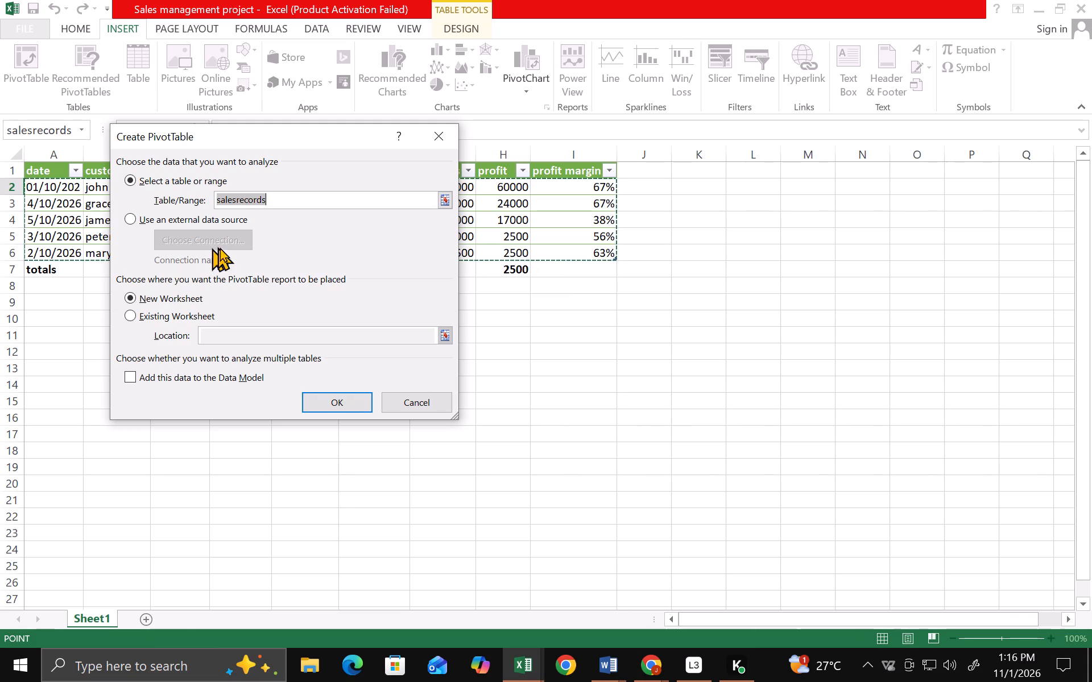
pyautogui.click(324, 395)
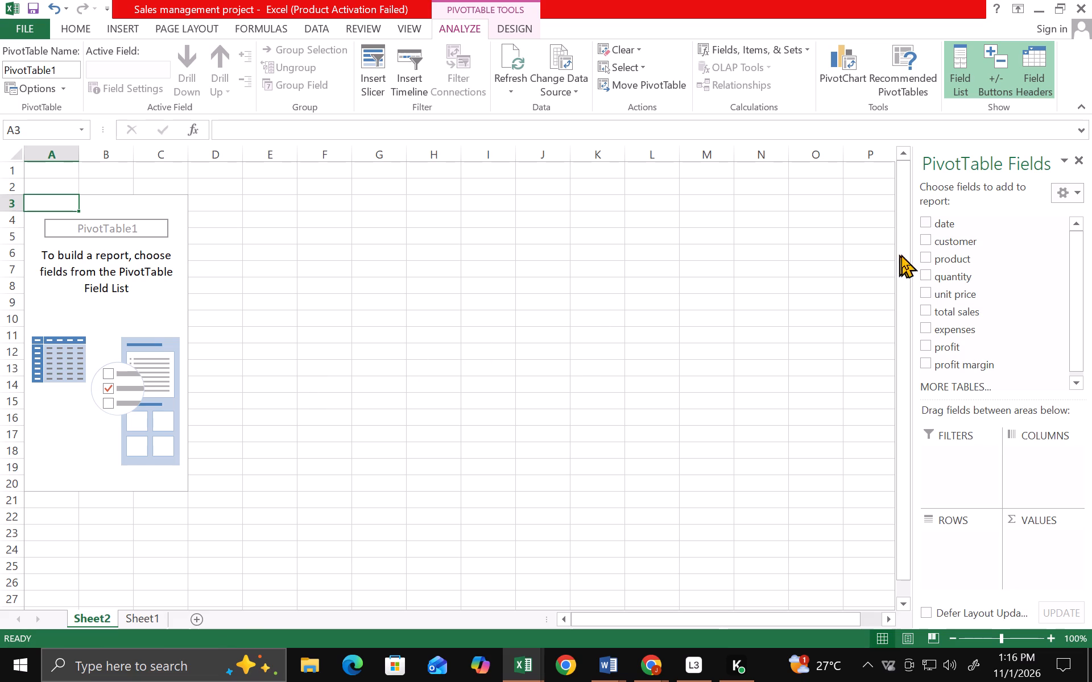
# Add customer as the PivotTable's row field and total sales as its summed value field.
pyautogui.click(929, 238)
pyautogui.moveTo(929, 238); pyautogui.dragTo(1022, 518)
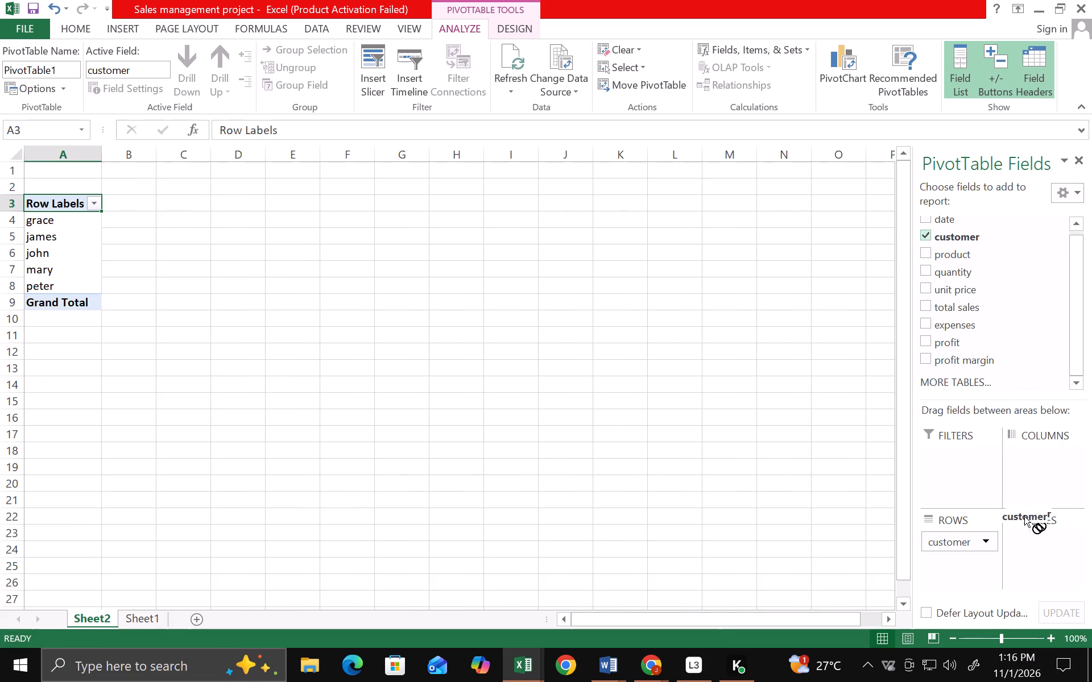
pyautogui.moveTo(1022, 518); pyautogui.dragTo(968, 539)
pyautogui.click(968, 539)
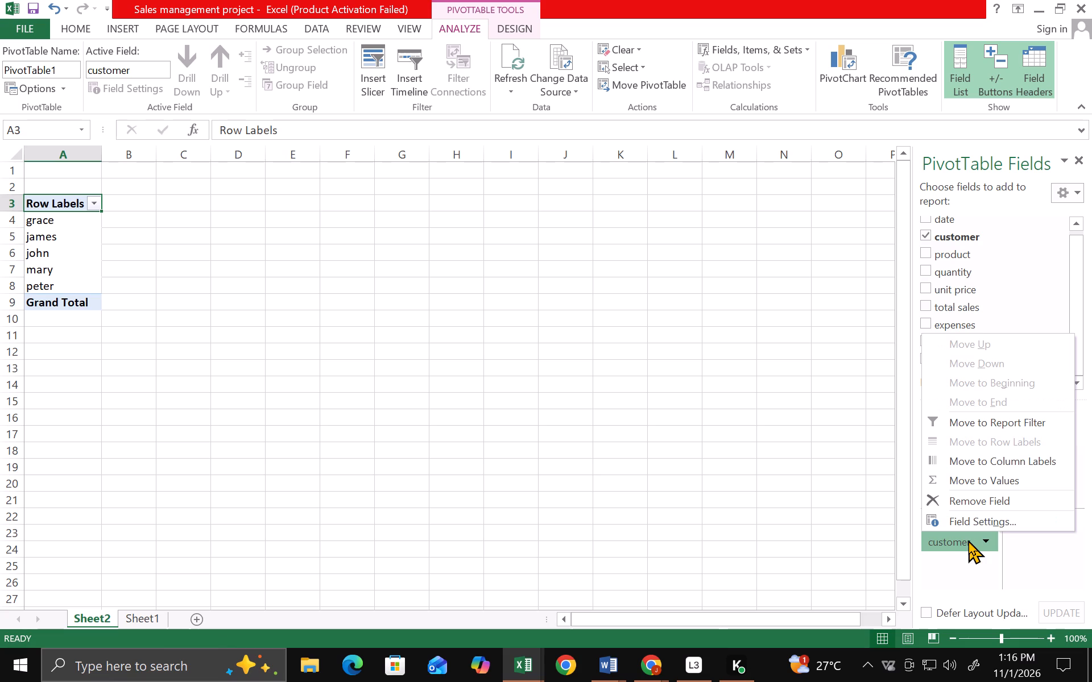
pyautogui.click(971, 572)
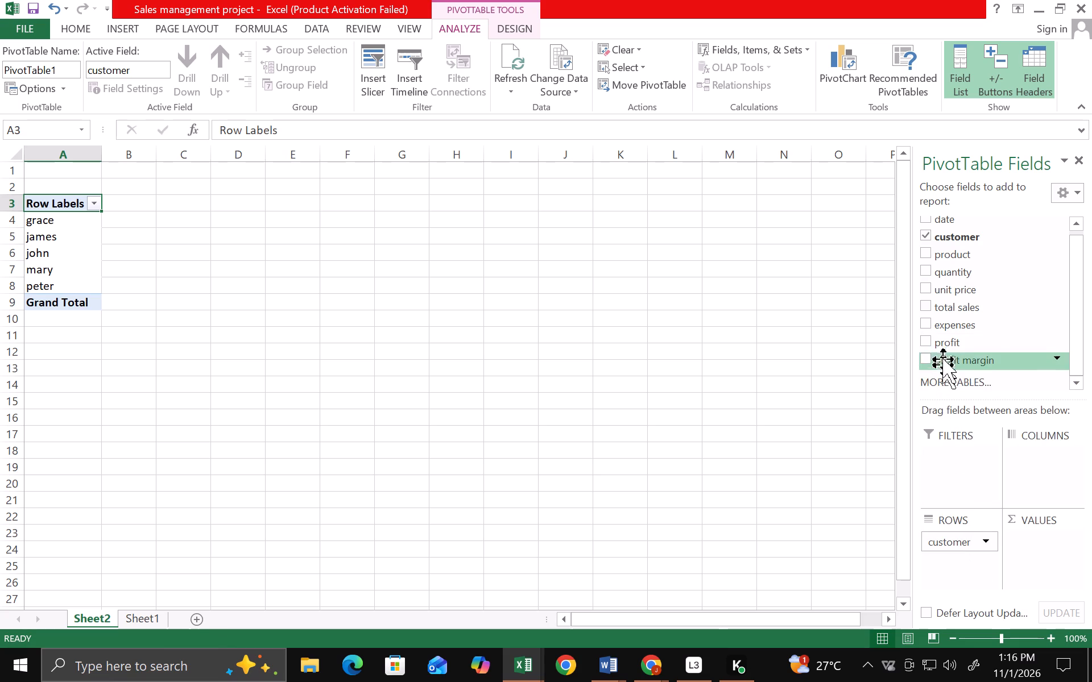
pyautogui.click(921, 303)
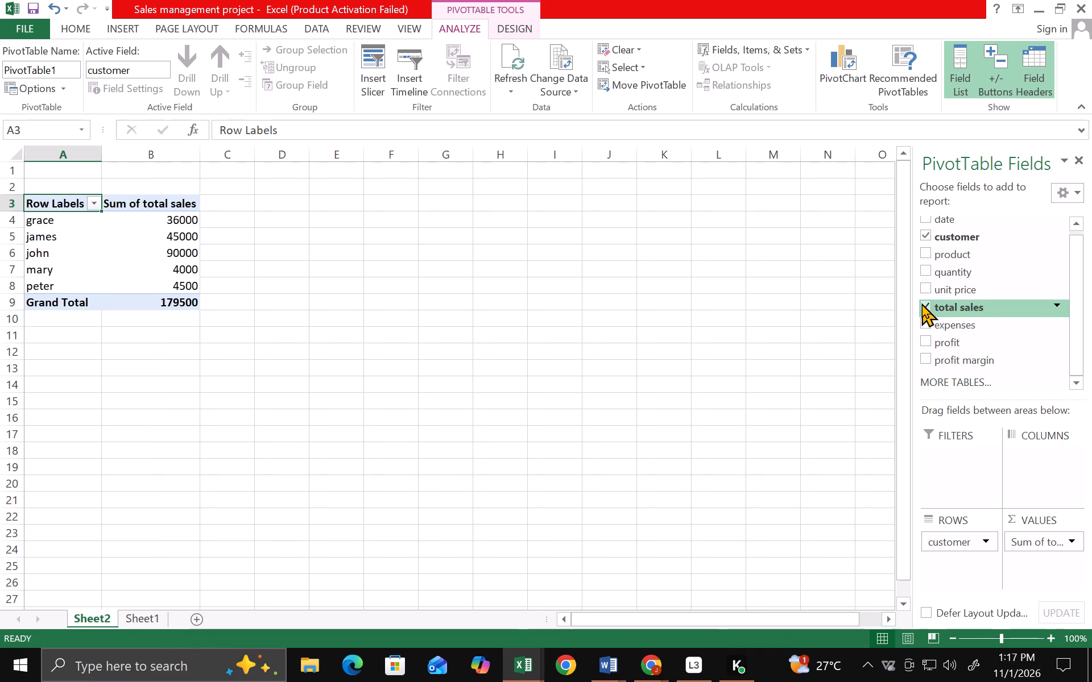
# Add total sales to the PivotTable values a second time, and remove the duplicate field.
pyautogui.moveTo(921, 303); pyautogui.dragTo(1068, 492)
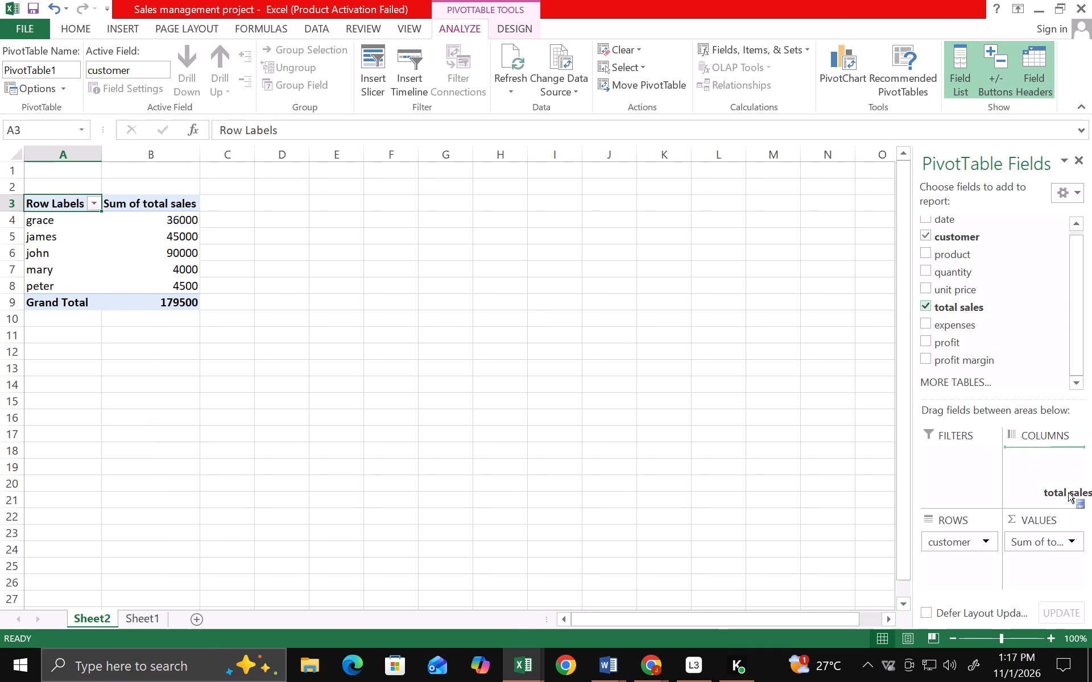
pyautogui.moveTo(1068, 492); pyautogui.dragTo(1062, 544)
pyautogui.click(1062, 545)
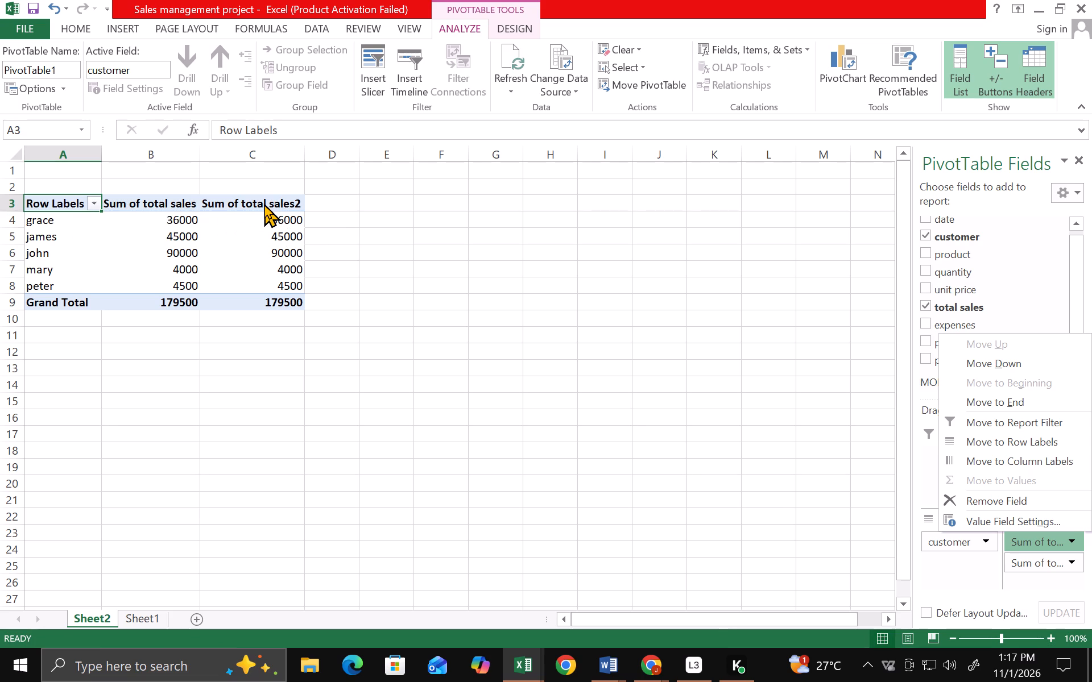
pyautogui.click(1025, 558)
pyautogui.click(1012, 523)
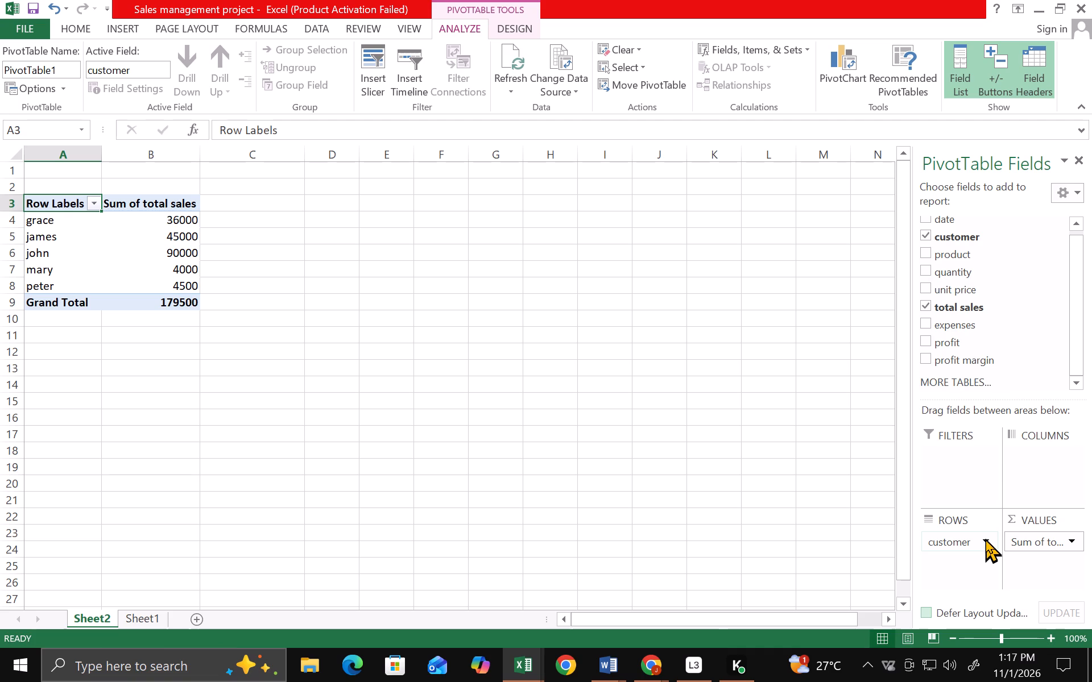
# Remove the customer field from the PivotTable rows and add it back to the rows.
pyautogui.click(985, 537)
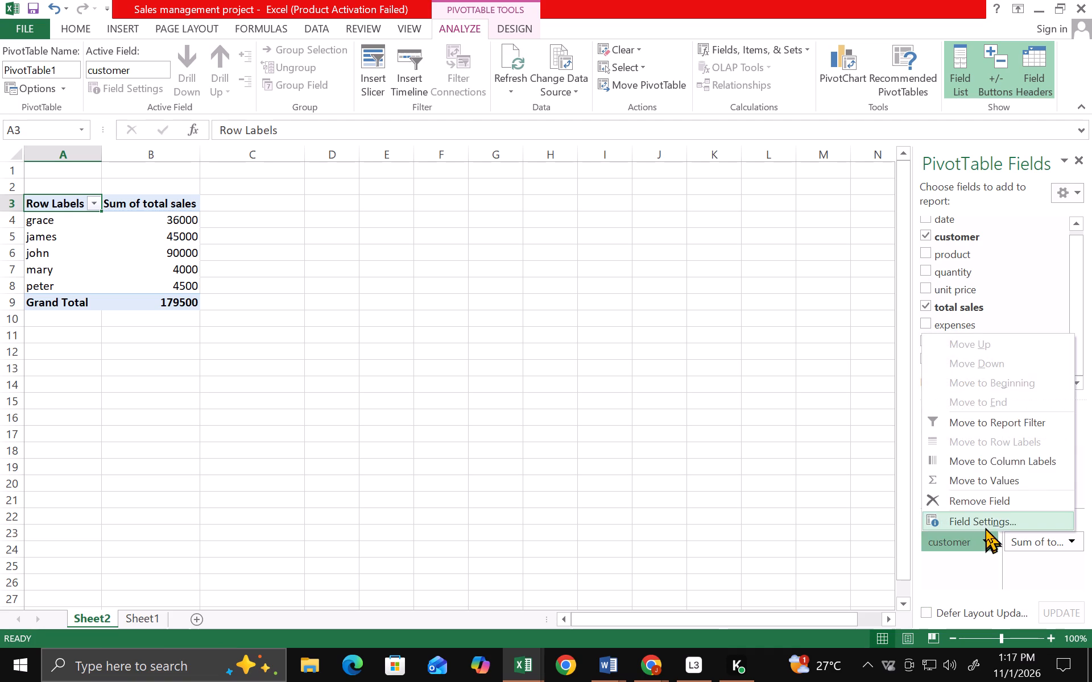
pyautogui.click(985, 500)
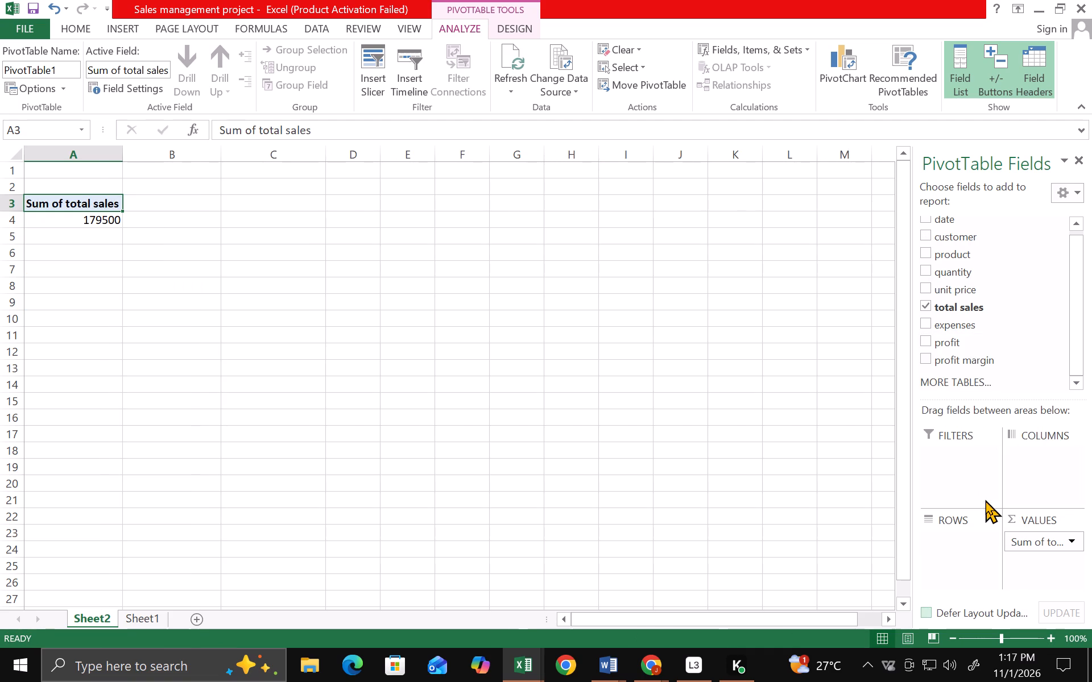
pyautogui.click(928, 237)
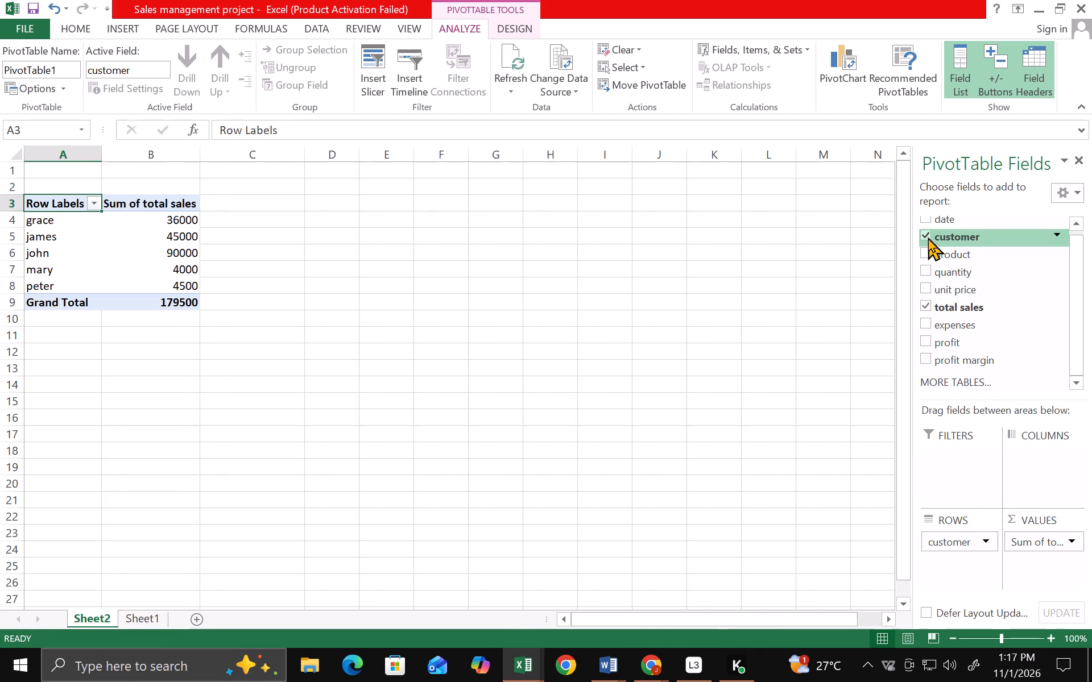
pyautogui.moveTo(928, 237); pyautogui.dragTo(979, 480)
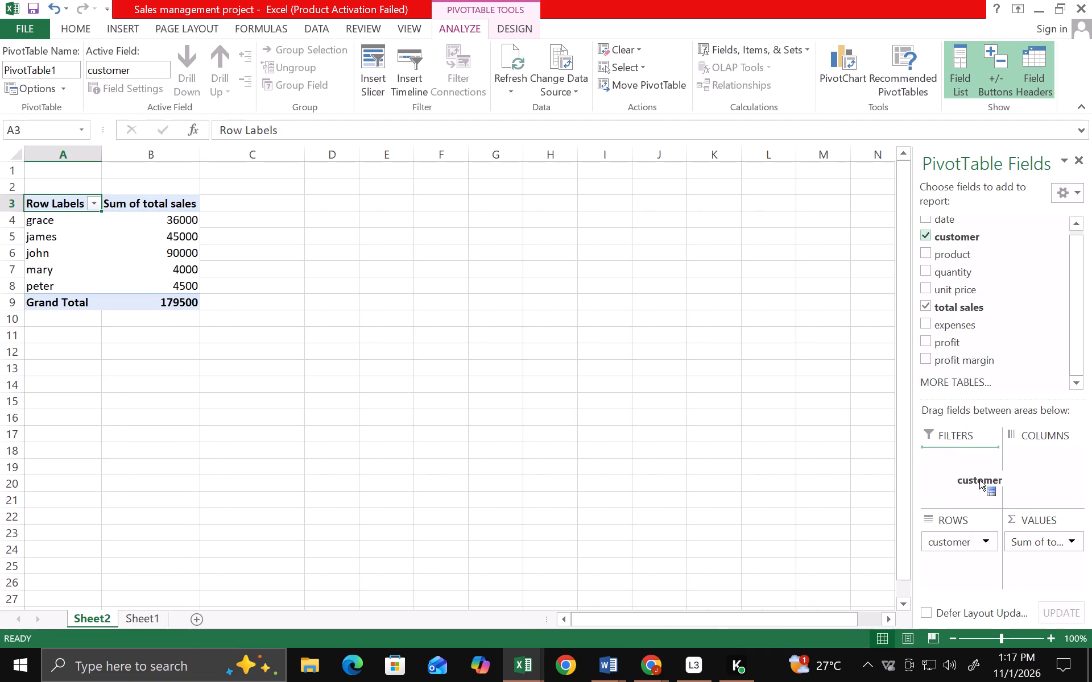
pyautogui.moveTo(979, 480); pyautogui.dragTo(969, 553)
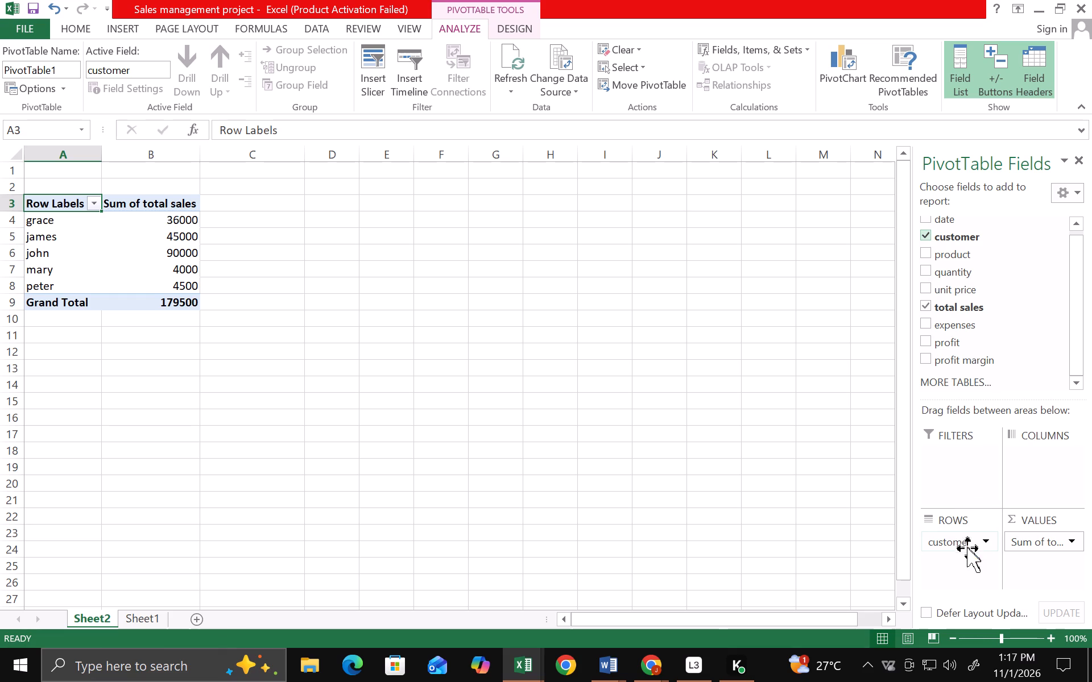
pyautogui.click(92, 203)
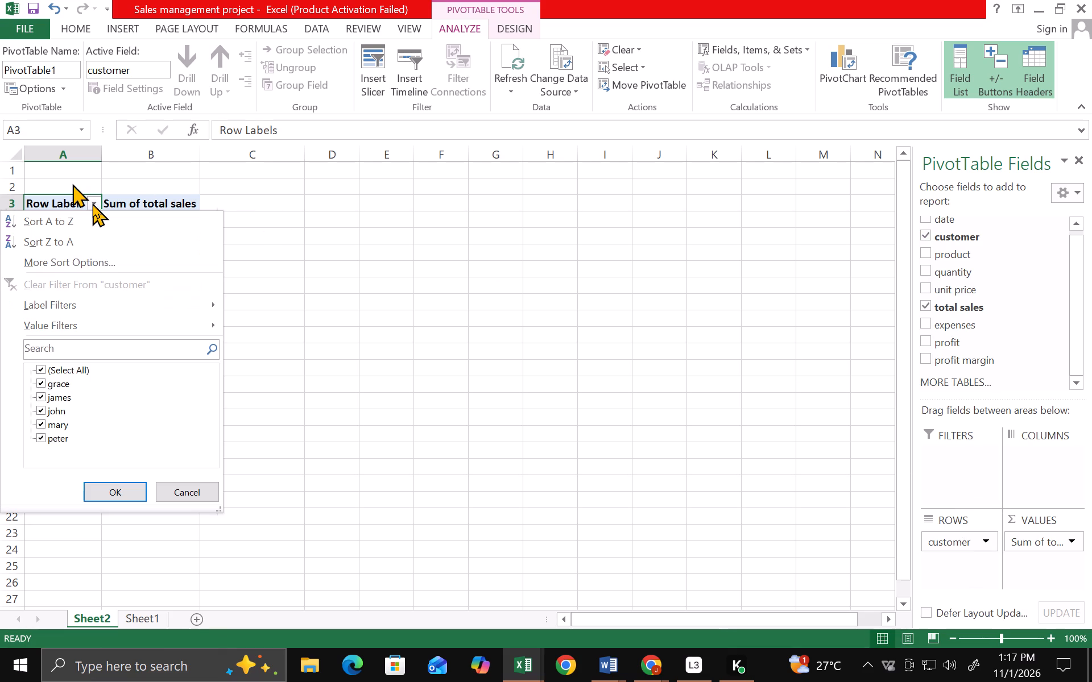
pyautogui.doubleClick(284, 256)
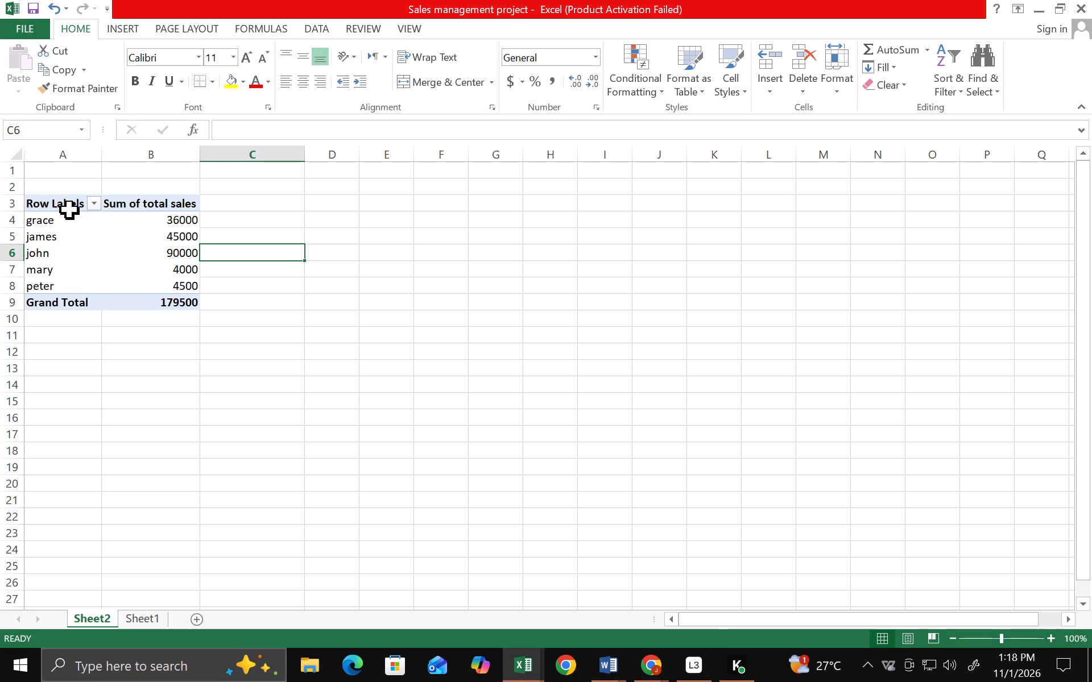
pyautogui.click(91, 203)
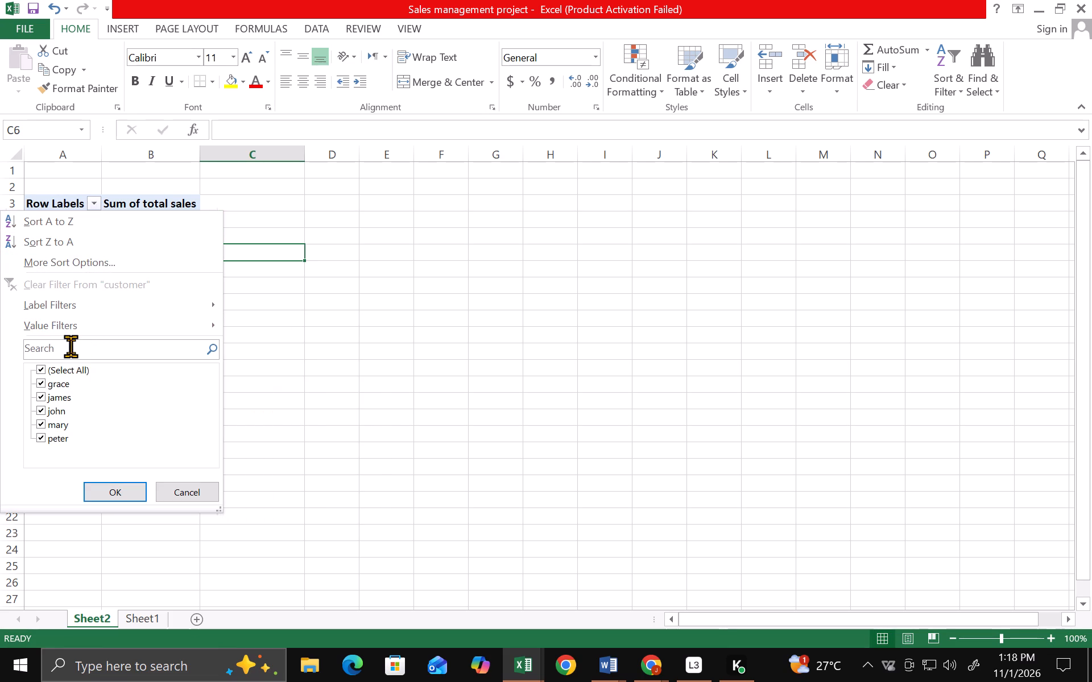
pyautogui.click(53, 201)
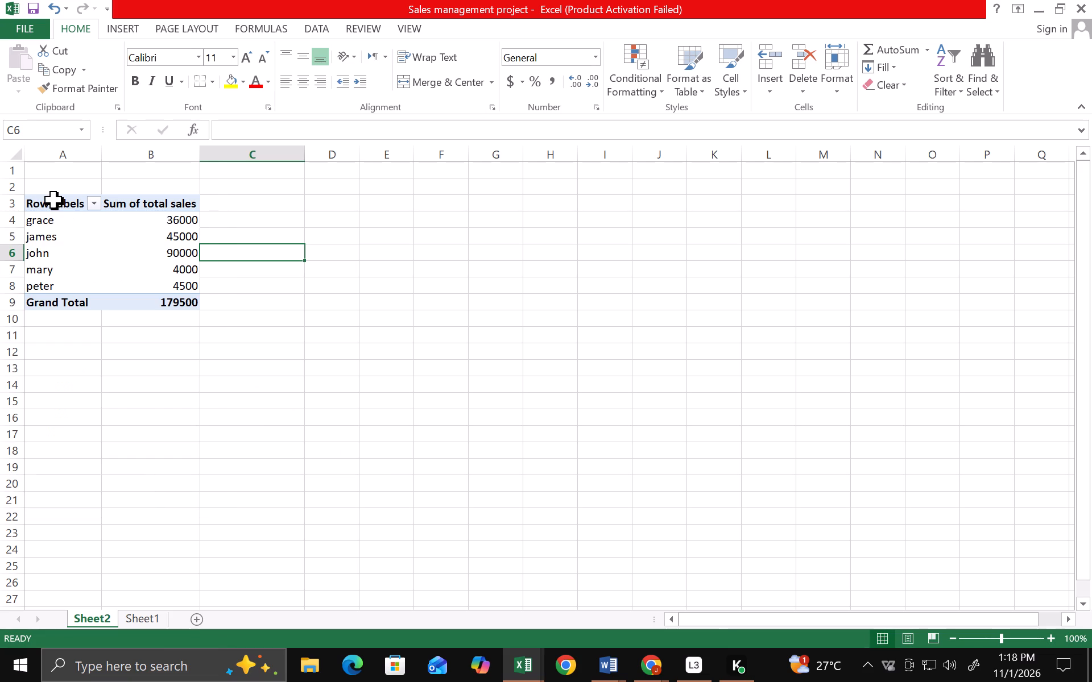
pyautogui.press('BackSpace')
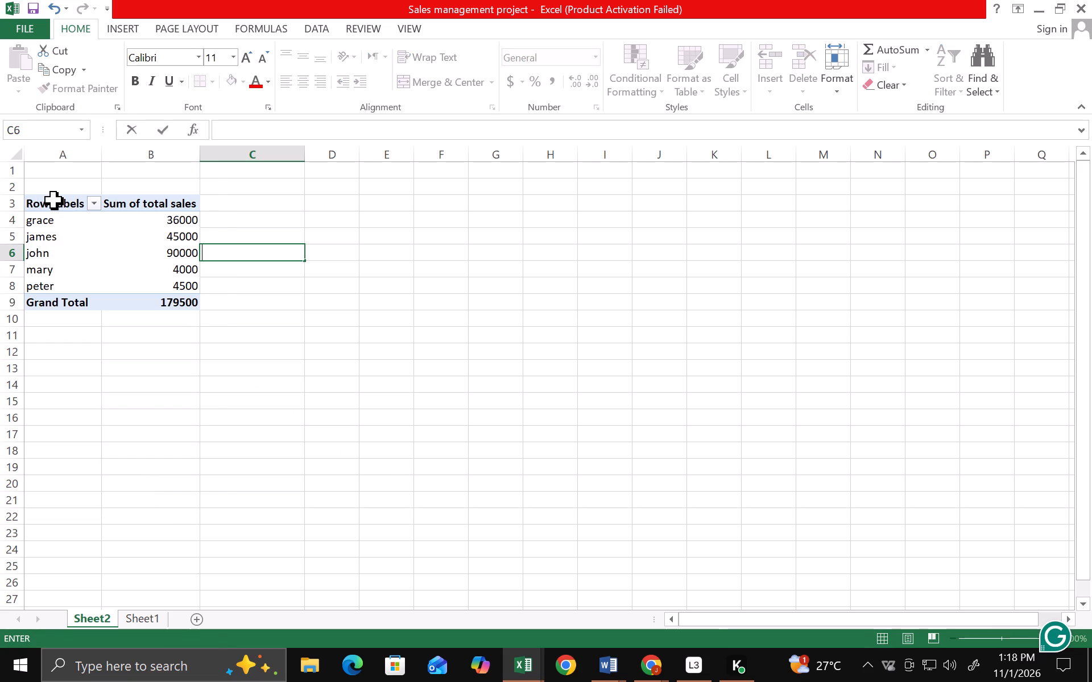
# Rename the PivotTable's Row Labels header in cell A3 as customer.
pyautogui.click(80, 199)
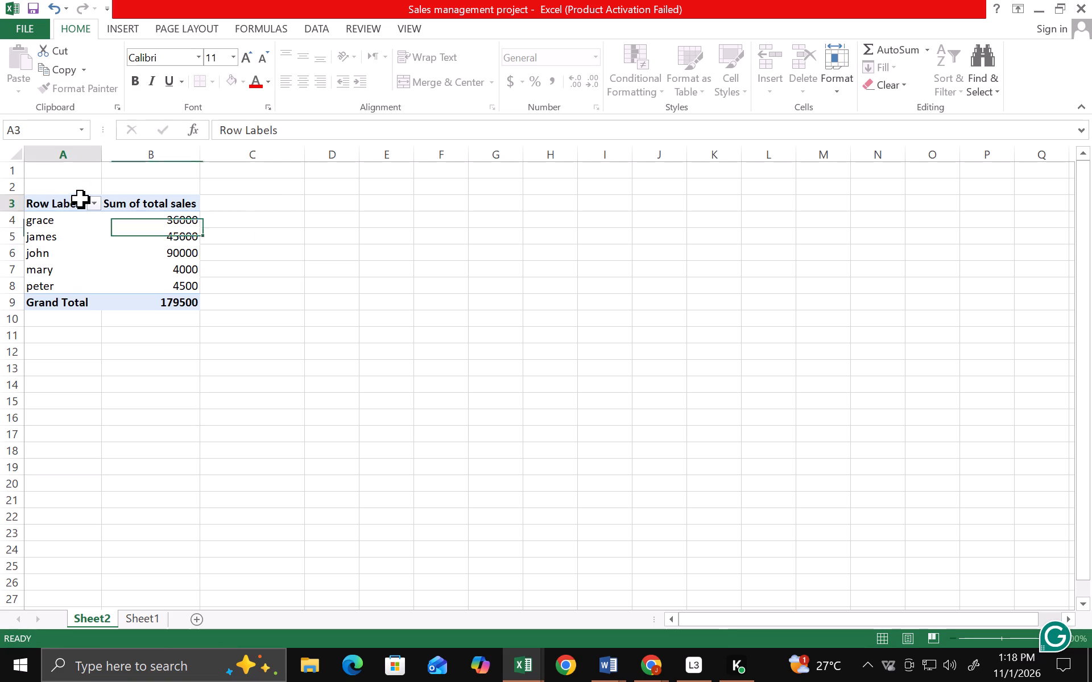
pyautogui.press('BackSpace')
pyautogui.press('BackSpace')
pyautogui.press('BackSpace')
pyautogui.press('BackSpace')
pyautogui.press('BackSpace')
pyautogui.press('BackSpace')
pyautogui.press('BackSpace')
pyautogui.press('BackSpace')
pyautogui.press('BackSpace')
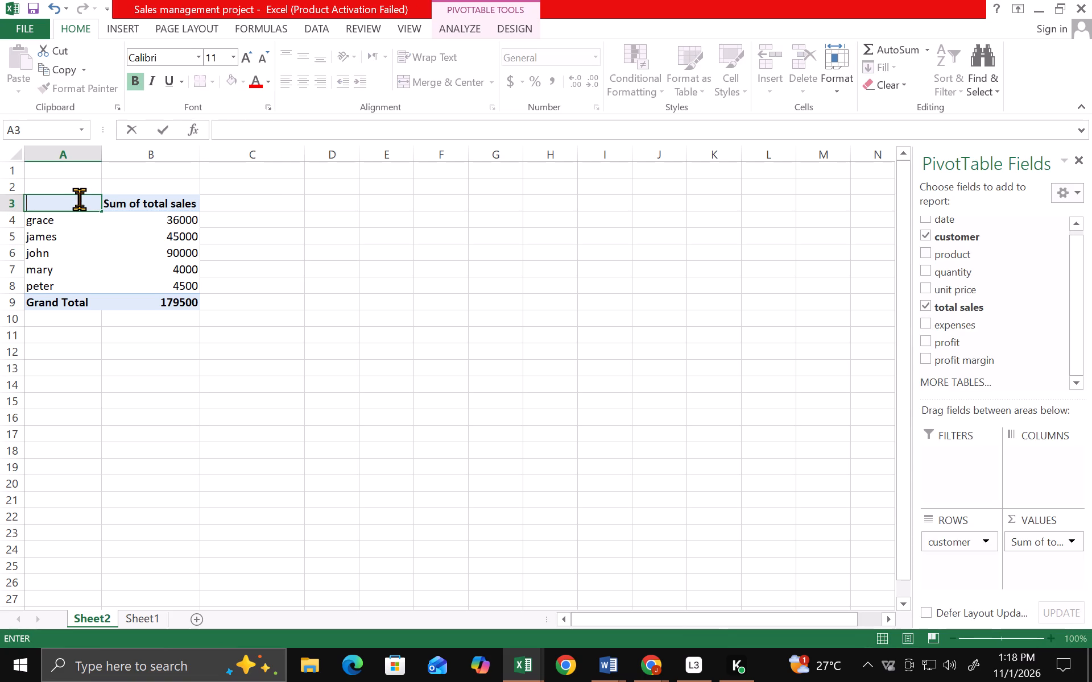
pyautogui.write('customer')
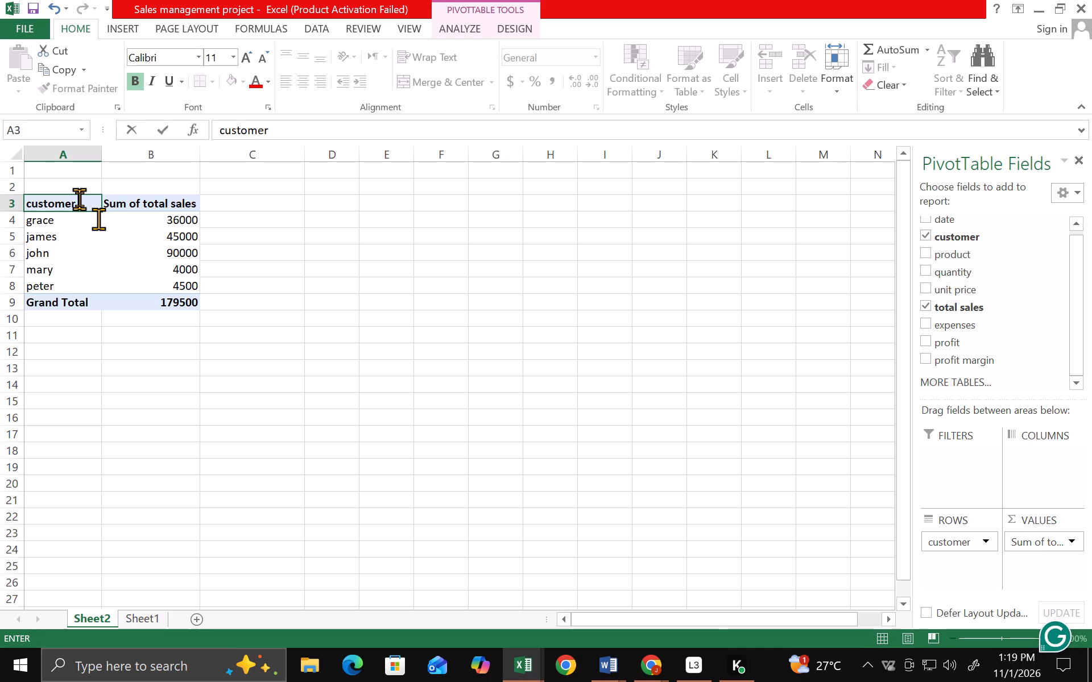
pyautogui.press('Return')
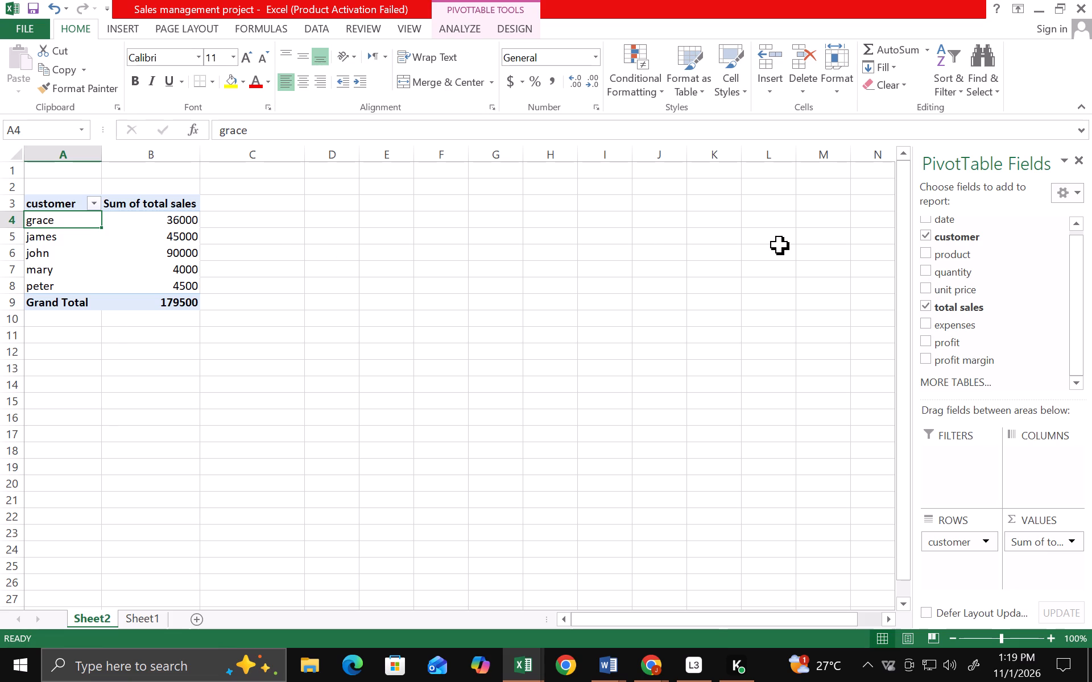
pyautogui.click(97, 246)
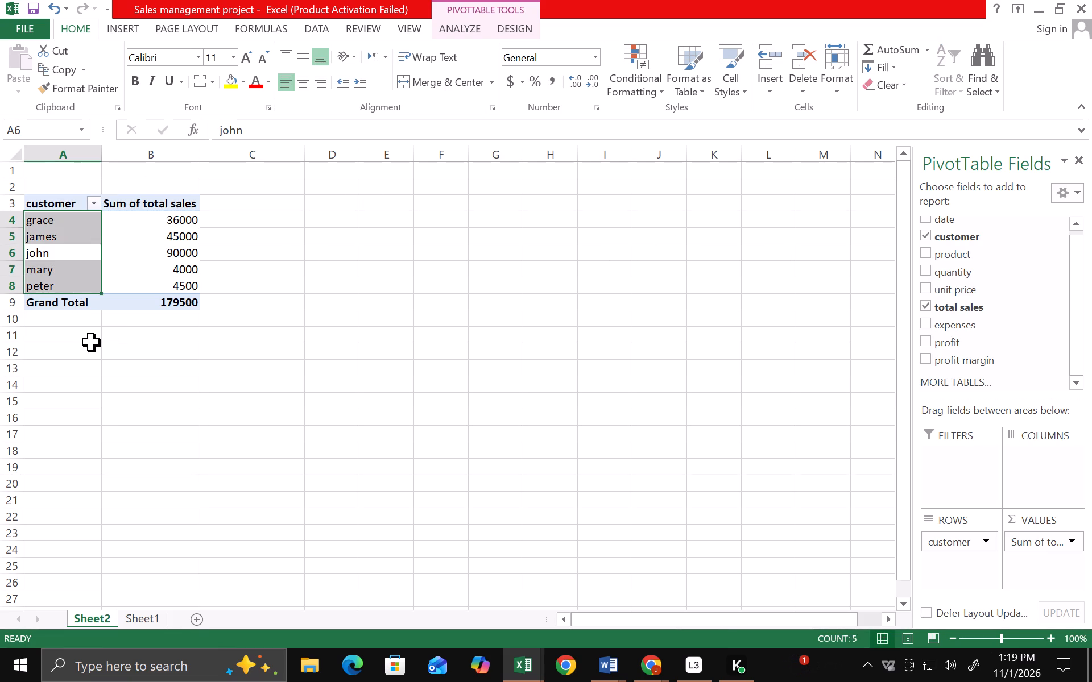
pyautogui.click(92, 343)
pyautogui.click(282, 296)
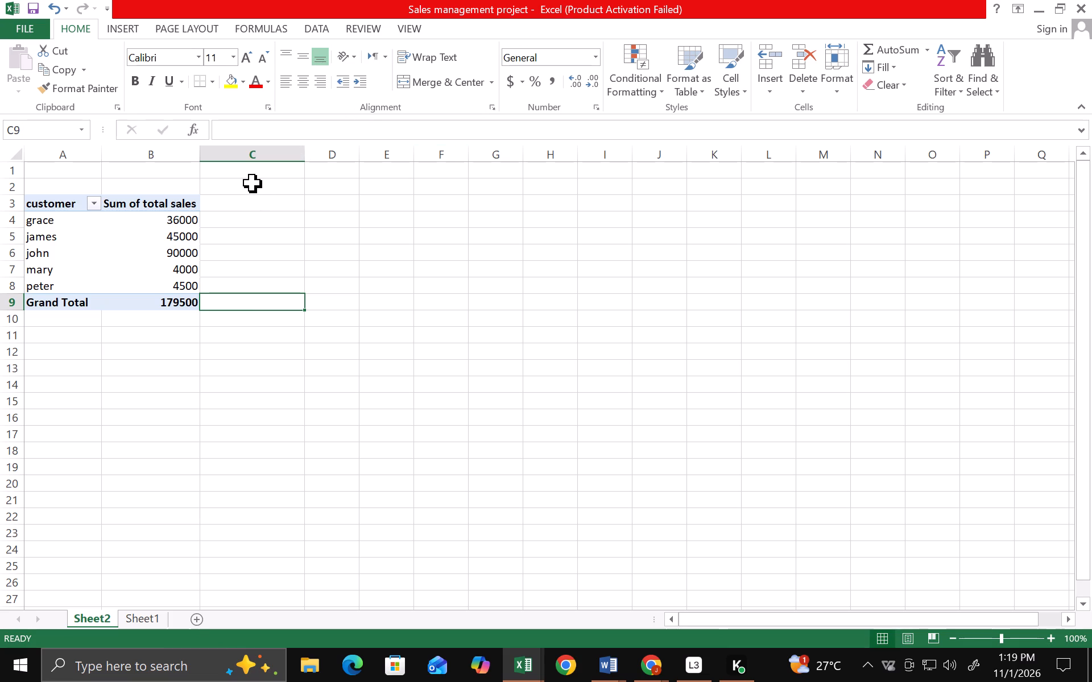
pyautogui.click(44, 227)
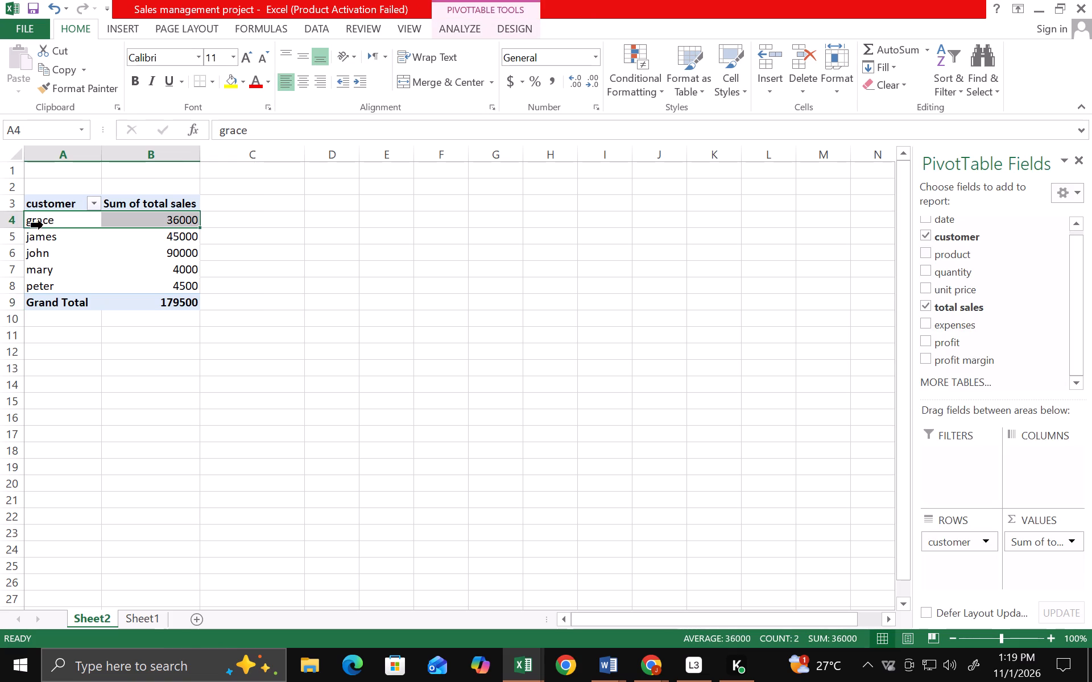
# Hide the PivotTable field list.
pyautogui.click(1074, 155)
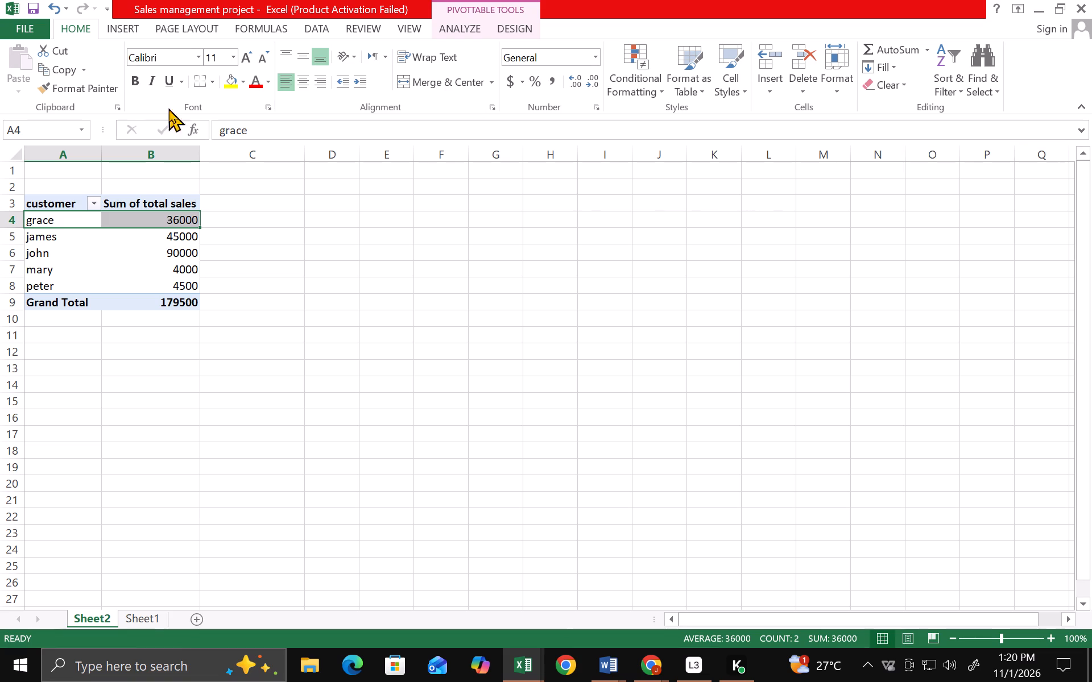
# Select the PivotTable's customer rows from grace to peter with their sales values, range A4:B8.
pyautogui.click(41, 220)
pyautogui.moveTo(41, 220); pyautogui.dragTo(40, 258)
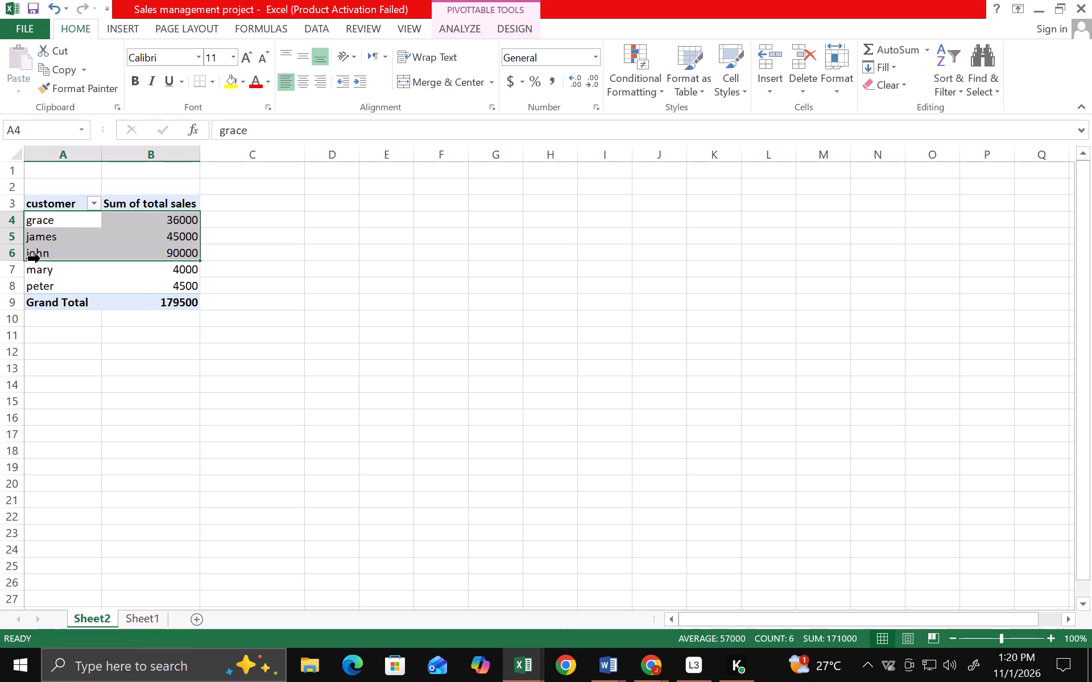
pyautogui.moveTo(40, 258); pyautogui.dragTo(40, 282)
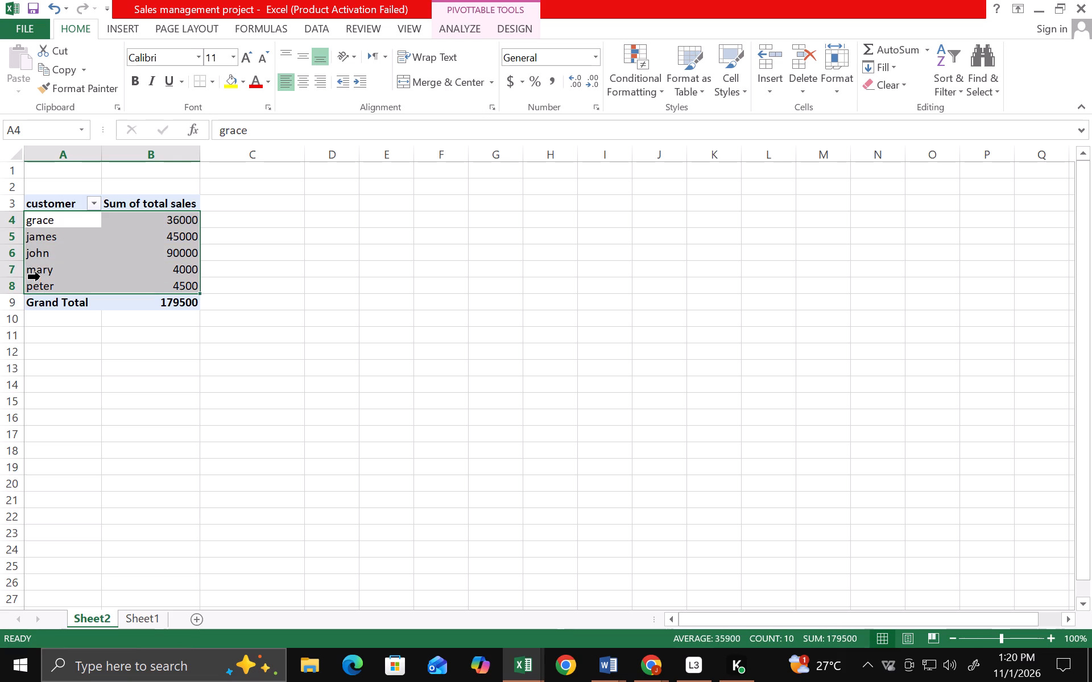
pyautogui.click(52, 213)
pyautogui.click(45, 218)
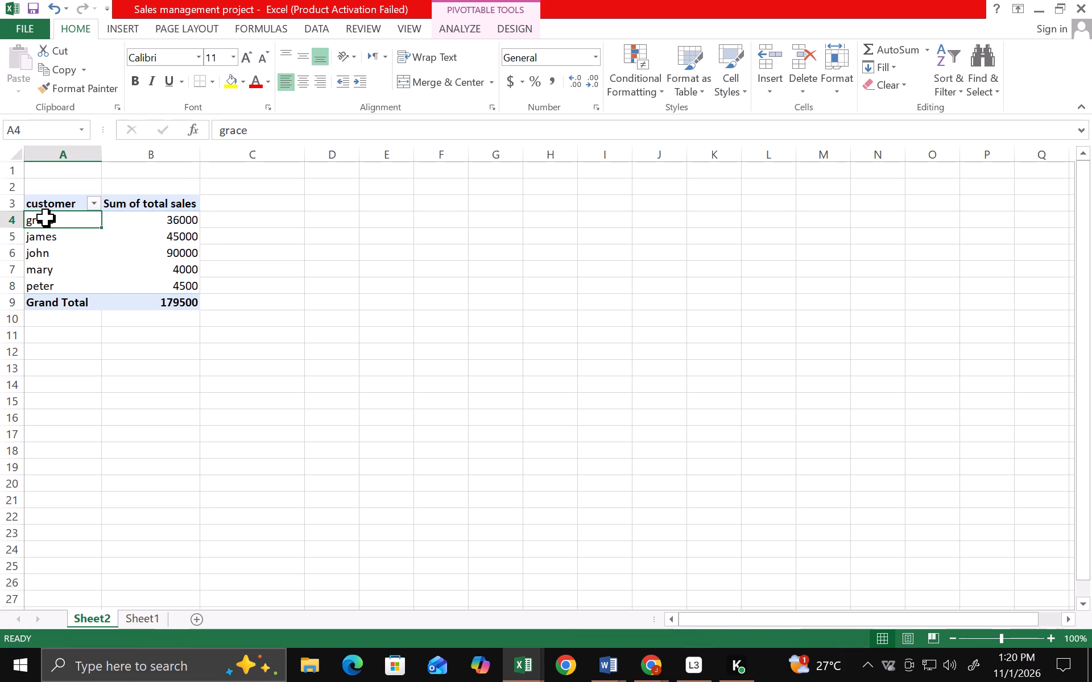
pyautogui.click(43, 222)
pyautogui.click(38, 221)
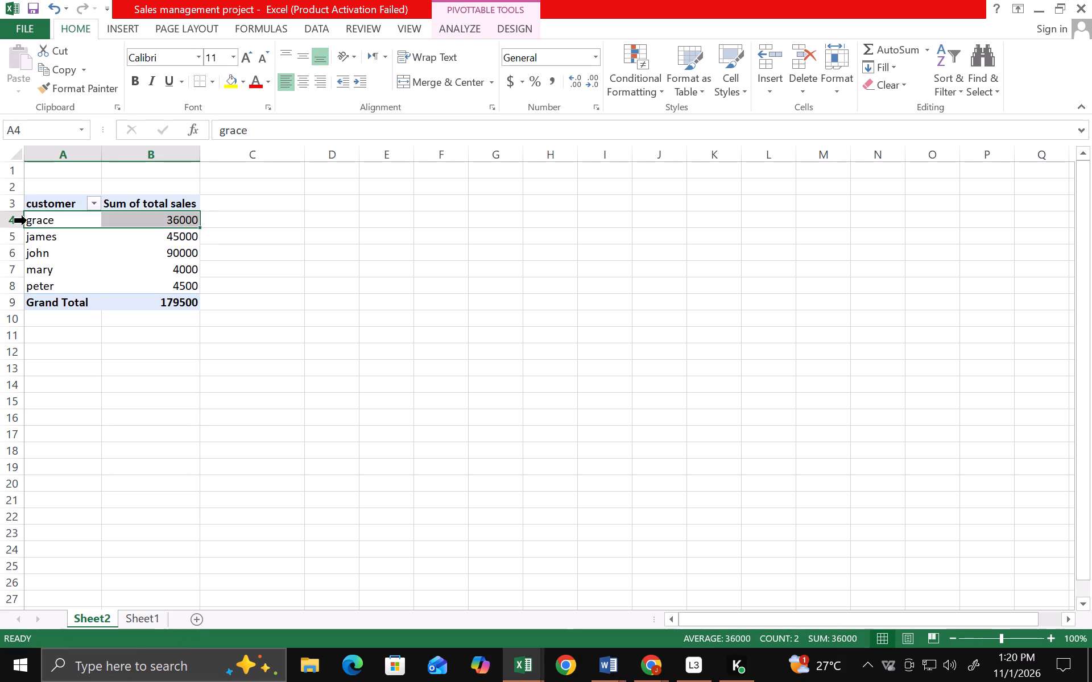
pyautogui.click(27, 220)
pyautogui.click(183, 244)
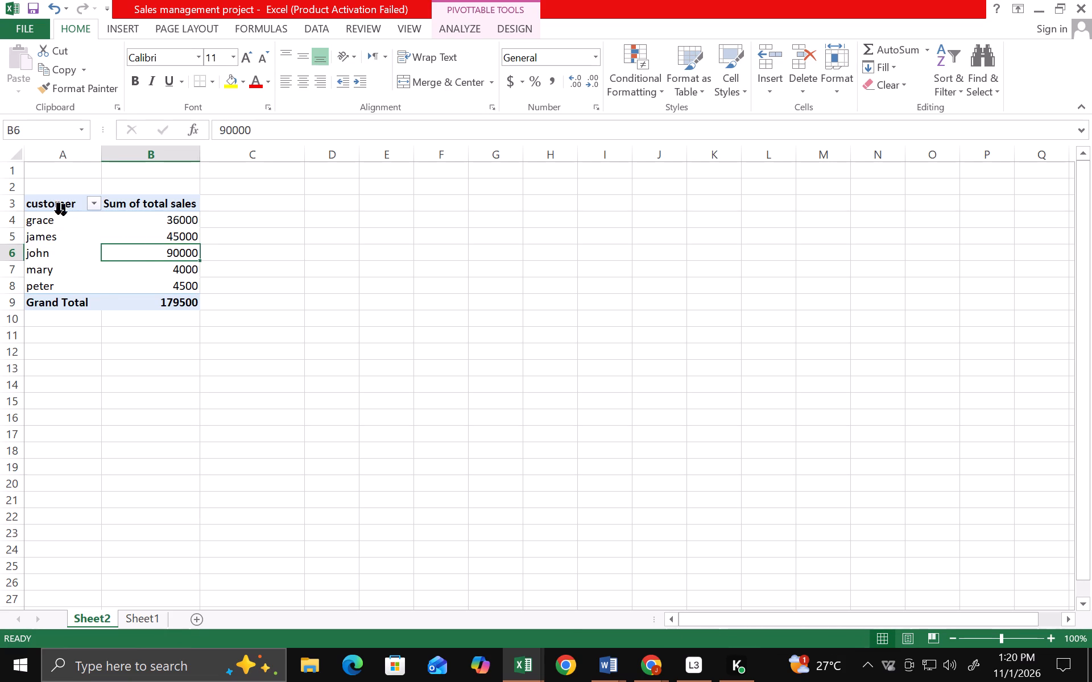
pyautogui.click(42, 221)
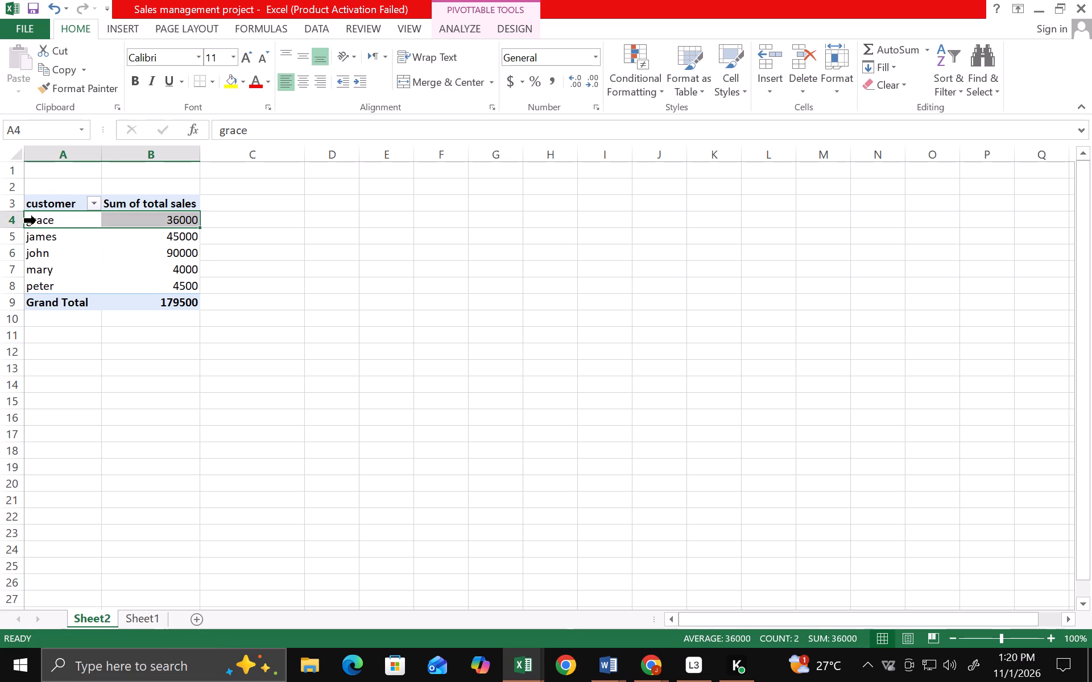
pyautogui.moveTo(36, 220); pyautogui.dragTo(64, 268)
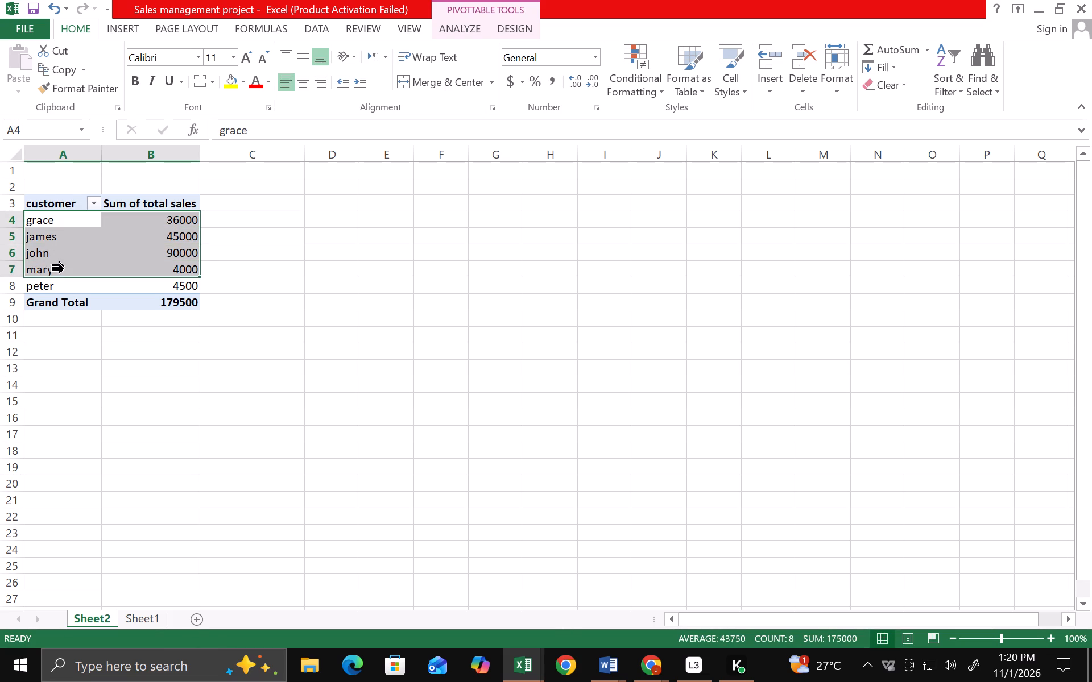
pyautogui.moveTo(64, 268); pyautogui.dragTo(69, 282)
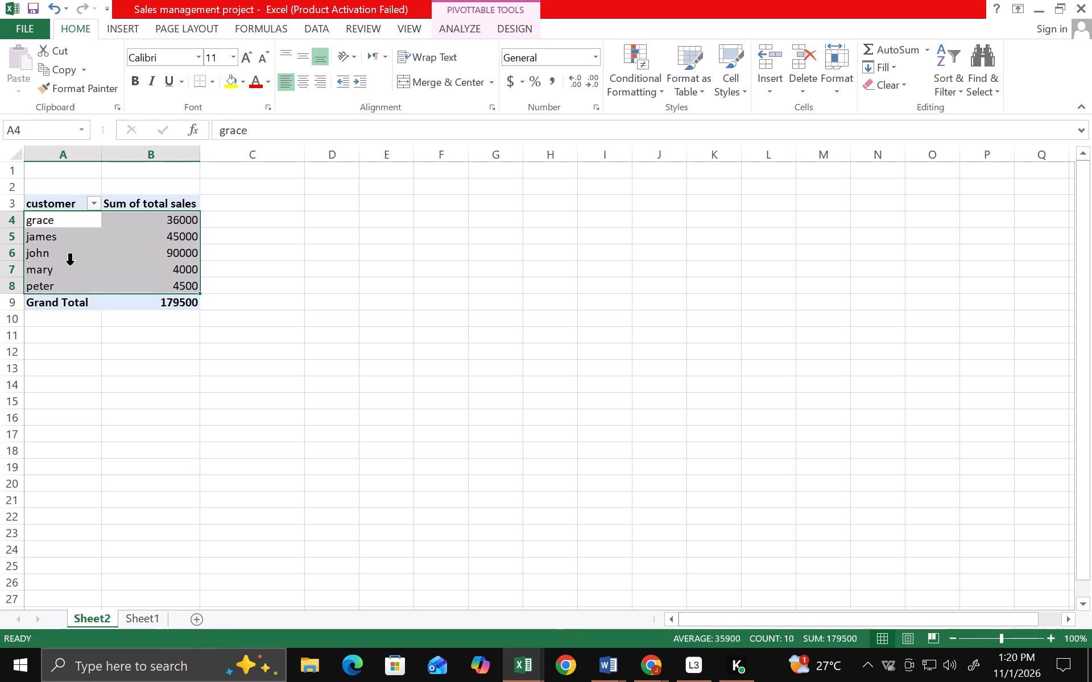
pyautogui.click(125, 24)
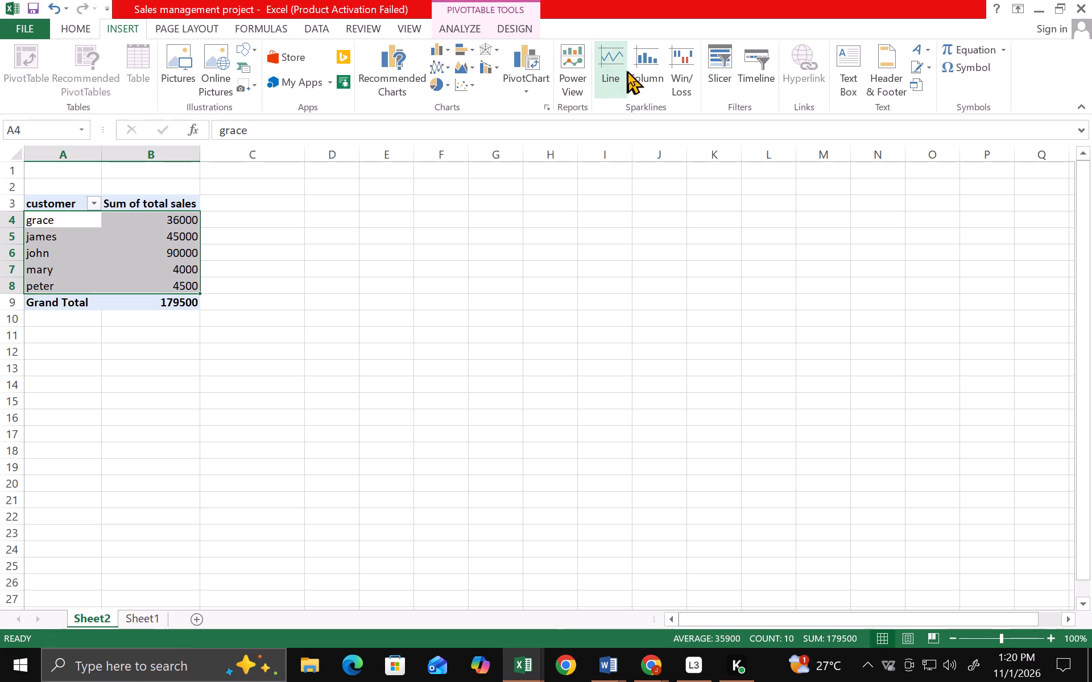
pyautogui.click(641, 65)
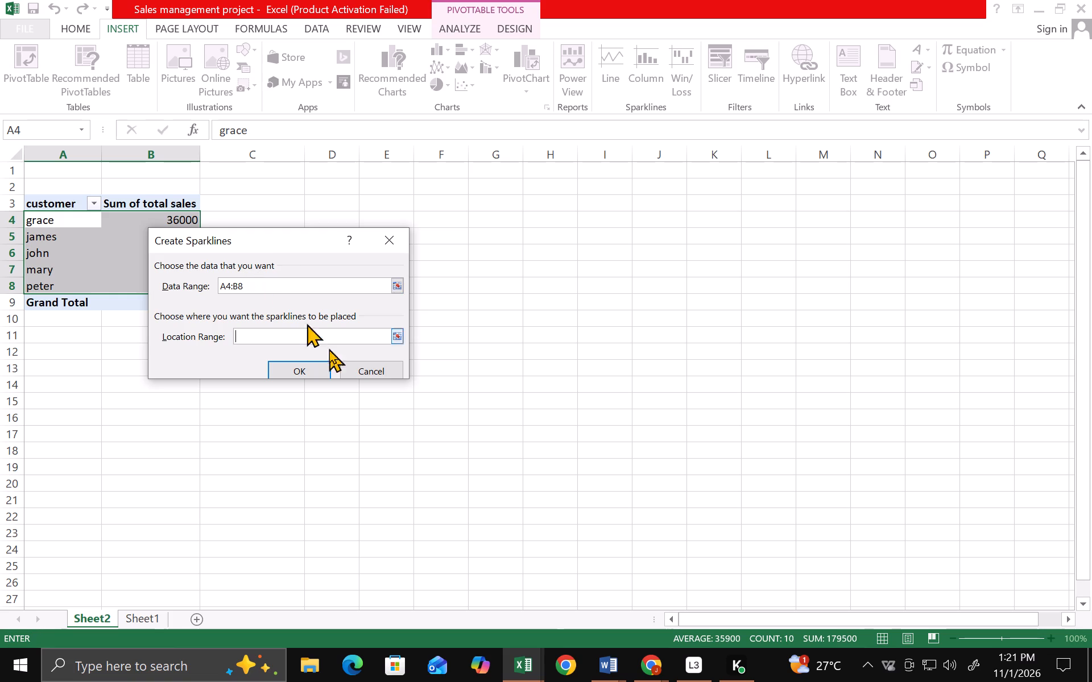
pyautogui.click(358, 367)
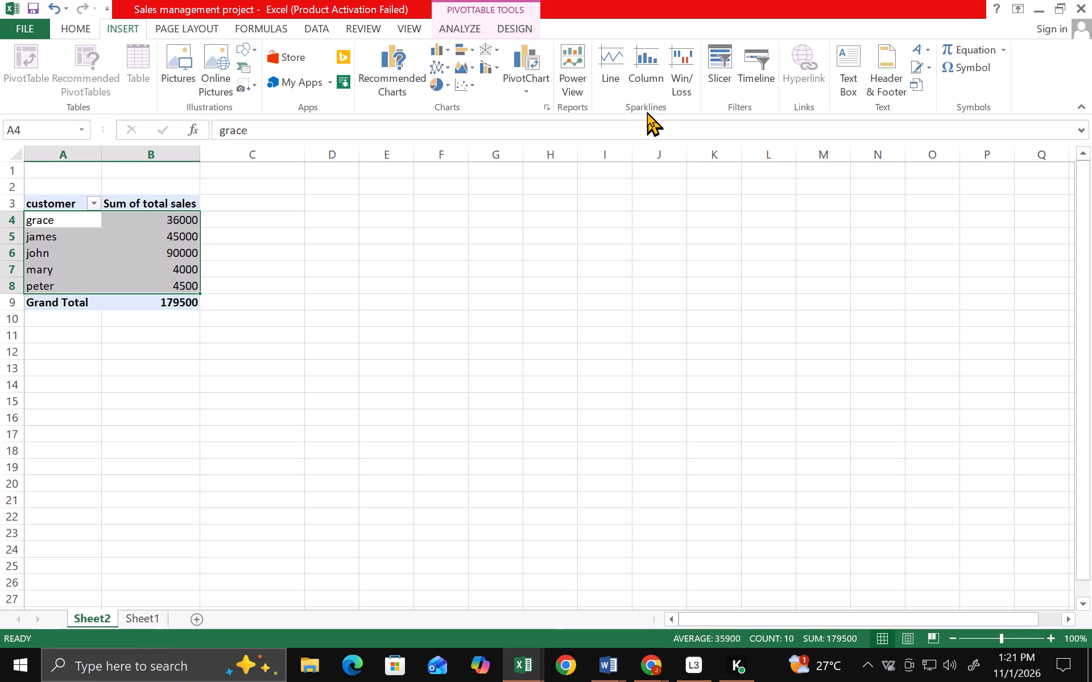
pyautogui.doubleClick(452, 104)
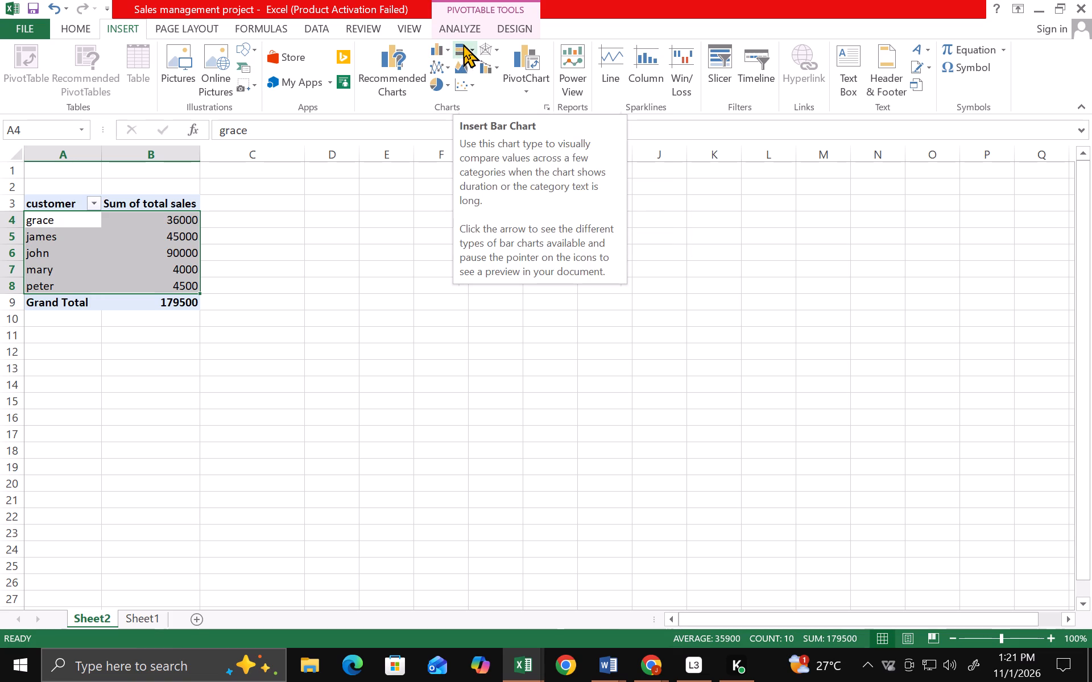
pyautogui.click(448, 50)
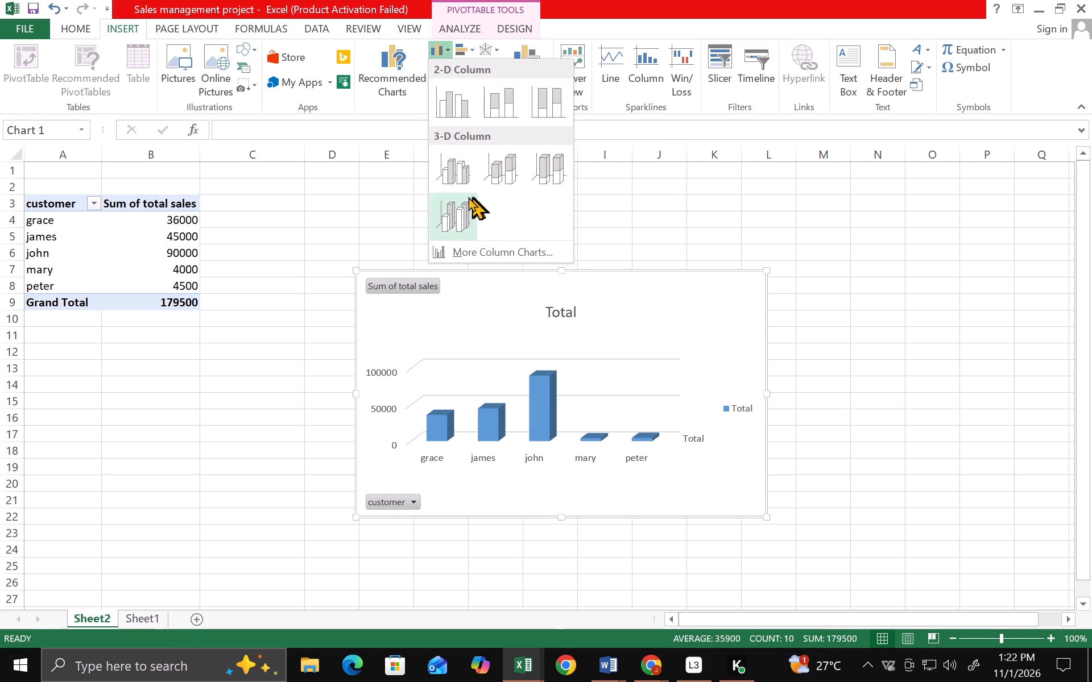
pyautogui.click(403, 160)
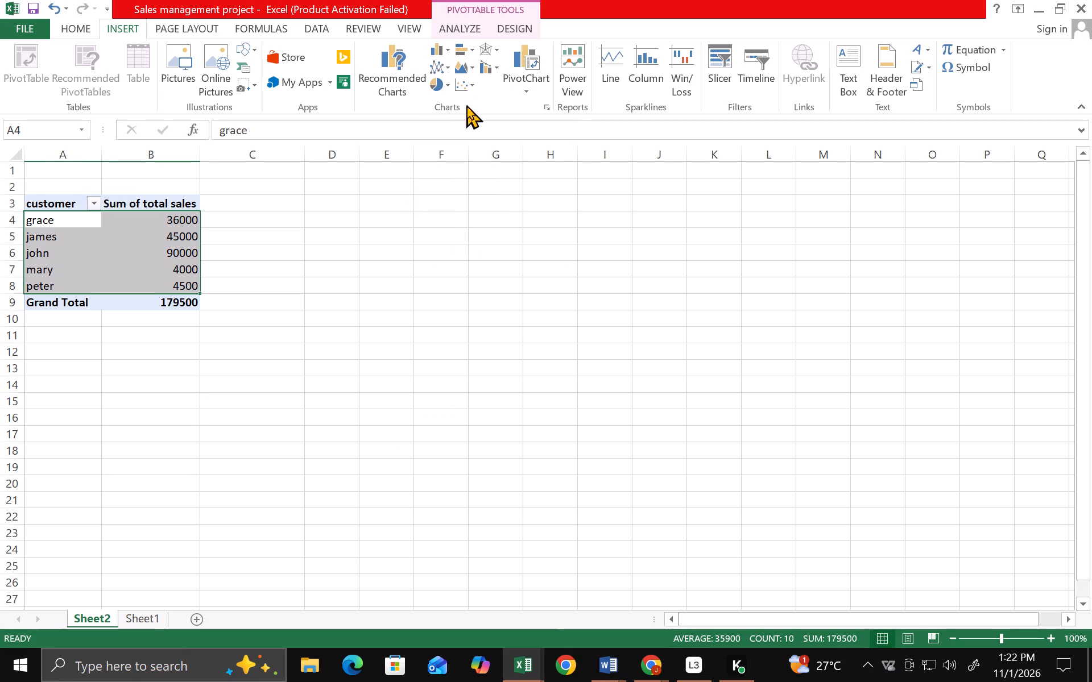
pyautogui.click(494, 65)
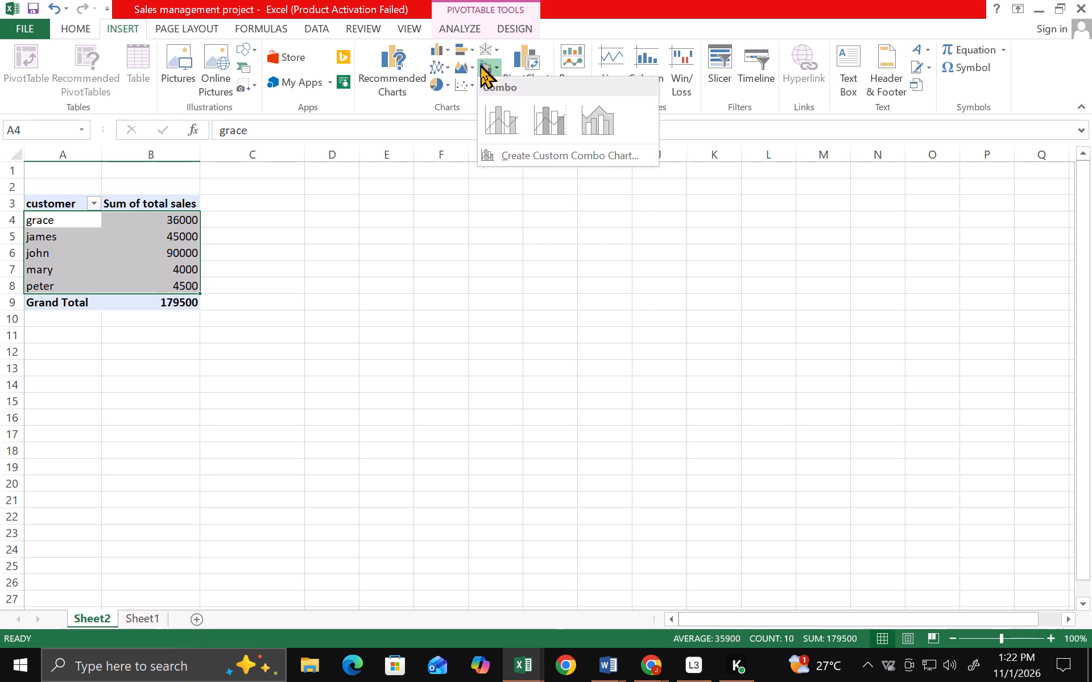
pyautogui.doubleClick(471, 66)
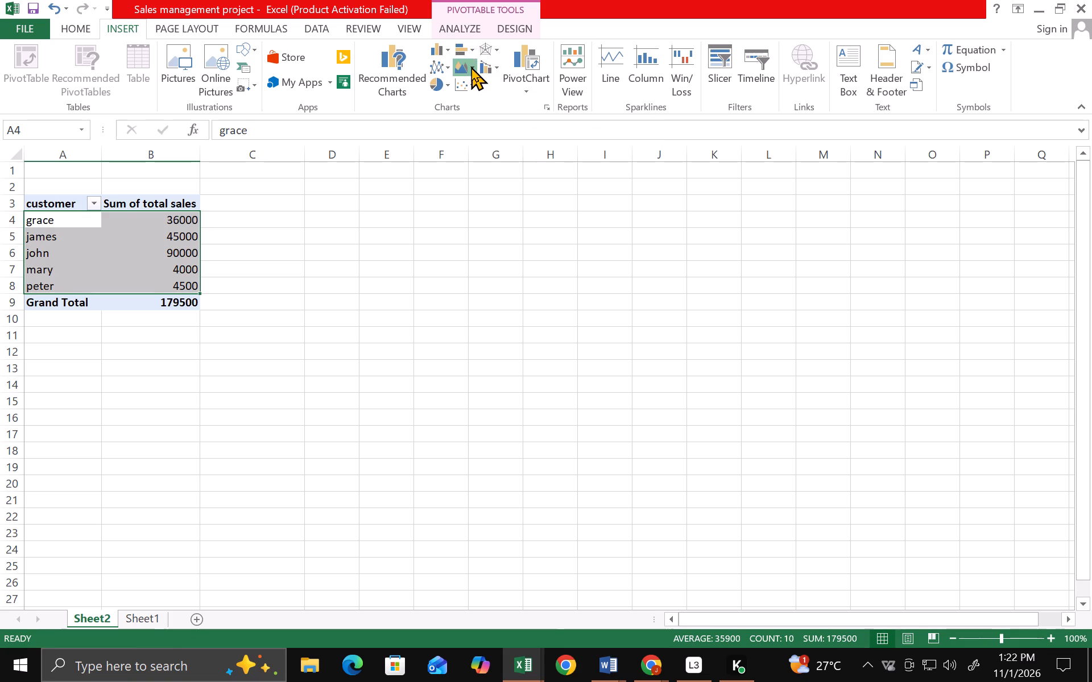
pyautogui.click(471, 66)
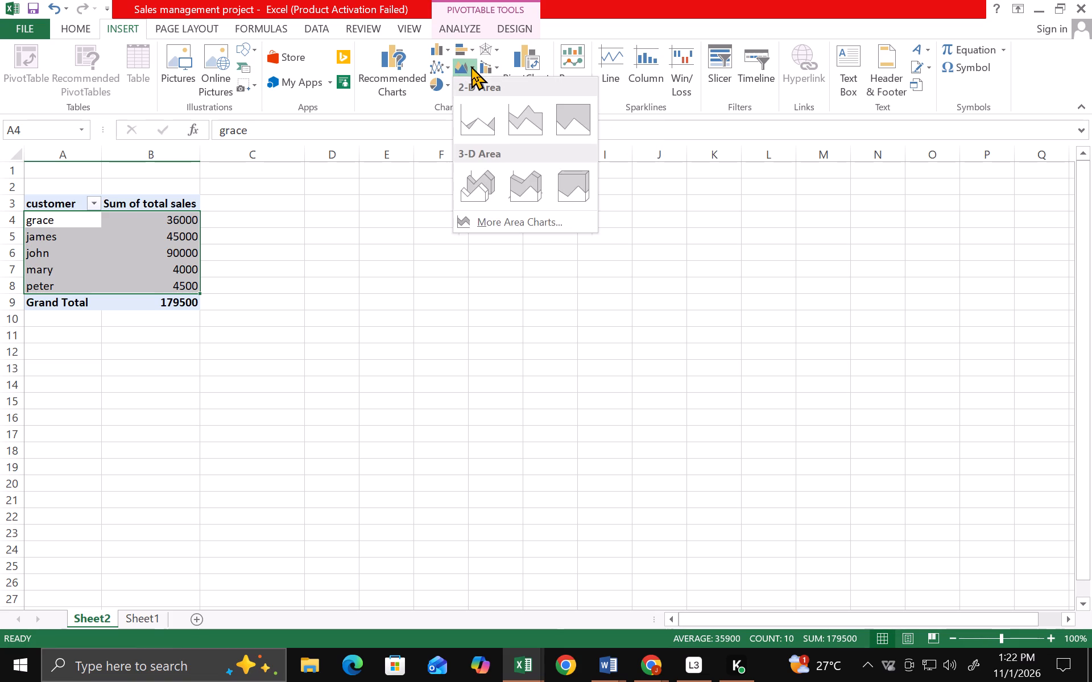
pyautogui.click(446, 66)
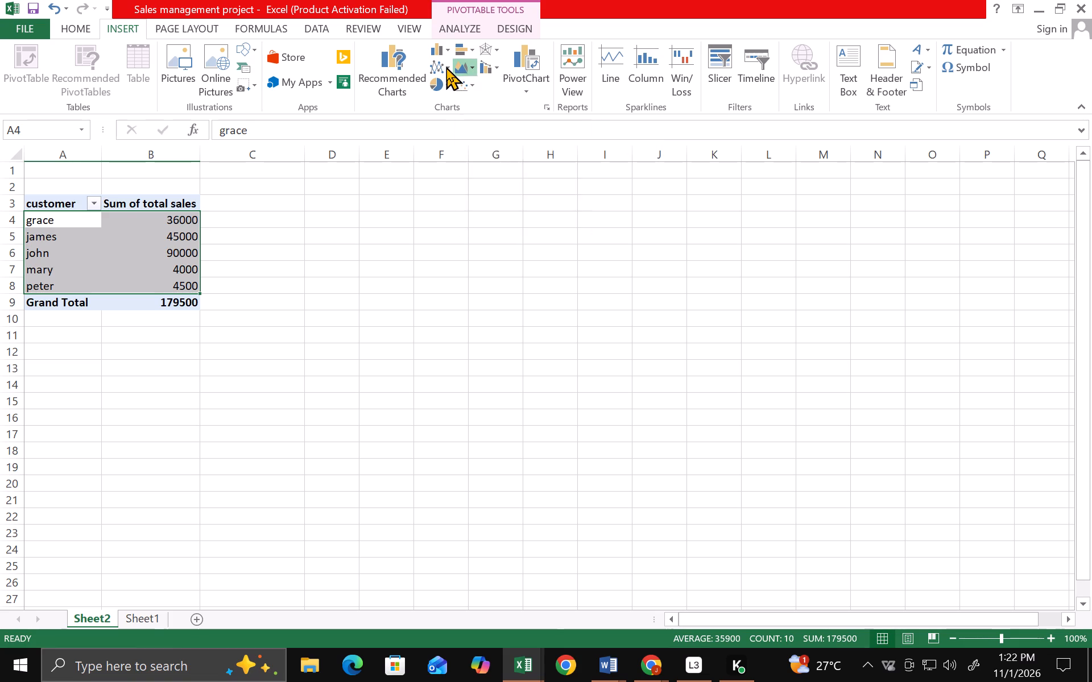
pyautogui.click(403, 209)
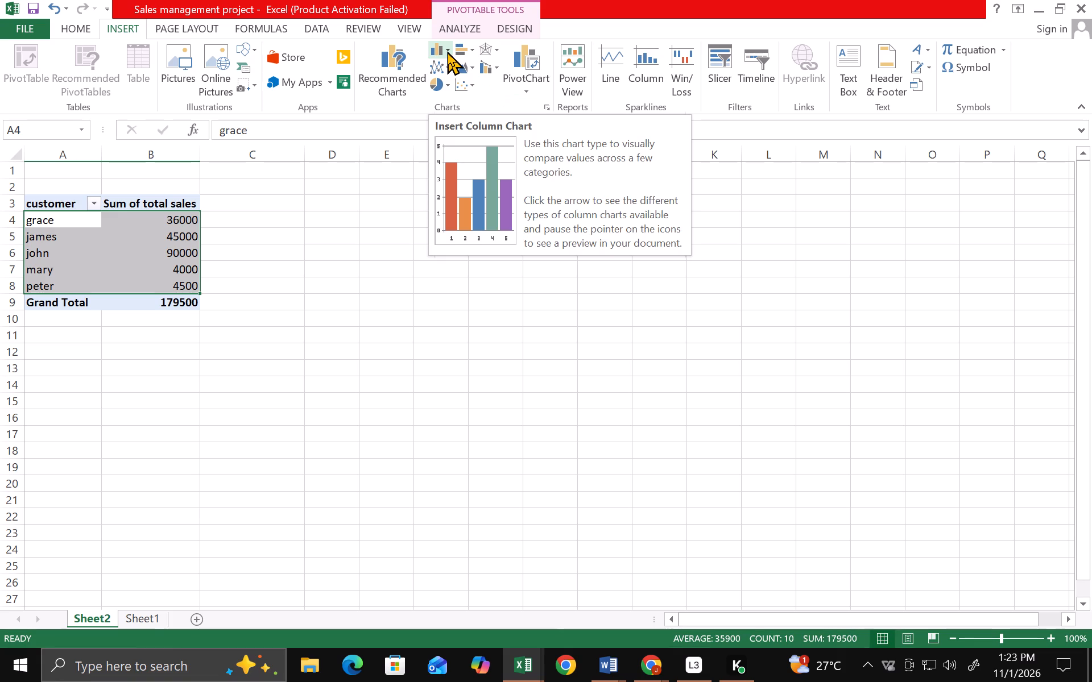
# Insert a 2-D clustered column PivotChart of total sales by customer.
pyautogui.click(446, 50)
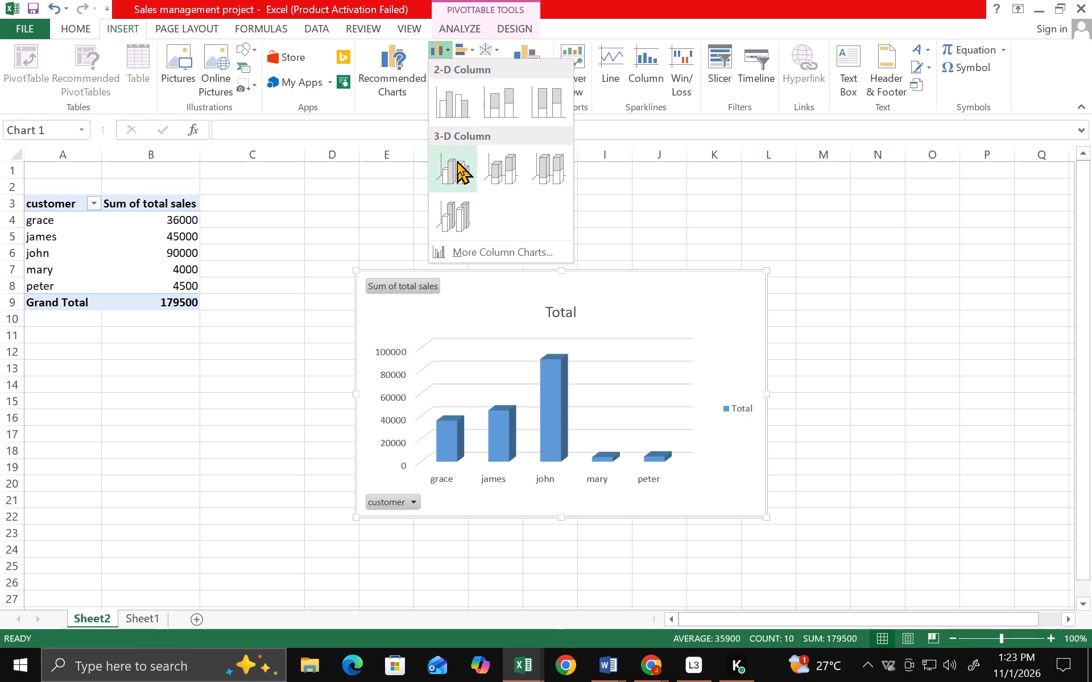
pyautogui.click(466, 109)
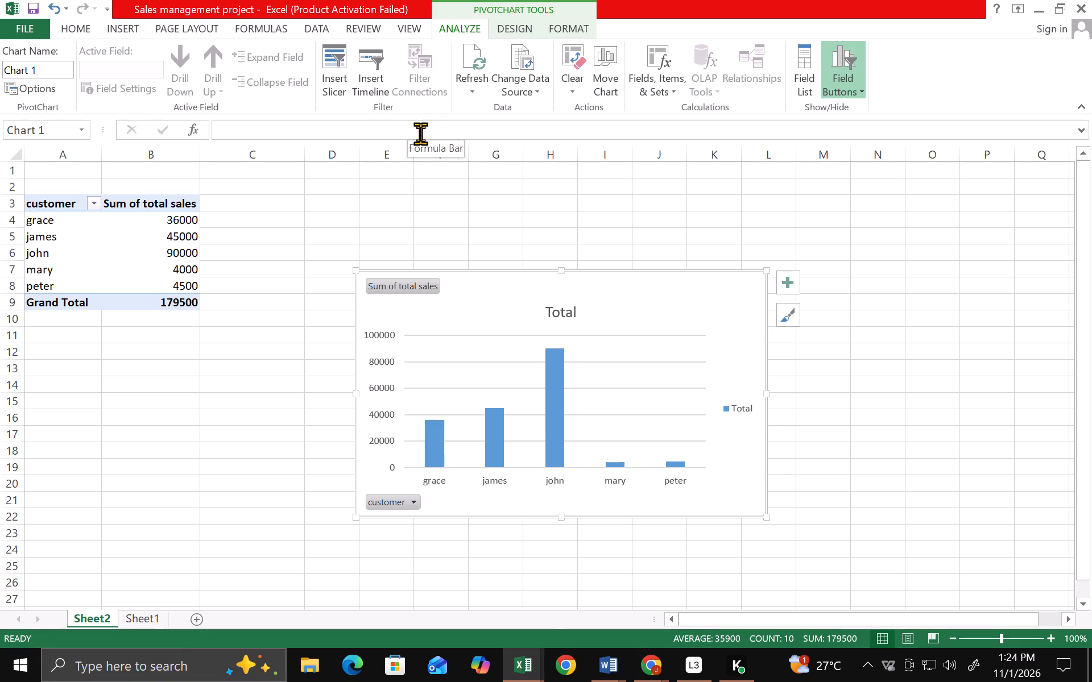
# Rename the PivotChart object as customersales performance.
pyautogui.click(50, 69)
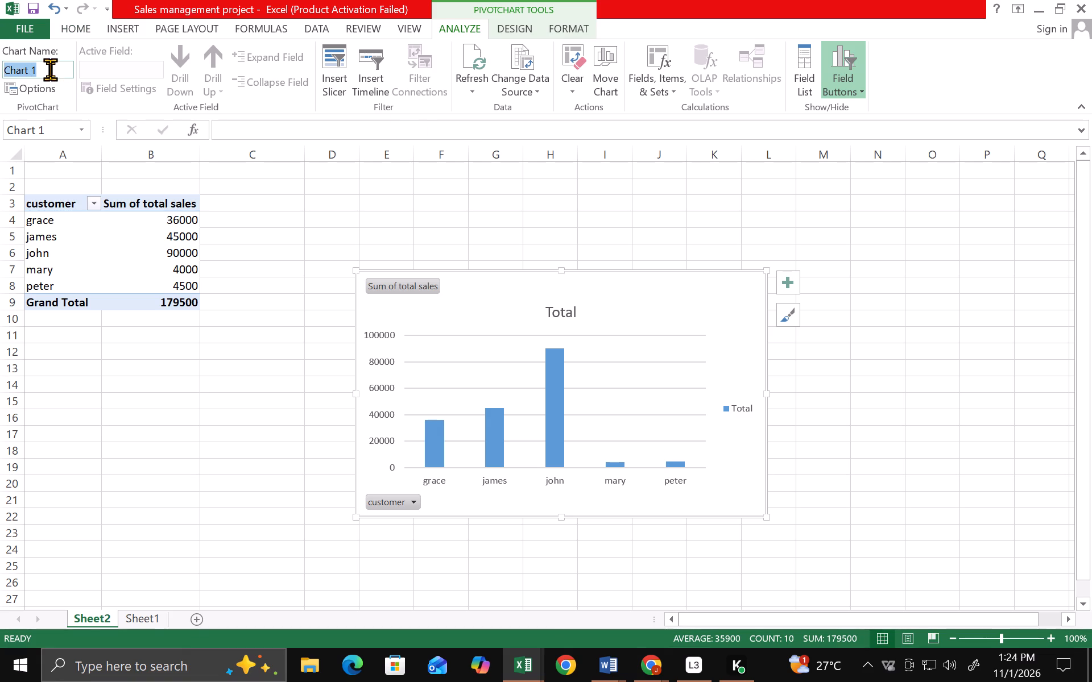
pyautogui.press('BackSpace')
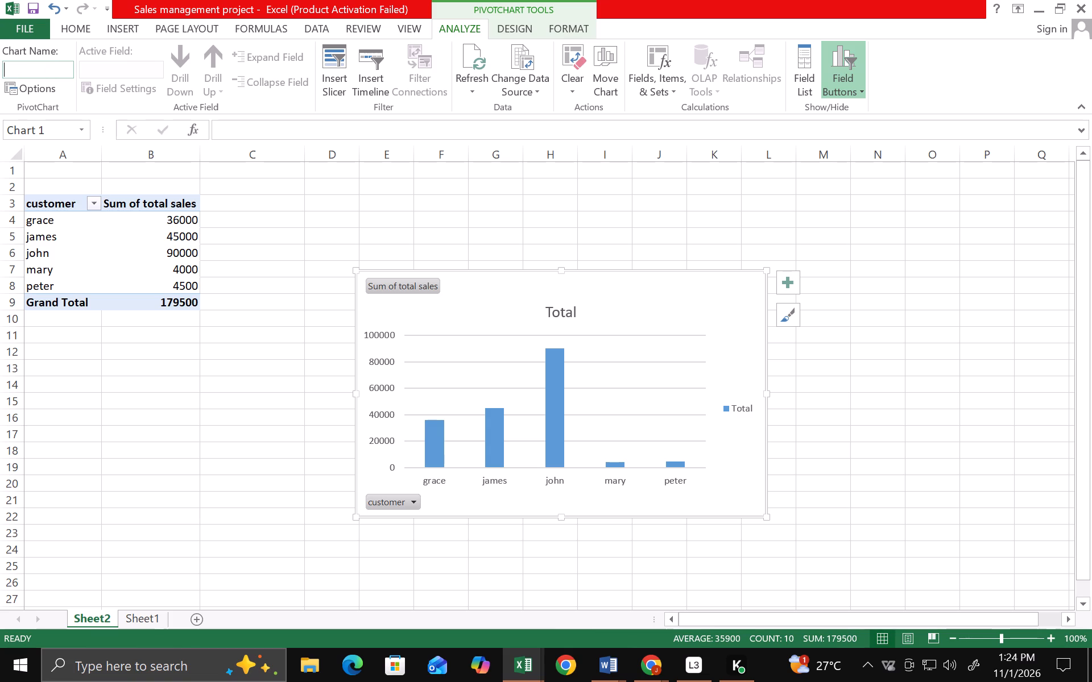
pyautogui.write('customer')
pyautogui.press('space')
pyautogui.write('sales')
pyautogui.press('space')
pyautogui.press('BackSpace')
pyautogui.press('BackSpace')
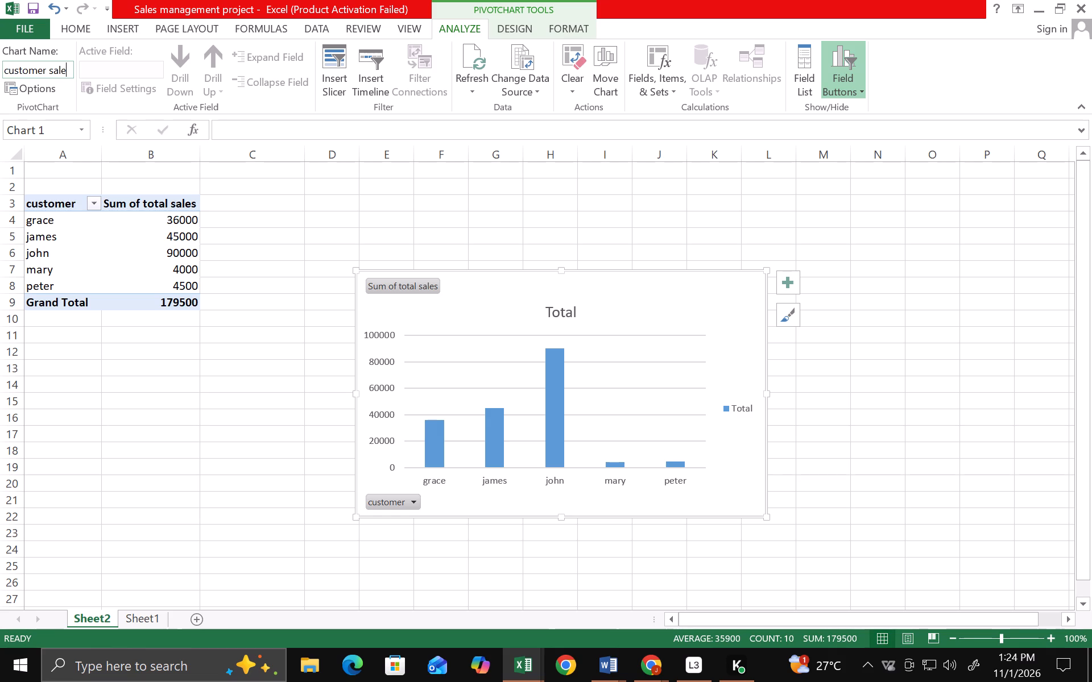
pyautogui.press('BackSpace')
pyautogui.press('BackSpace')
pyautogui.press('BackSpace')
pyautogui.press('BackSpace')
pyautogui.press('BackSpace')
pyautogui.write('sales performance')
pyautogui.press('Return')
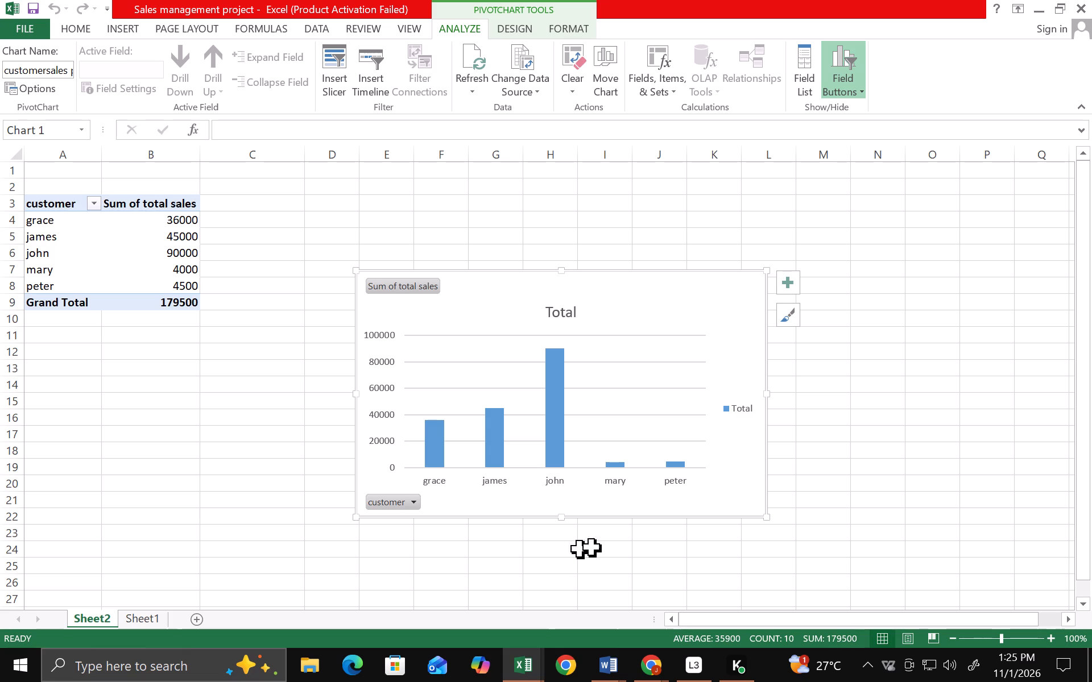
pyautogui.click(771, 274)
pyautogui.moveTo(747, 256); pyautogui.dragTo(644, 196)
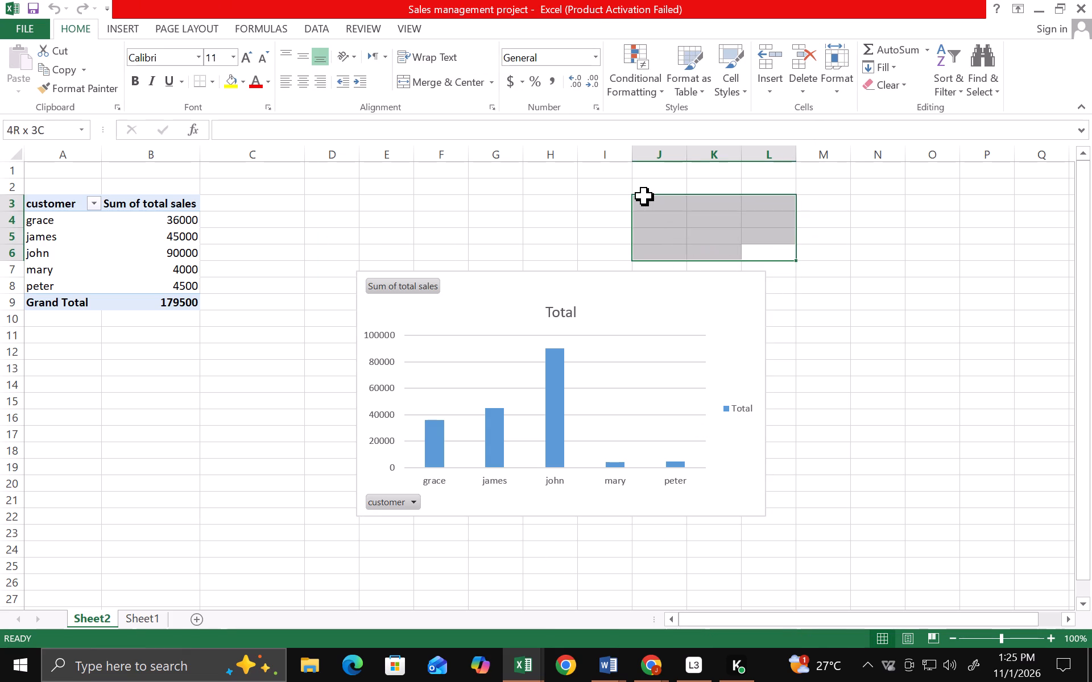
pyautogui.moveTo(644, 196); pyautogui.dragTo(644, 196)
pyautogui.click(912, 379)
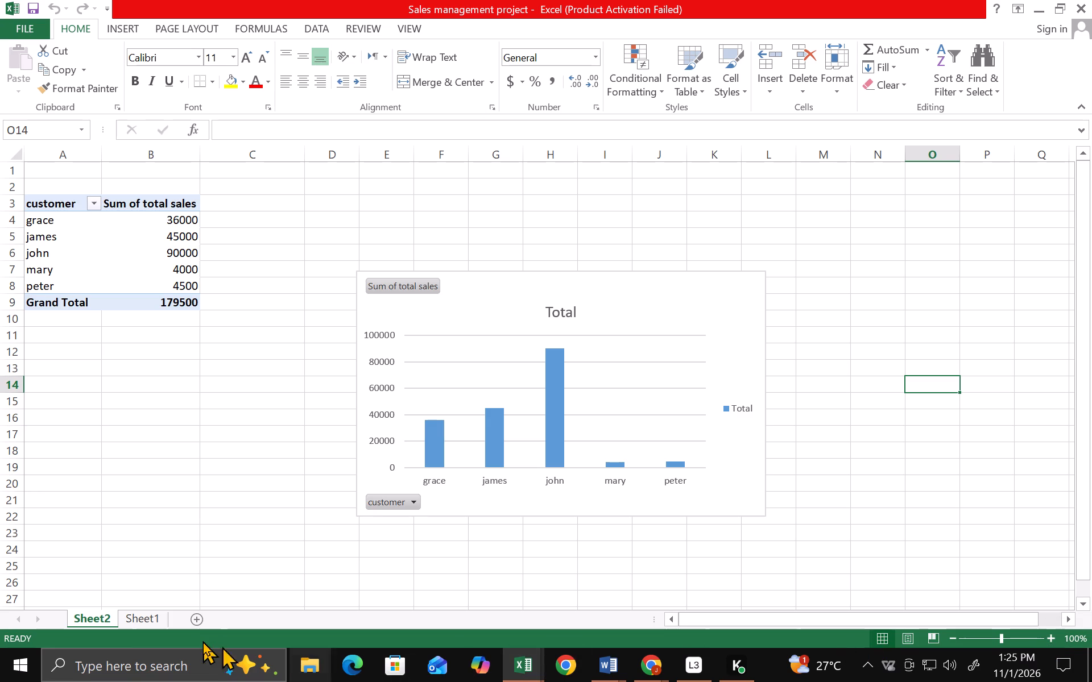
# Add a new blank worksheet after Sheet2 and make it the active sheet.
pyautogui.click(196, 614)
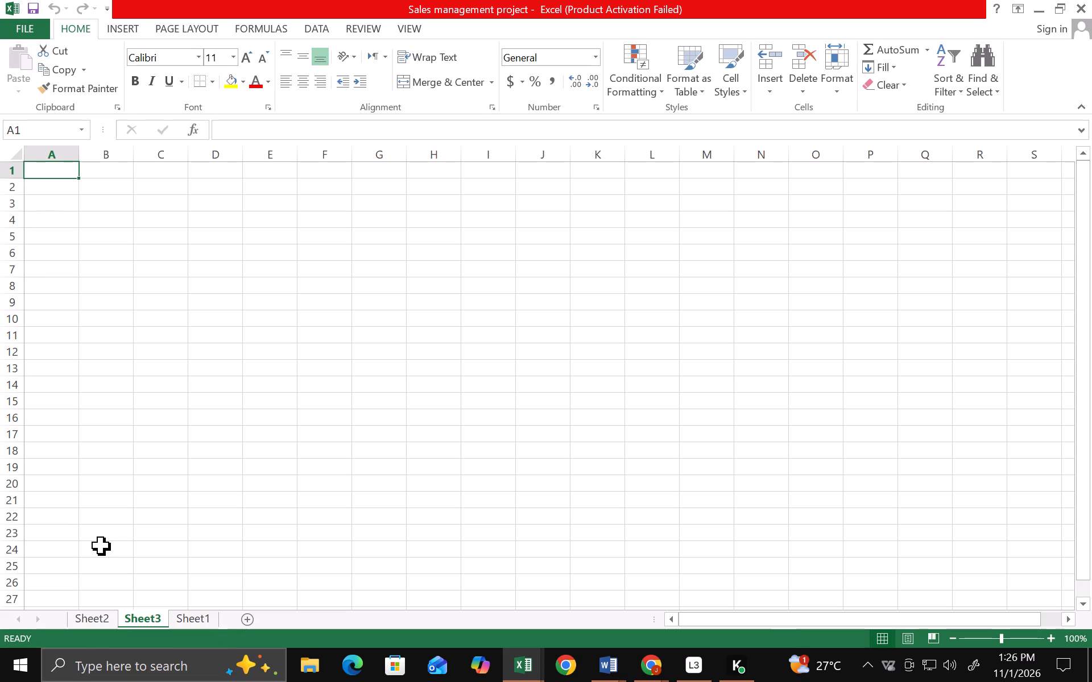
pyautogui.click(102, 614)
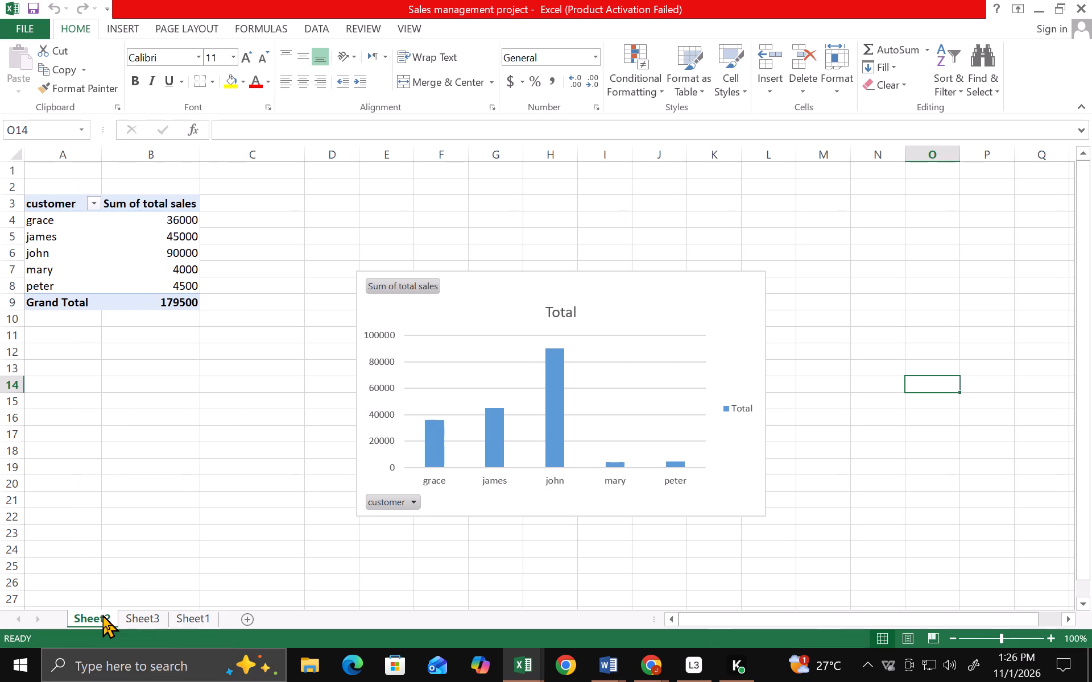
pyautogui.click(131, 616)
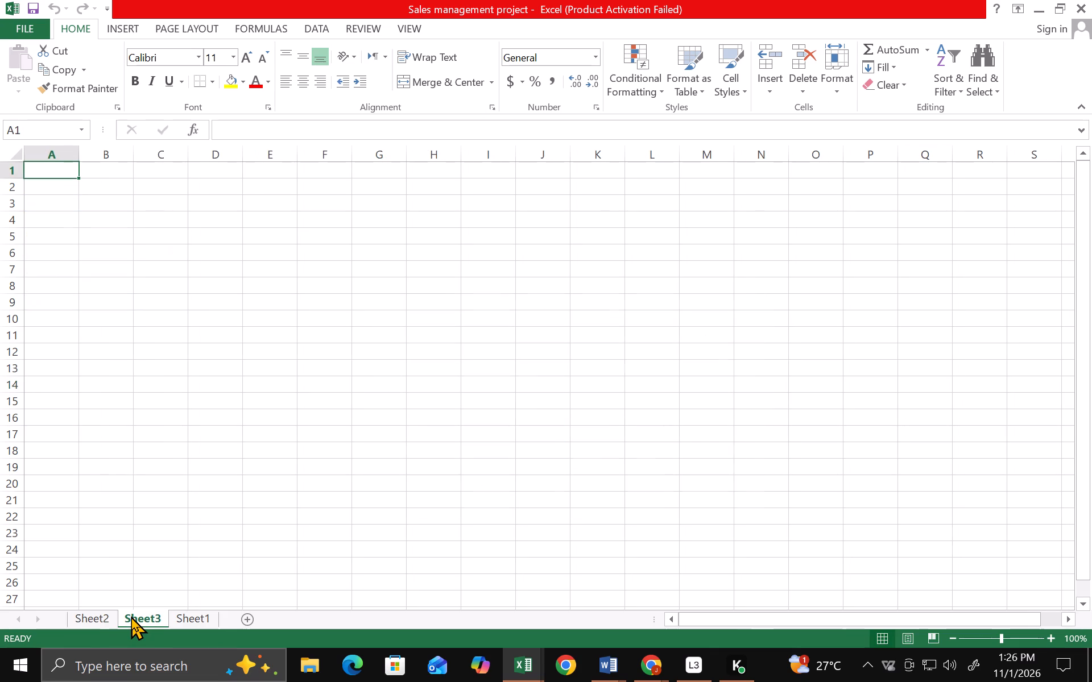
# Rename the new blank Sheet3 worksheet as dashboard.
pyautogui.rightClick(128, 616)
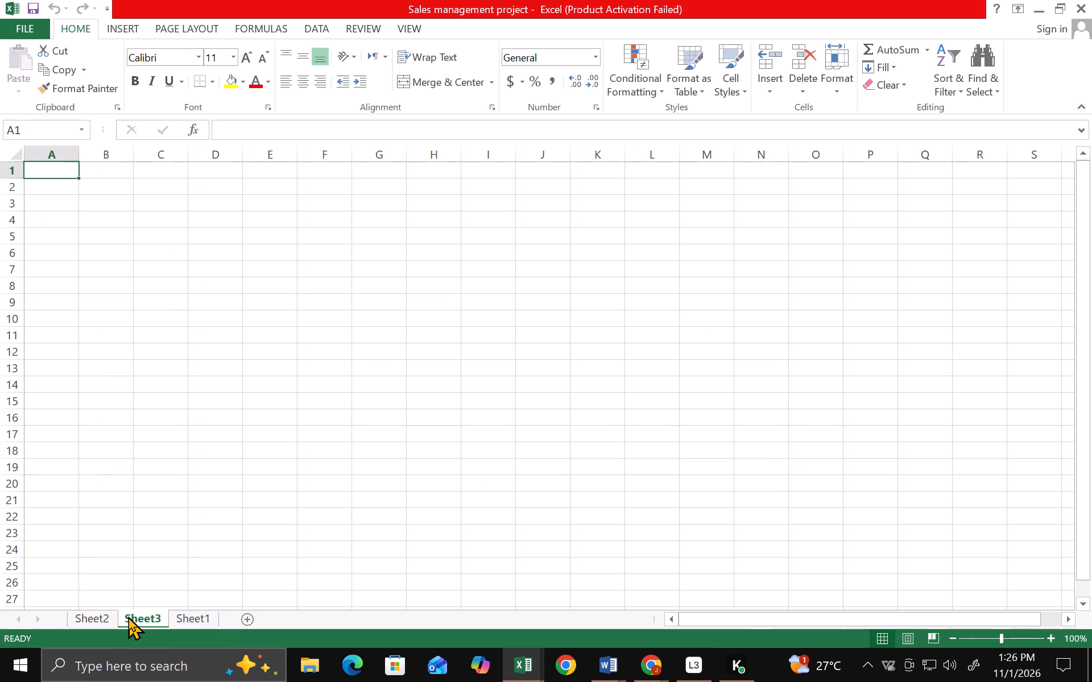
pyautogui.rightClick(128, 616)
pyautogui.click(128, 616)
pyautogui.click(125, 613)
pyautogui.doubleClick(157, 615)
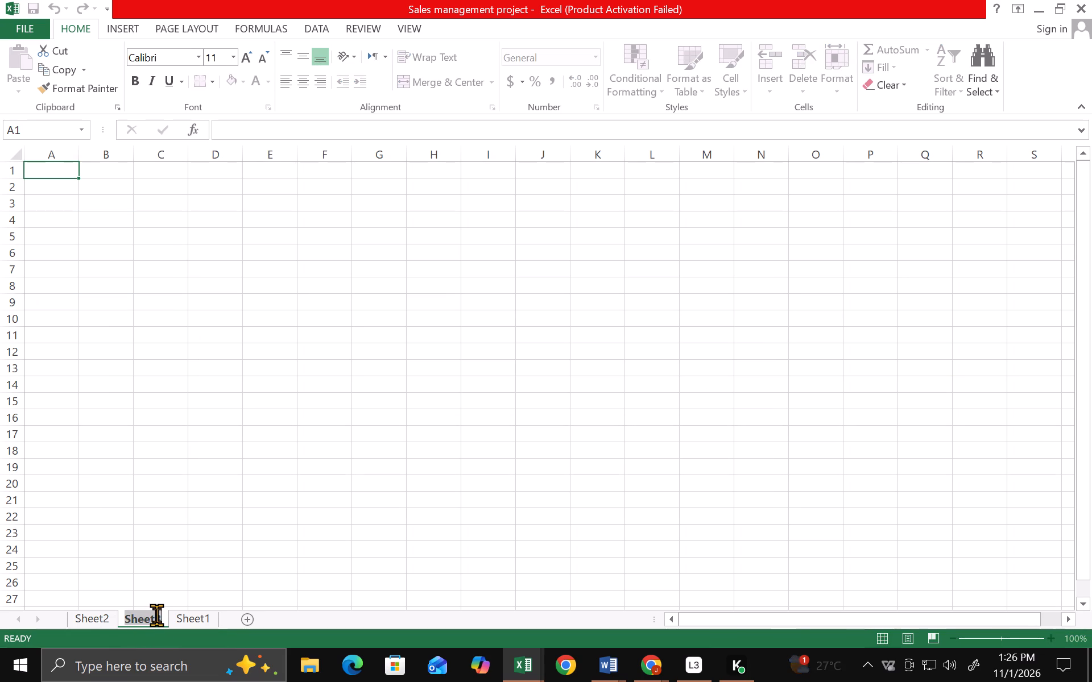
pyautogui.press('BackSpace')
pyautogui.press('BackSpace')
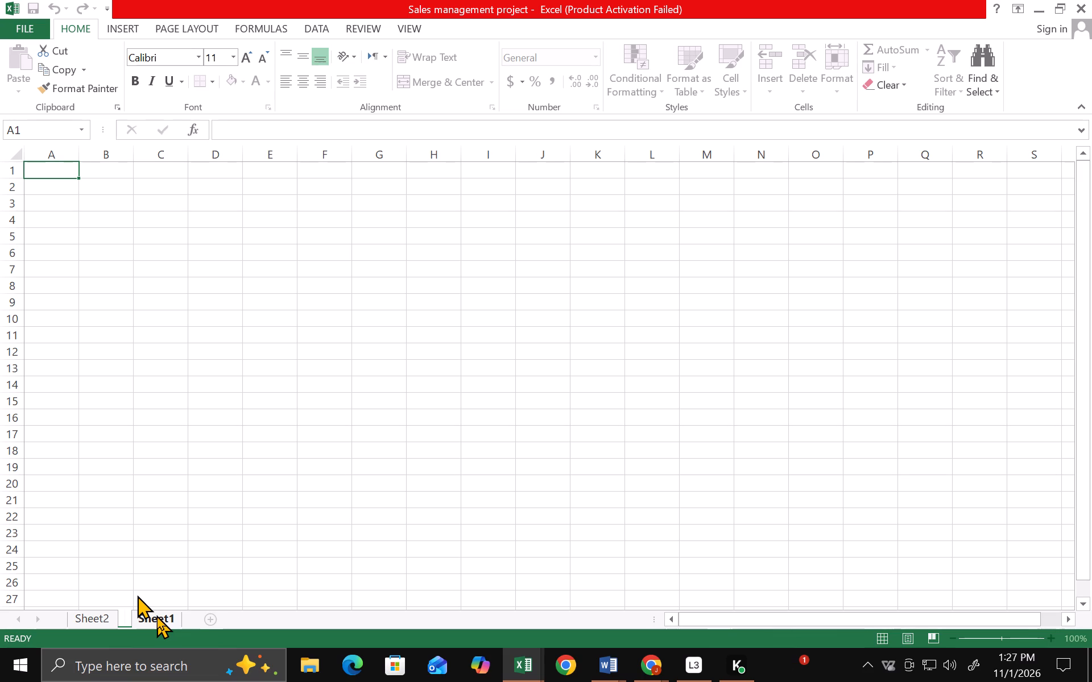
pyautogui.press('d')
pyautogui.write('ashboard')
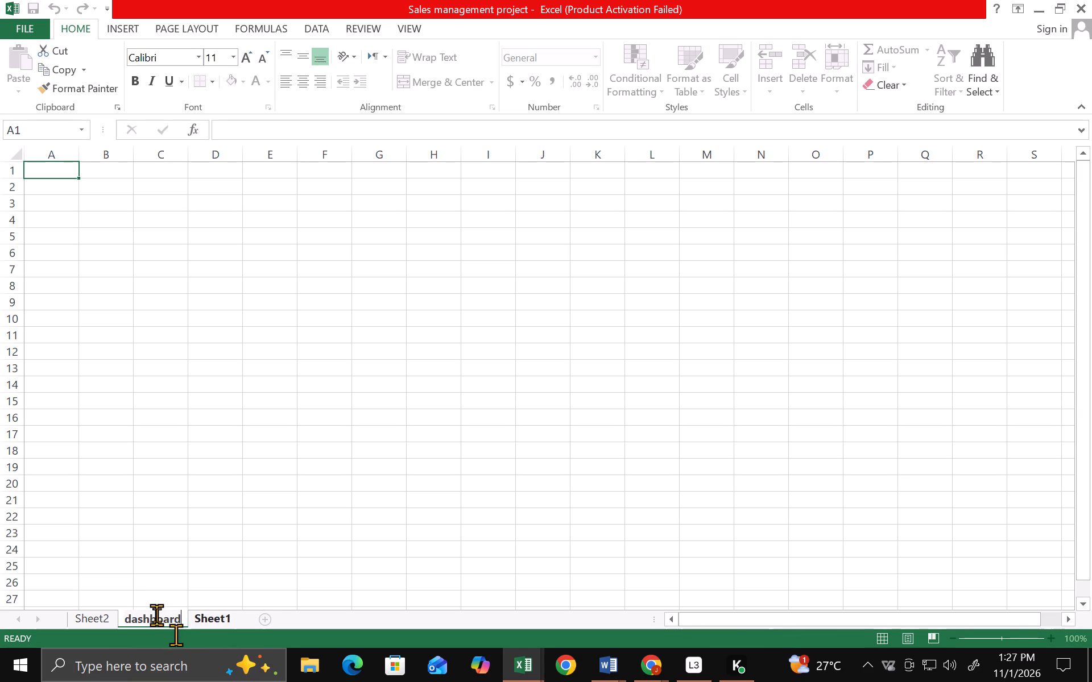
pyautogui.press('Return')
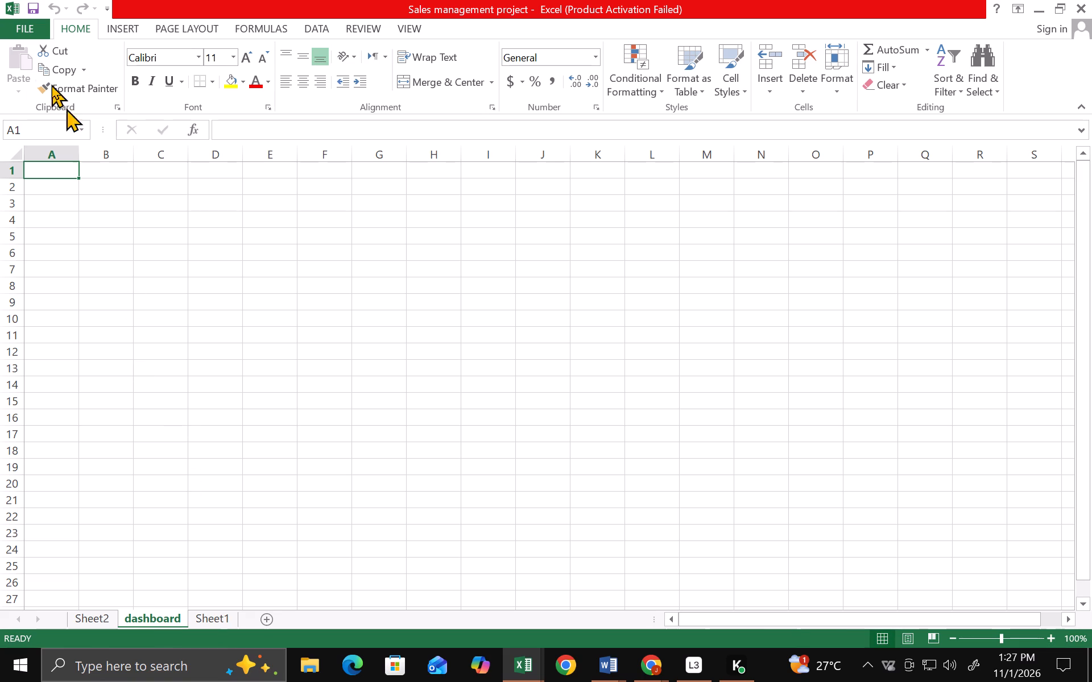
# Enter the title "sales management dashboard" in cell A1 and autofit column A to it.
pyautogui.click(35, 169)
pyautogui.write('sales')
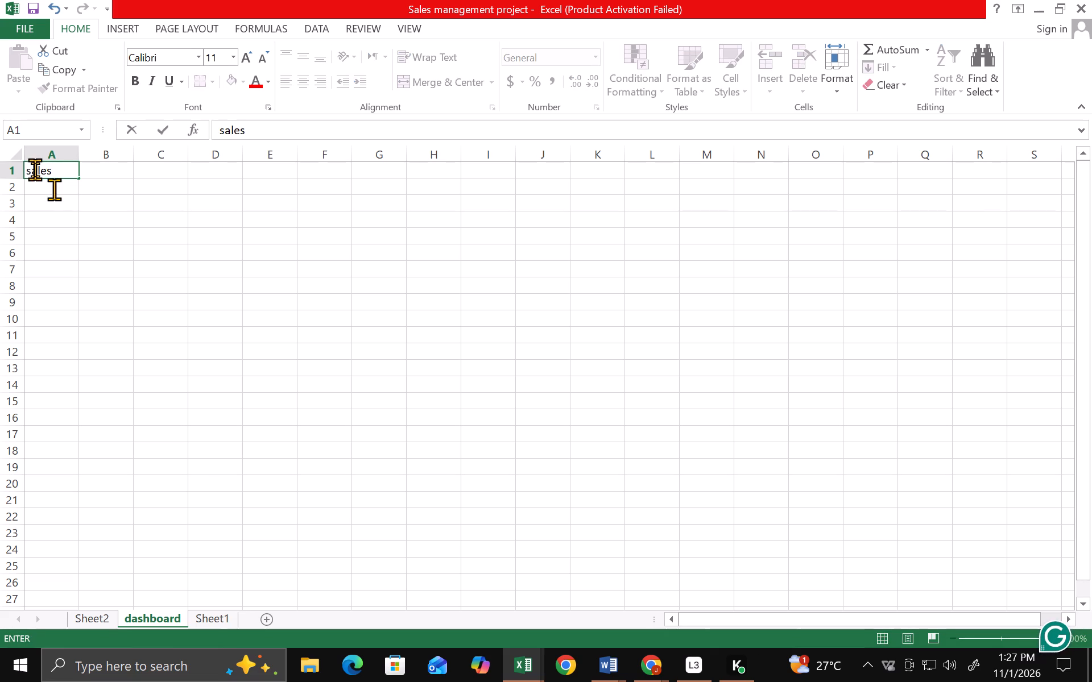
pyautogui.press('space')
pyautogui.write('management')
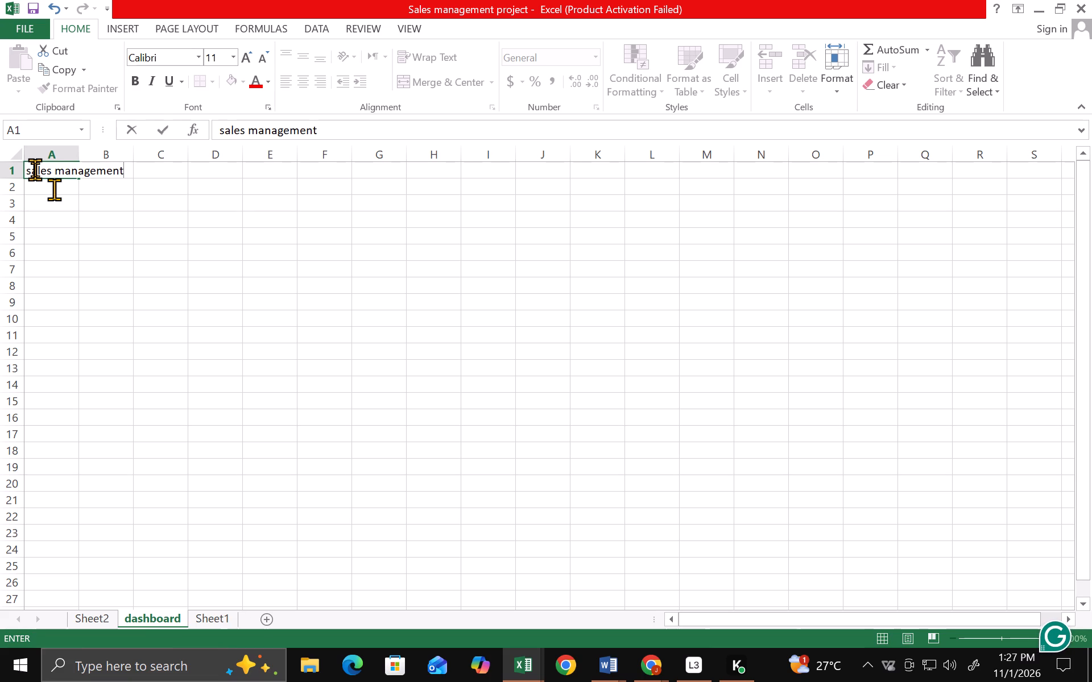
pyautogui.press('space')
pyautogui.write('dashboard')
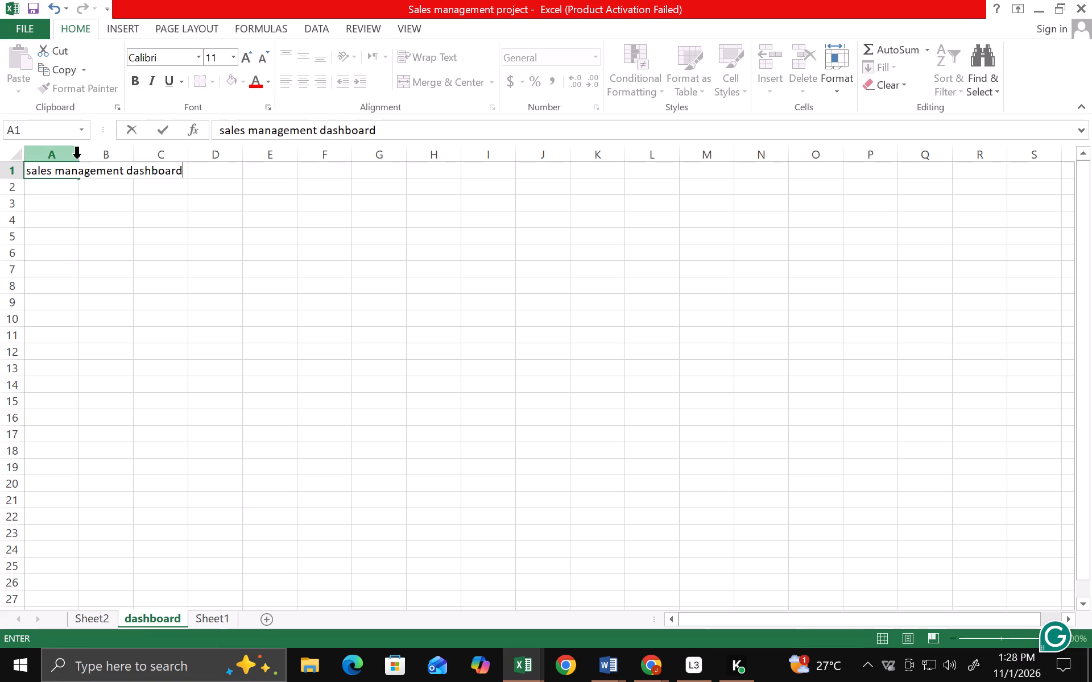
pyautogui.click(77, 161)
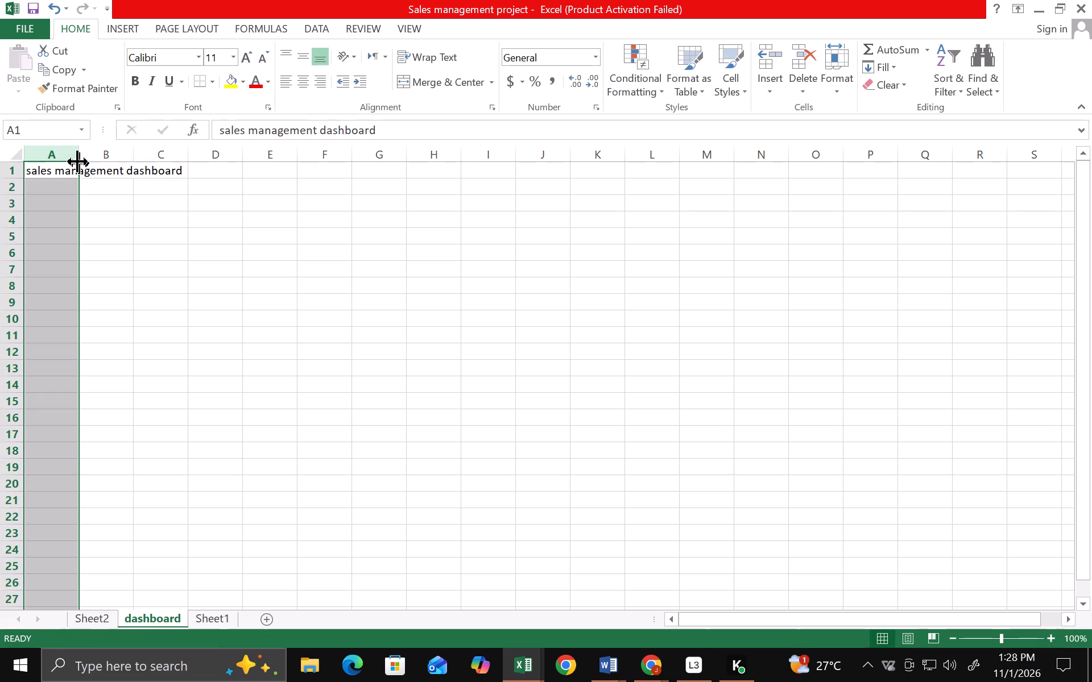
pyautogui.doubleClick(77, 160)
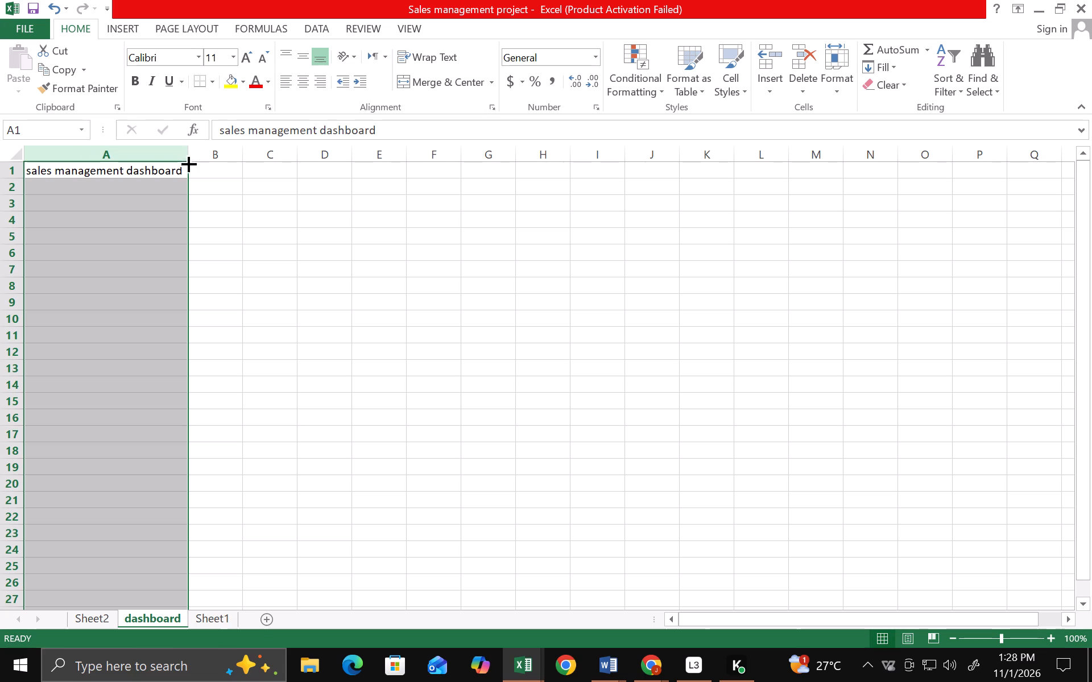
# Make the dashboard title in cell A1 bold.
pyautogui.click(49, 172)
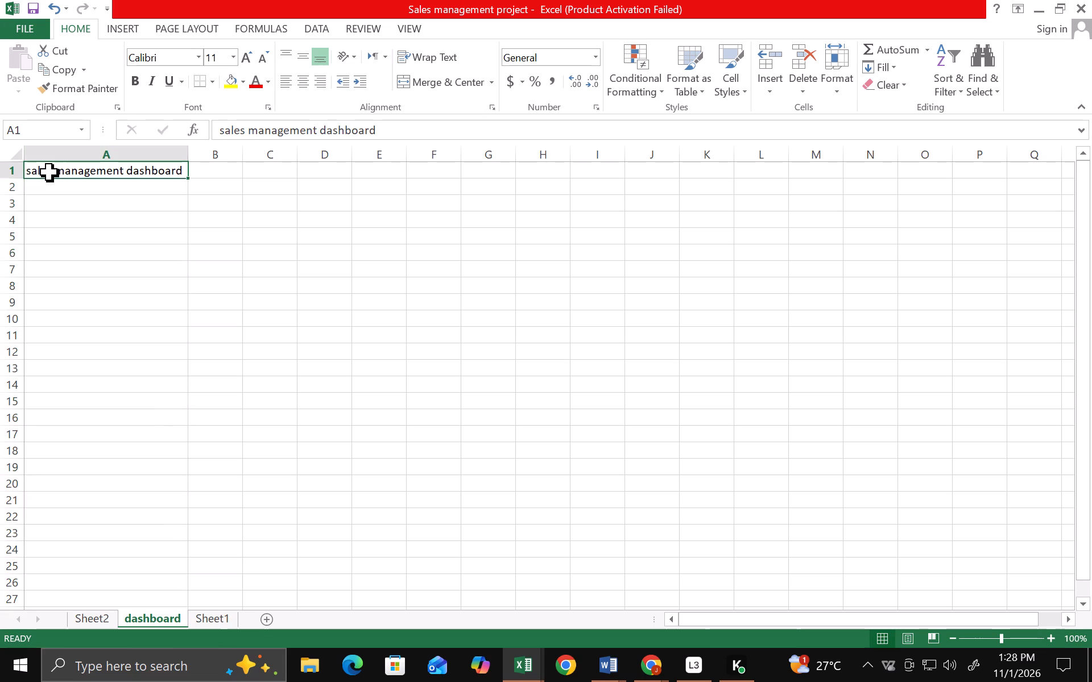
pyautogui.moveTo(49, 172); pyautogui.dragTo(142, 177)
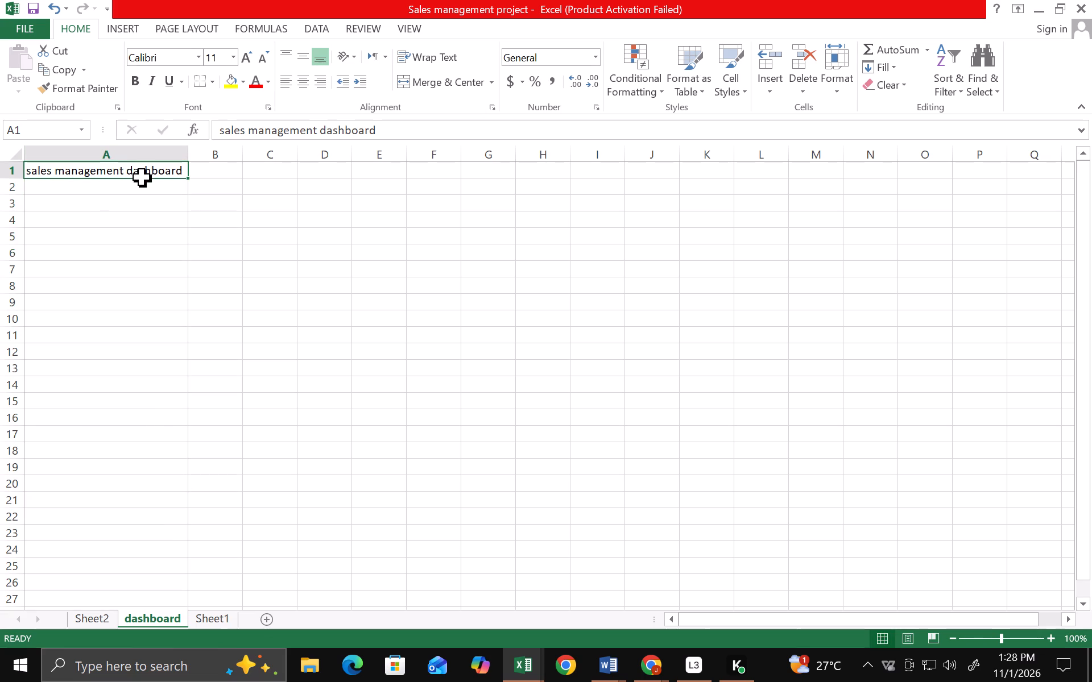
pyautogui.moveTo(142, 177); pyautogui.dragTo(151, 177)
pyautogui.click(152, 171)
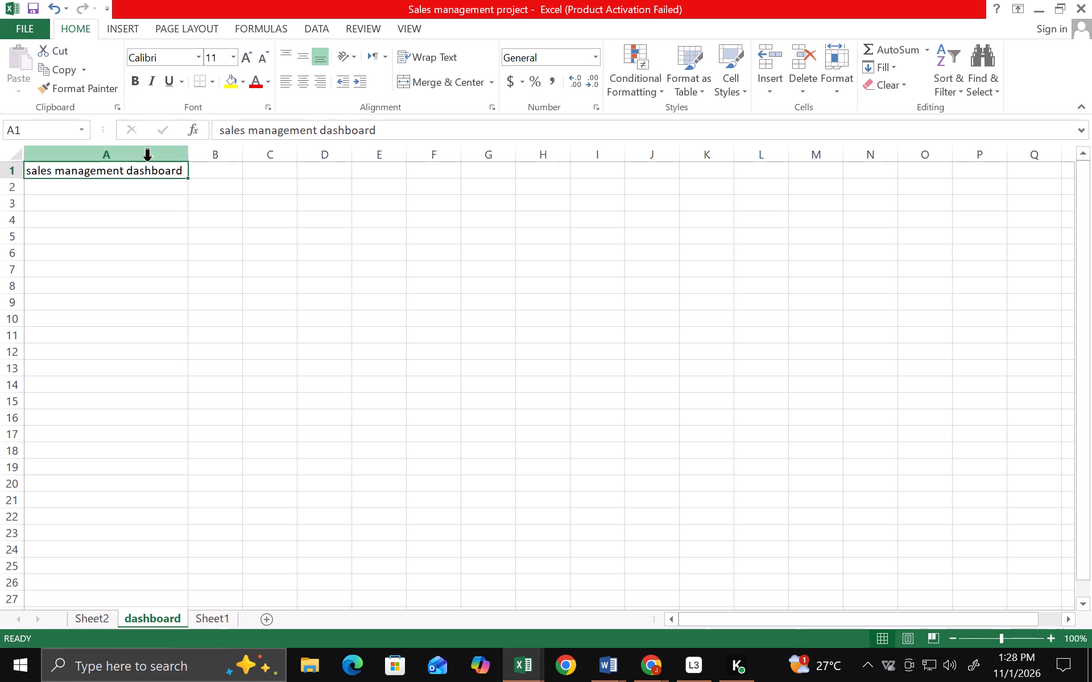
pyautogui.click(156, 173)
pyautogui.rightClick(155, 173)
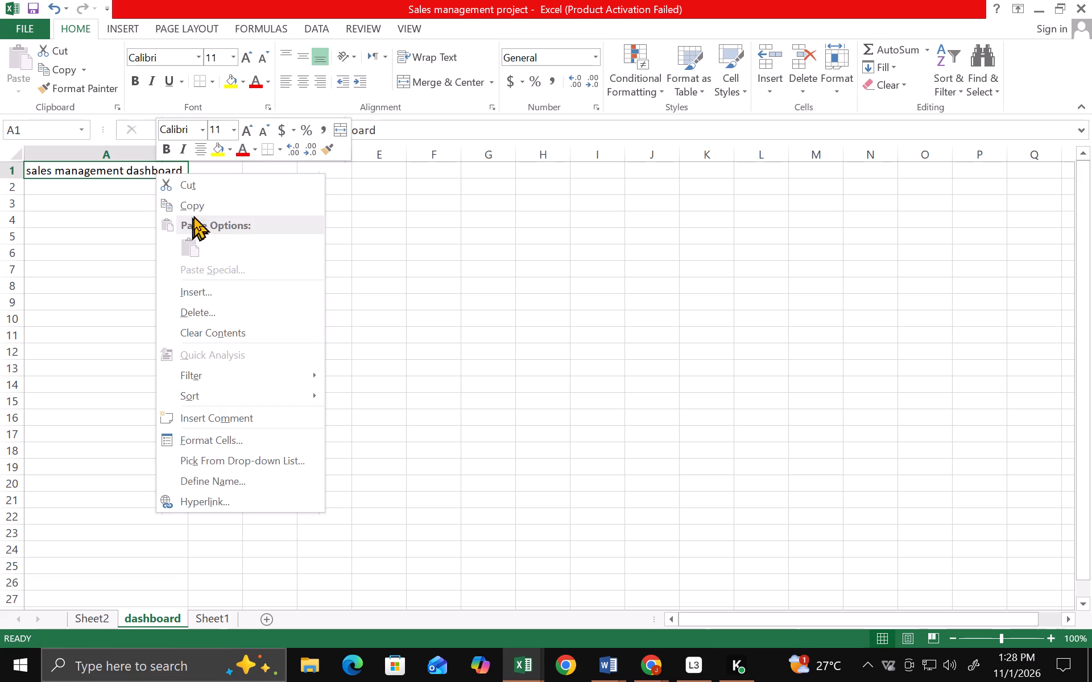
pyautogui.click(166, 144)
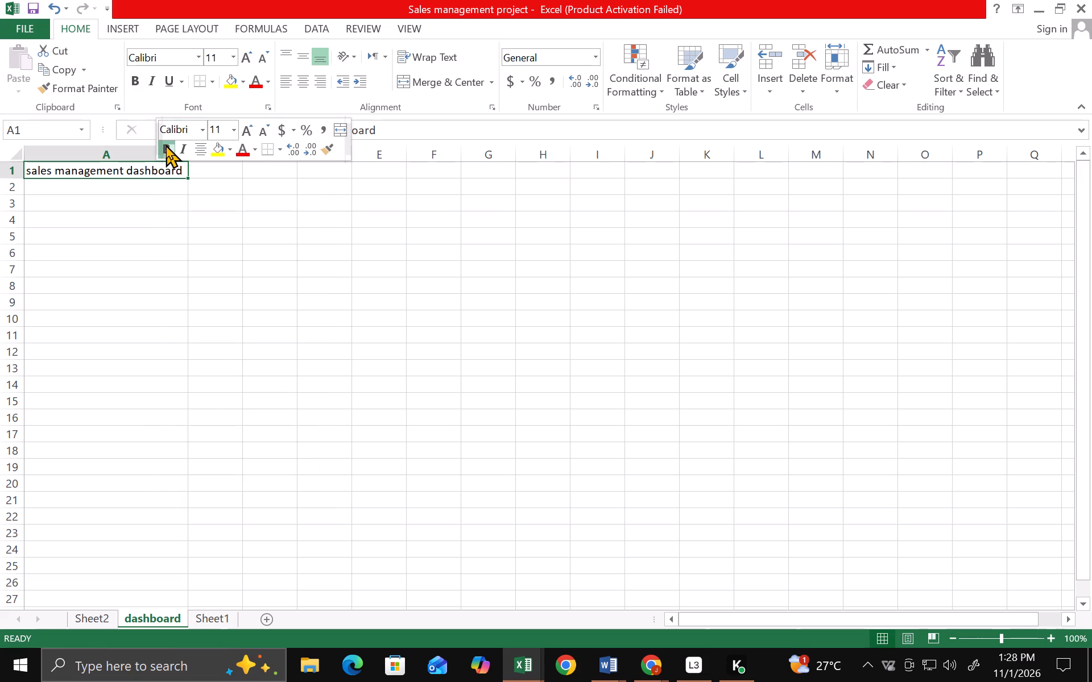
pyautogui.click(47, 189)
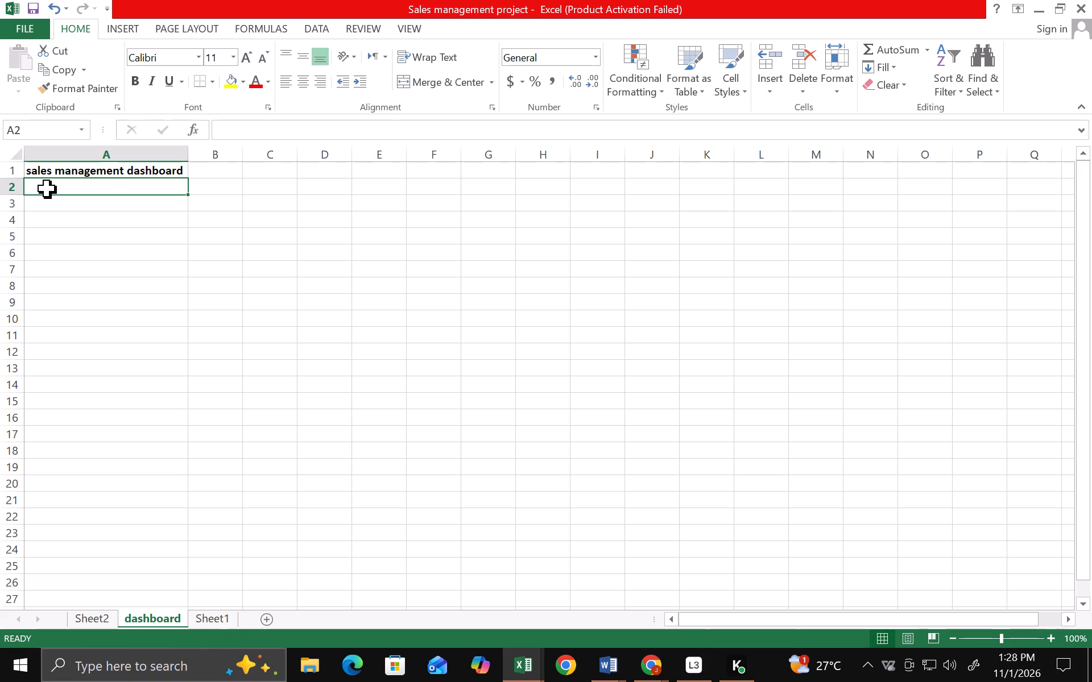
# Enter the label "total sales" in cell A3 of the dashboard sheet.
pyautogui.click(28, 202)
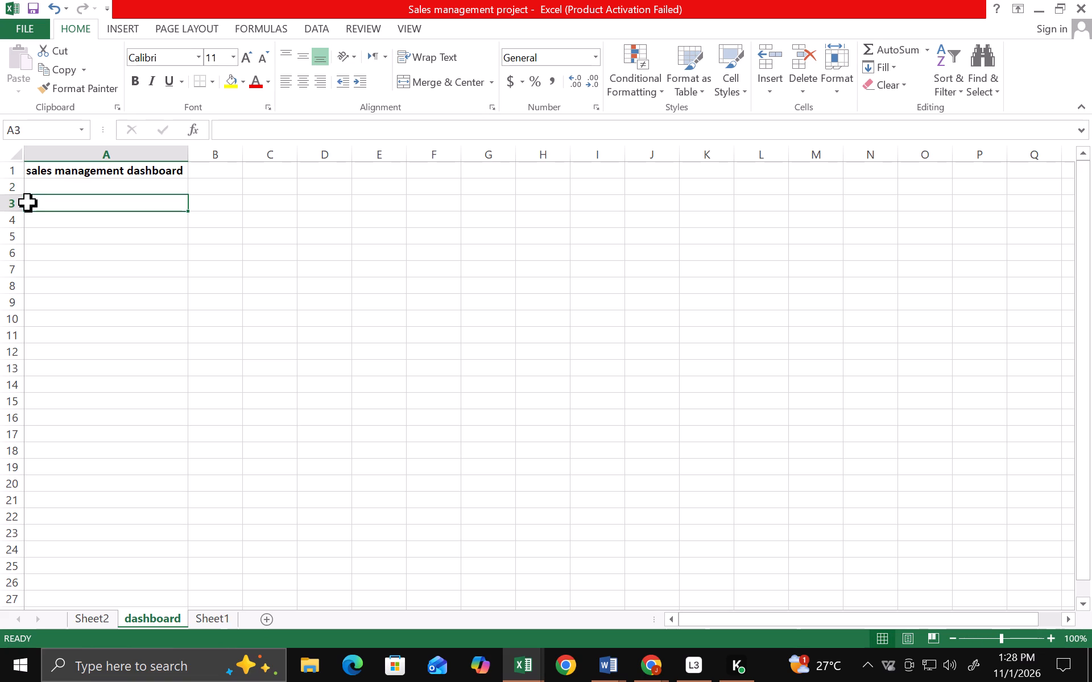
pyautogui.write('total sales')
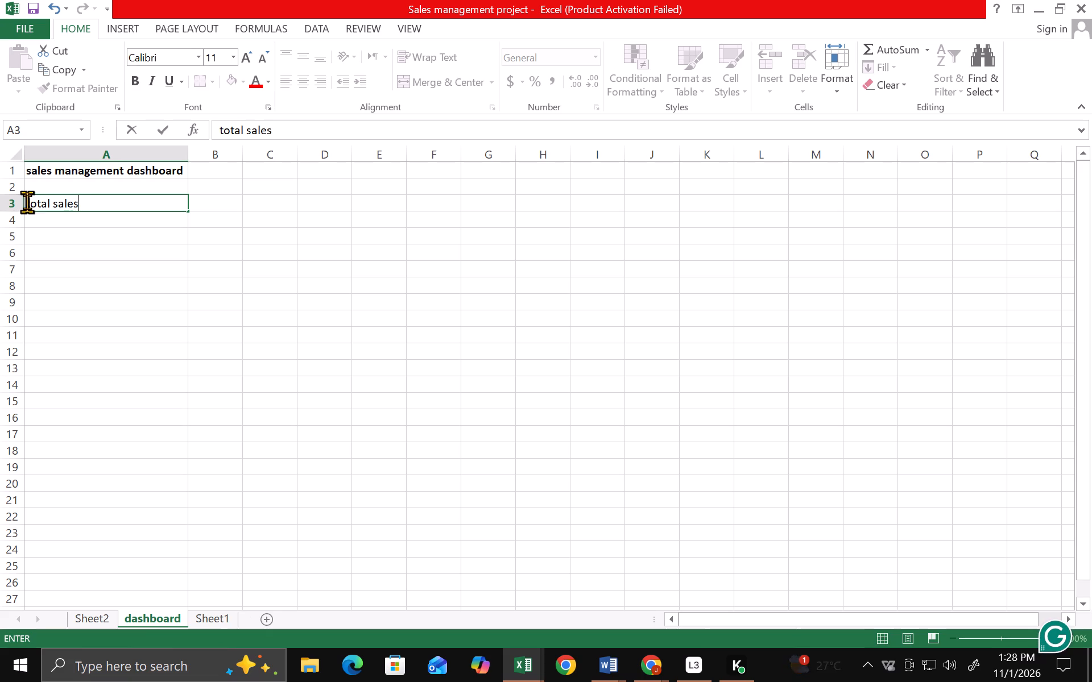
pyautogui.click(205, 200)
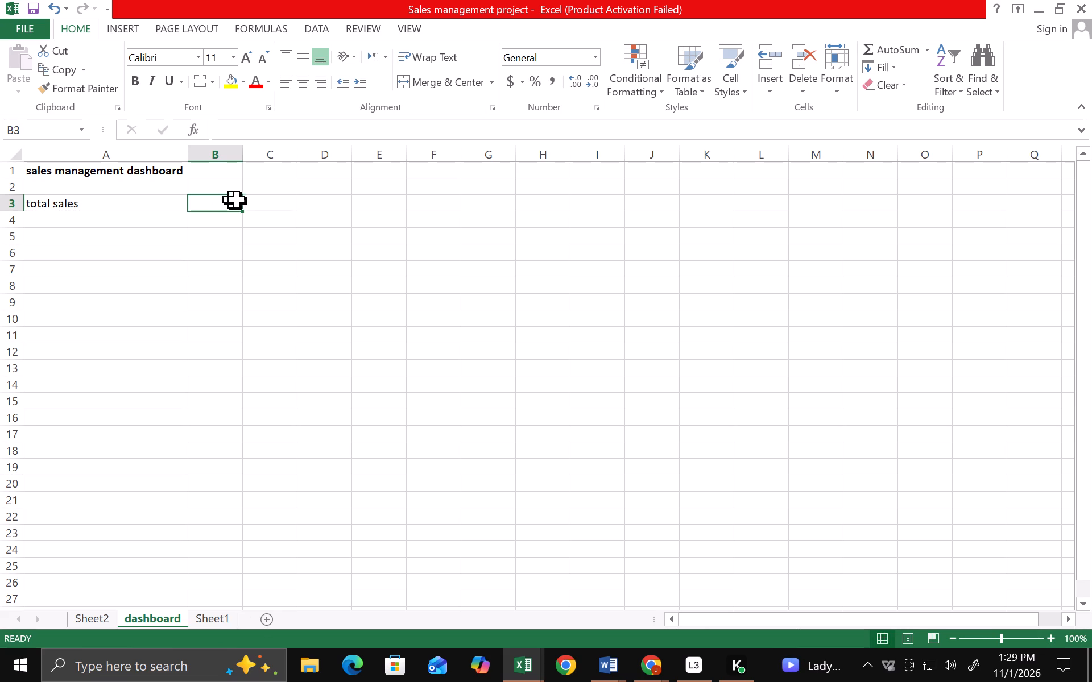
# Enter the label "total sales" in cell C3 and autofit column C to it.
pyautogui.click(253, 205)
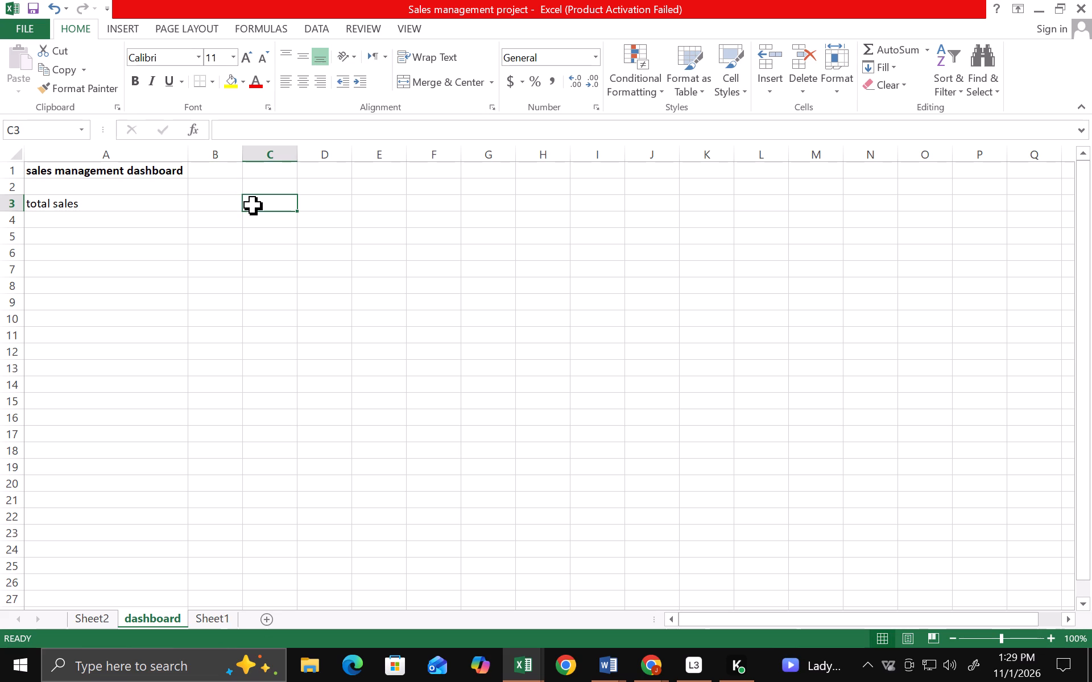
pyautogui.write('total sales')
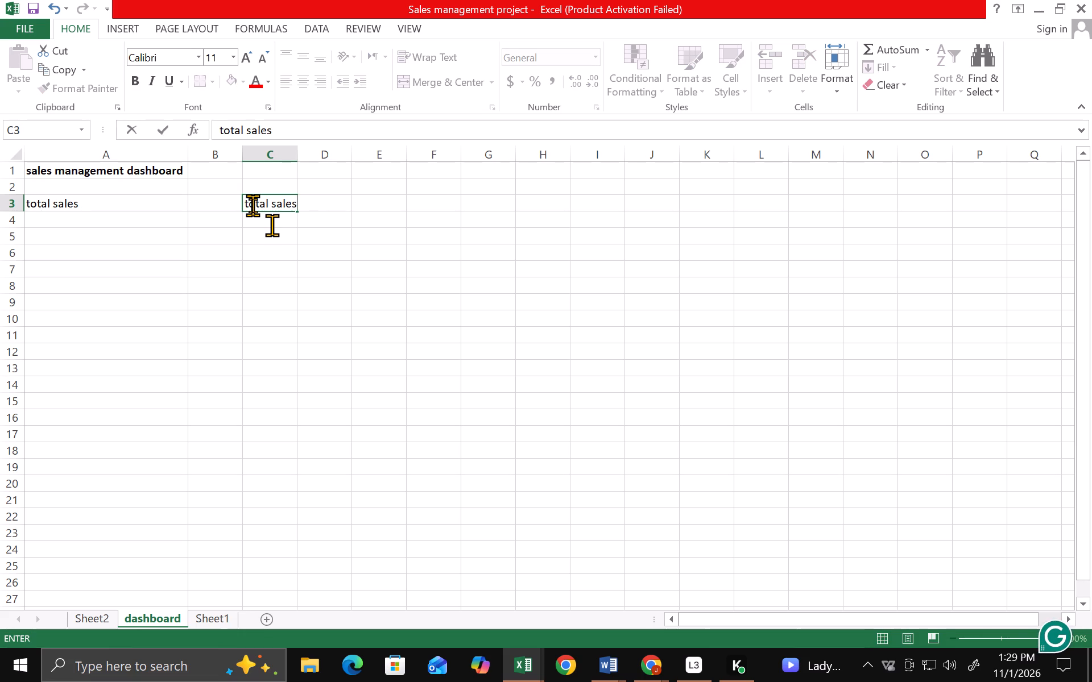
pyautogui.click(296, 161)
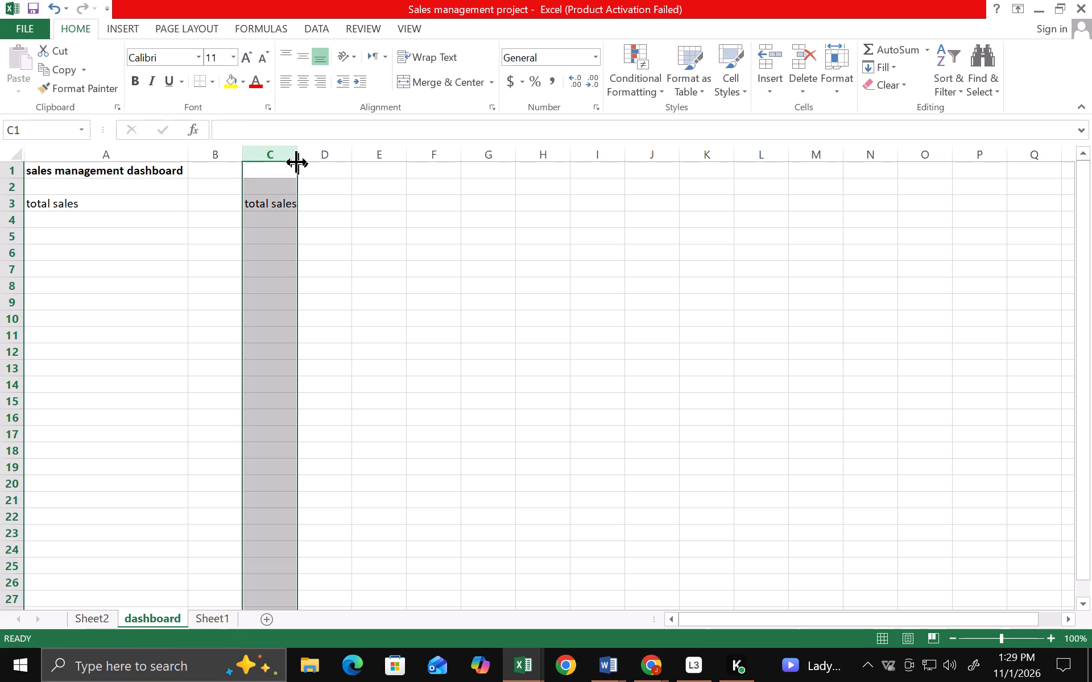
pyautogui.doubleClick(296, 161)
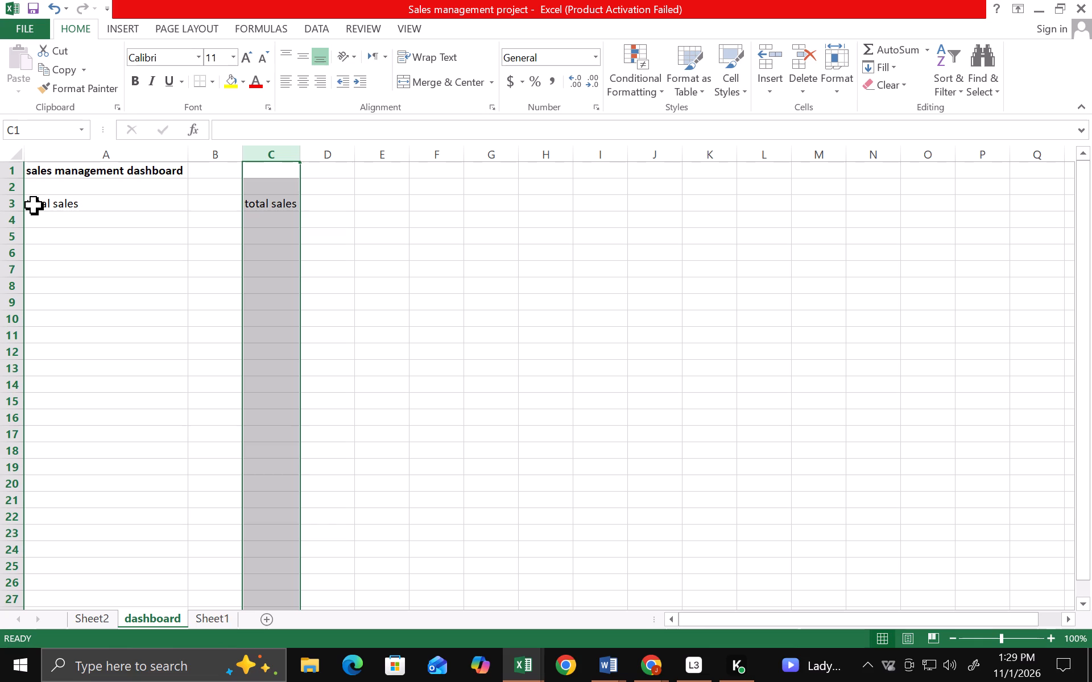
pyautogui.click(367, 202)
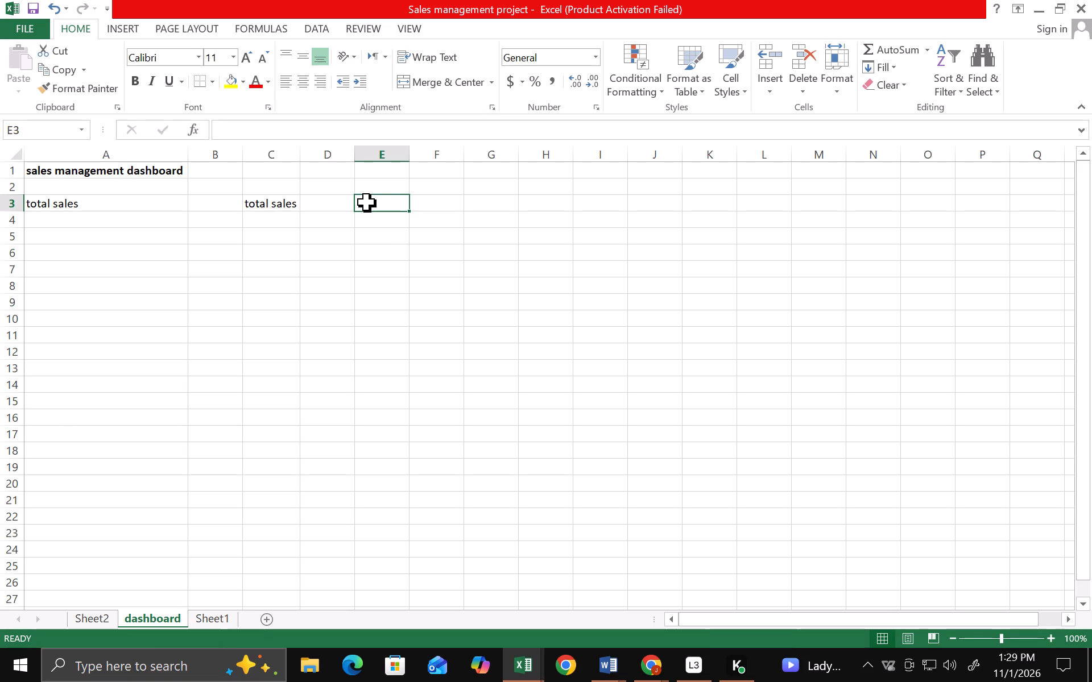
# Replace the label in cell C3 with "total expenses" and autofit column C to it.
pyautogui.click(292, 207)
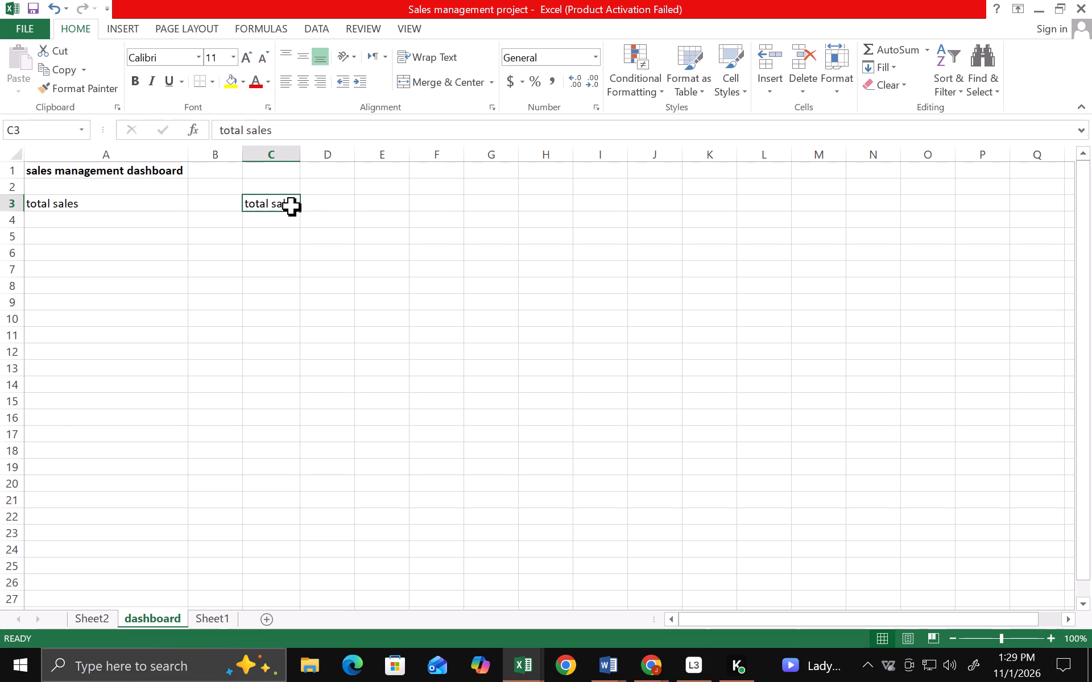
pyautogui.press('BackSpace')
pyautogui.write('total')
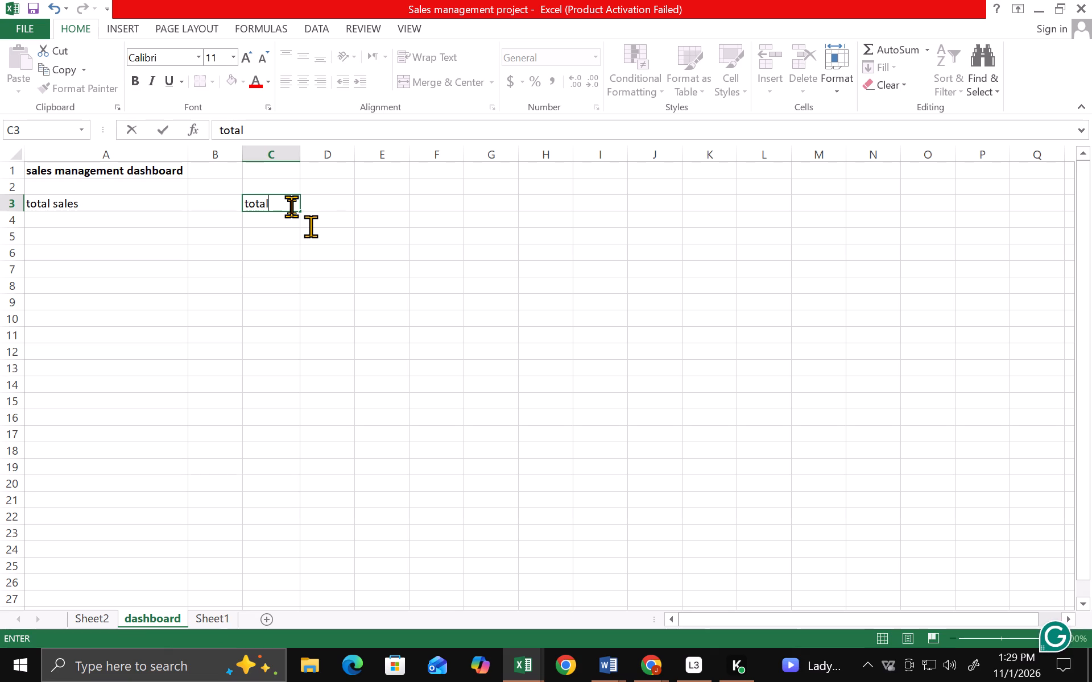
pyautogui.press('space')
pyautogui.write('expemses')
pyautogui.press('BackSpace')
pyautogui.press('BackSpace')
pyautogui.press('BackSpace')
pyautogui.press('BackSpace')
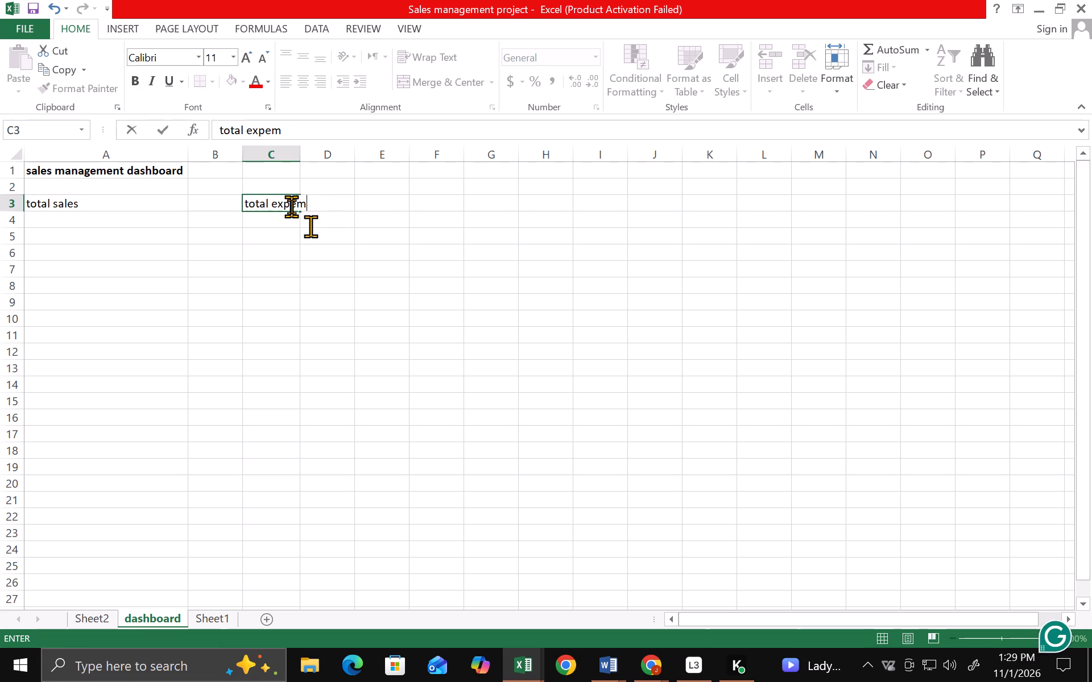
pyautogui.write('nses')
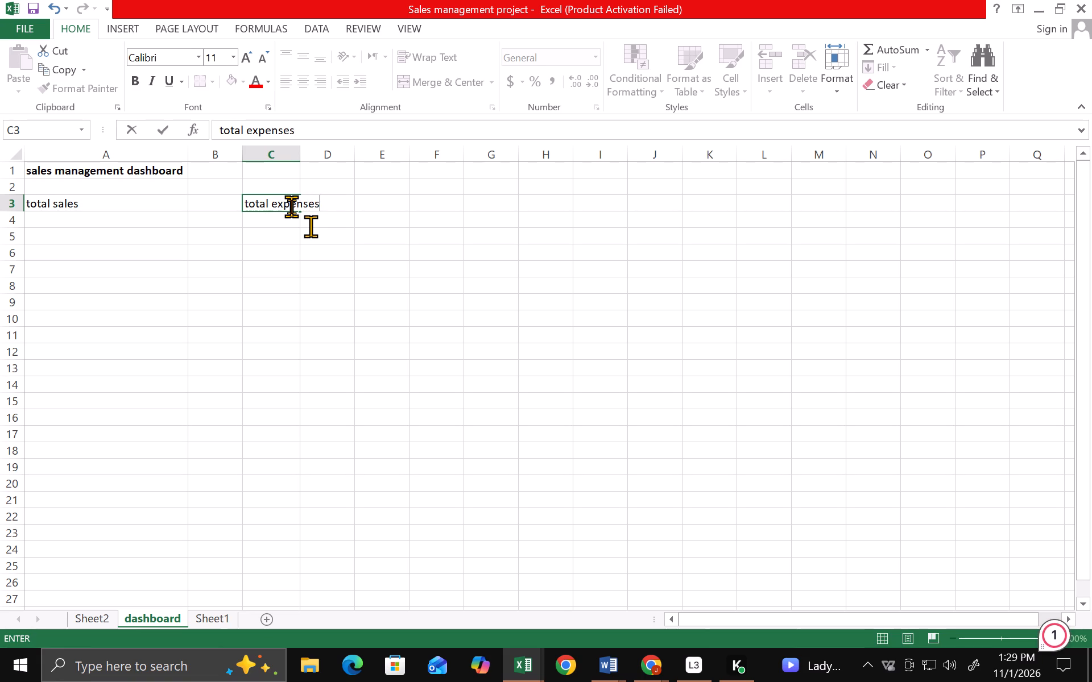
pyautogui.press('Tab')
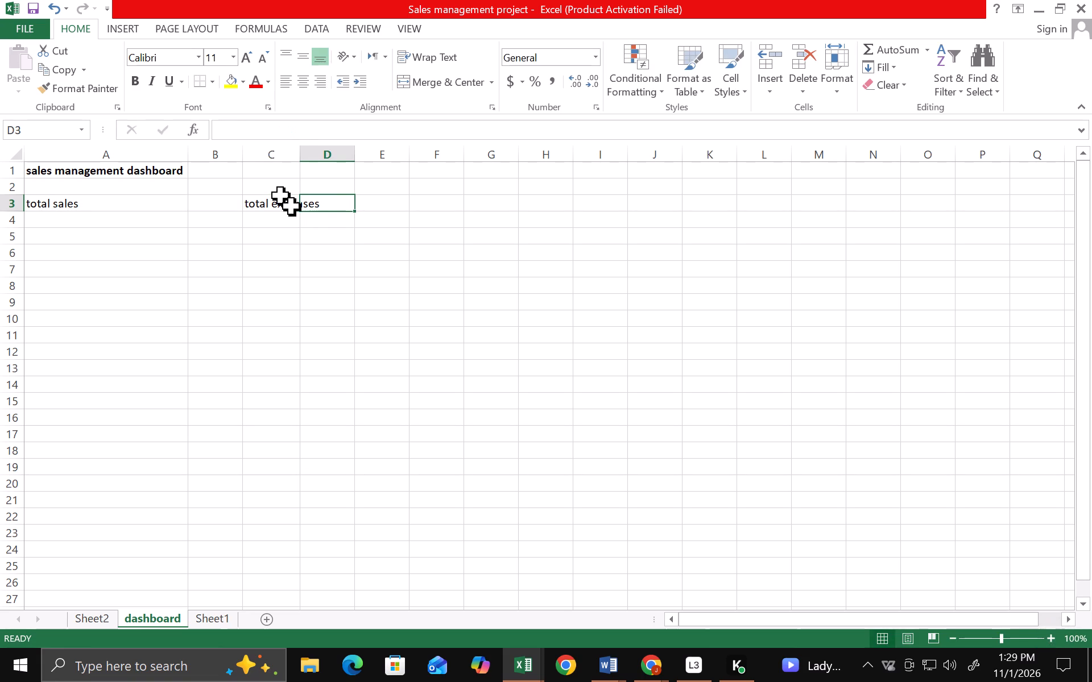
pyautogui.doubleClick(300, 157)
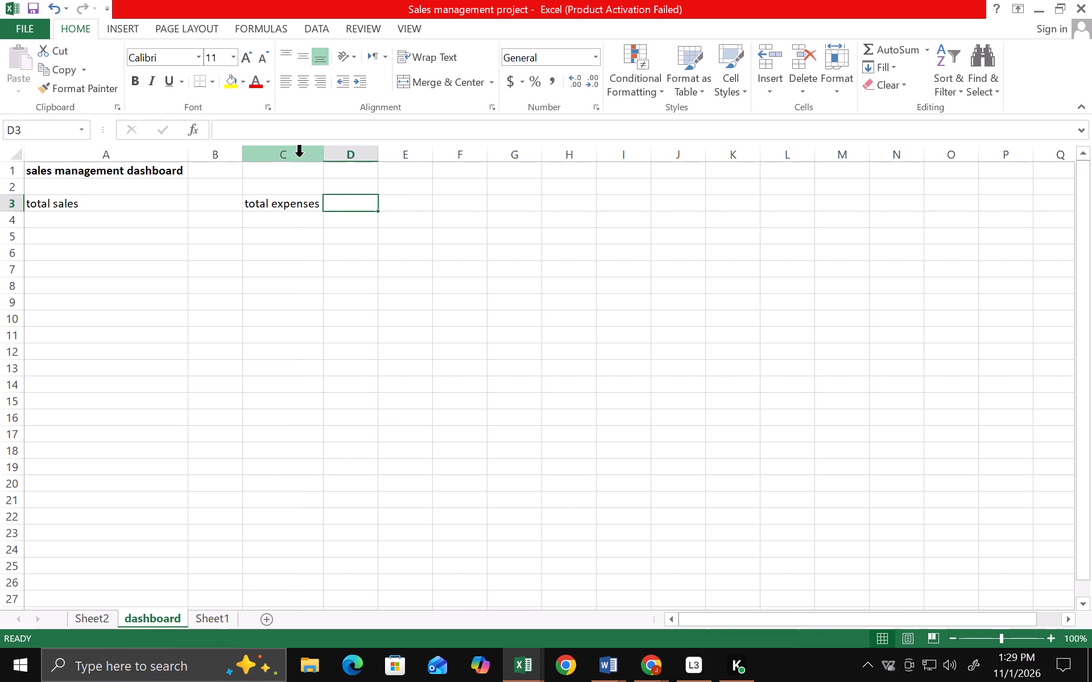
# Enter the label "totalprofit" in cell E3 of the dashboard sheet and autofit column E to it.
pyautogui.click(336, 200)
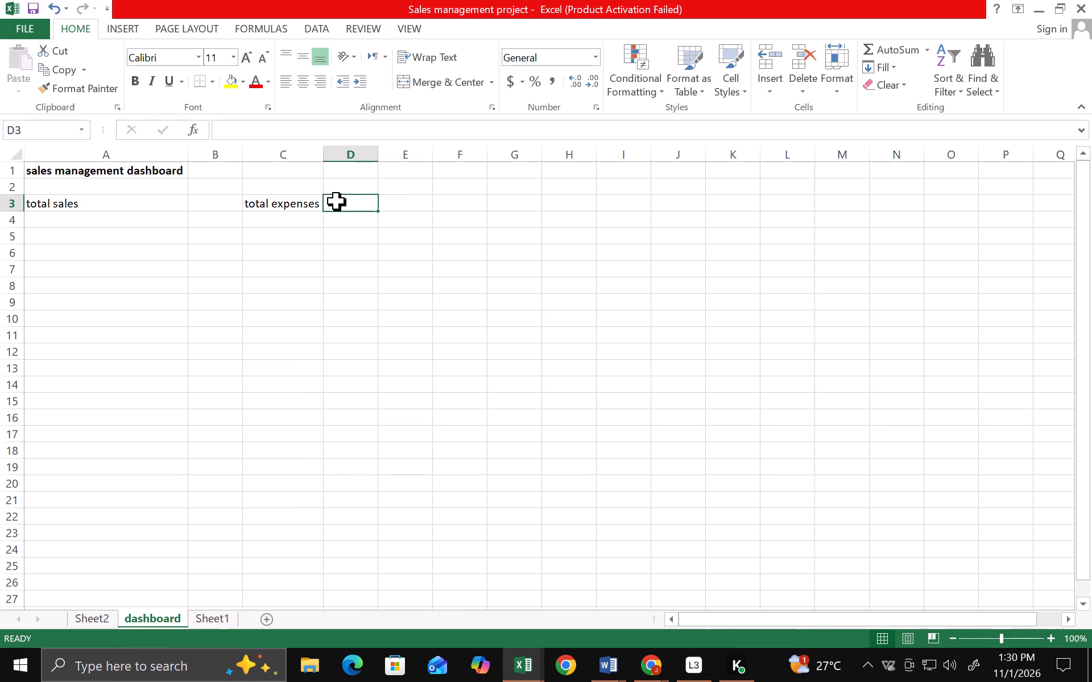
pyautogui.click(391, 203)
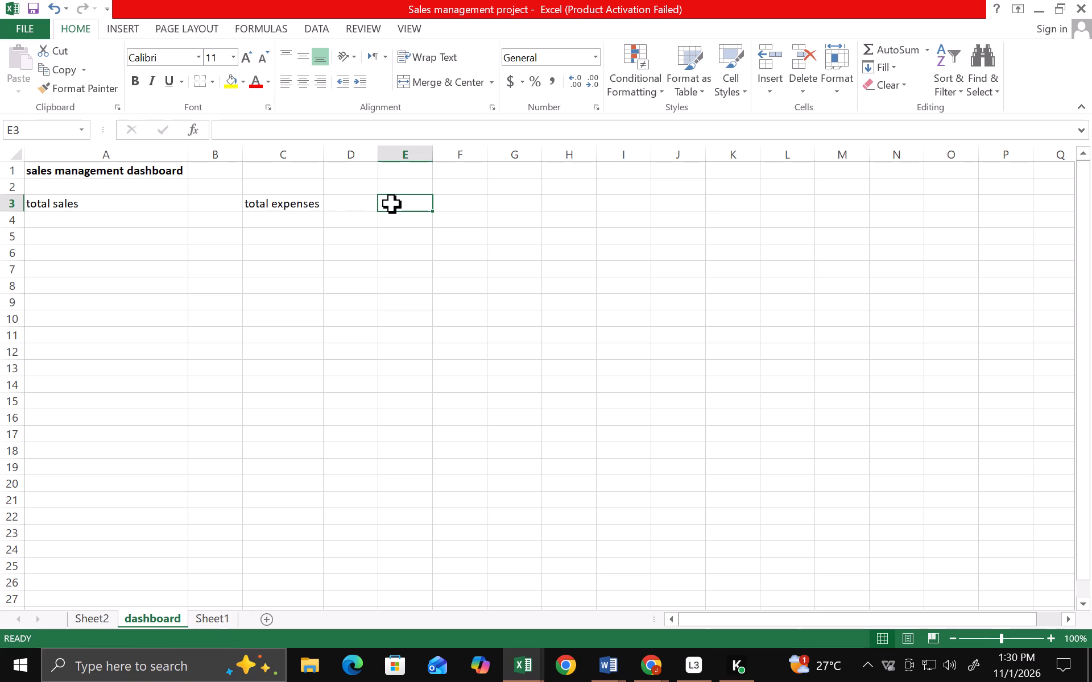
pyautogui.write('total')
pyautogui.write('profit')
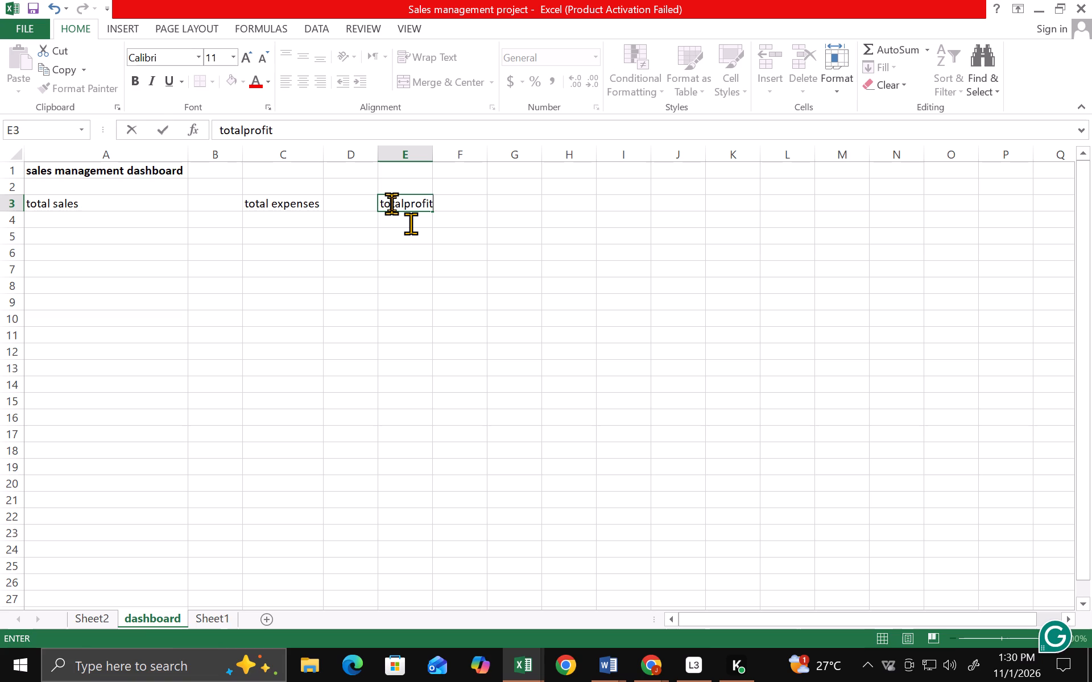
pyautogui.click(433, 162)
pyautogui.doubleClick(433, 159)
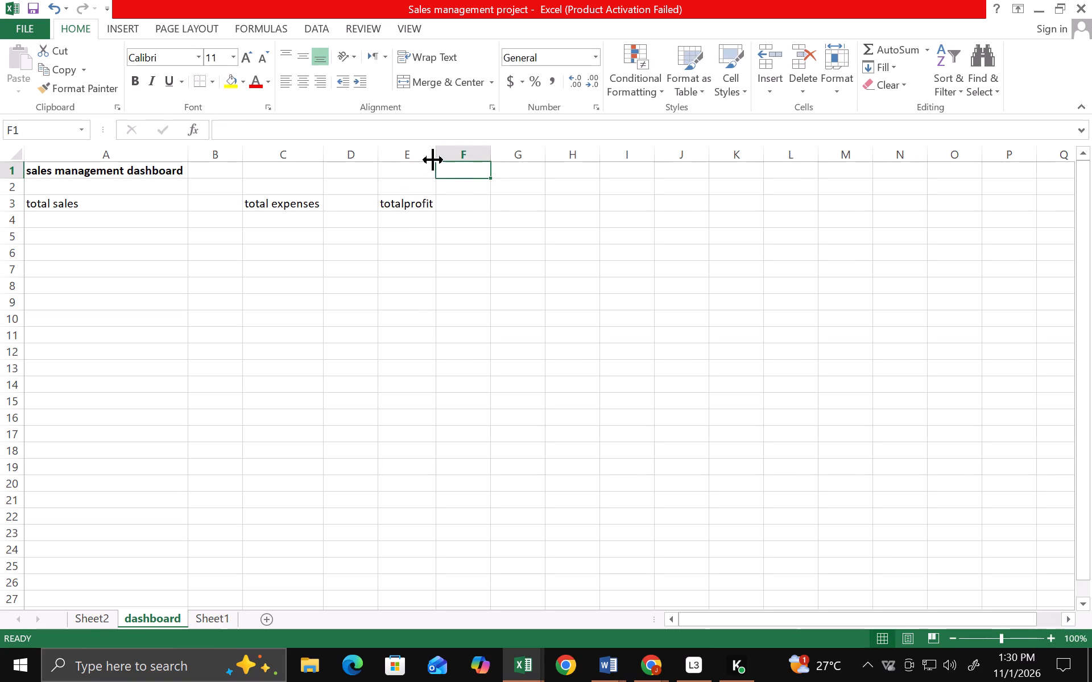
pyautogui.click(433, 159)
# Replace the label in cell E3 with "total profit" and autofit column E to it.
pyautogui.click(402, 201)
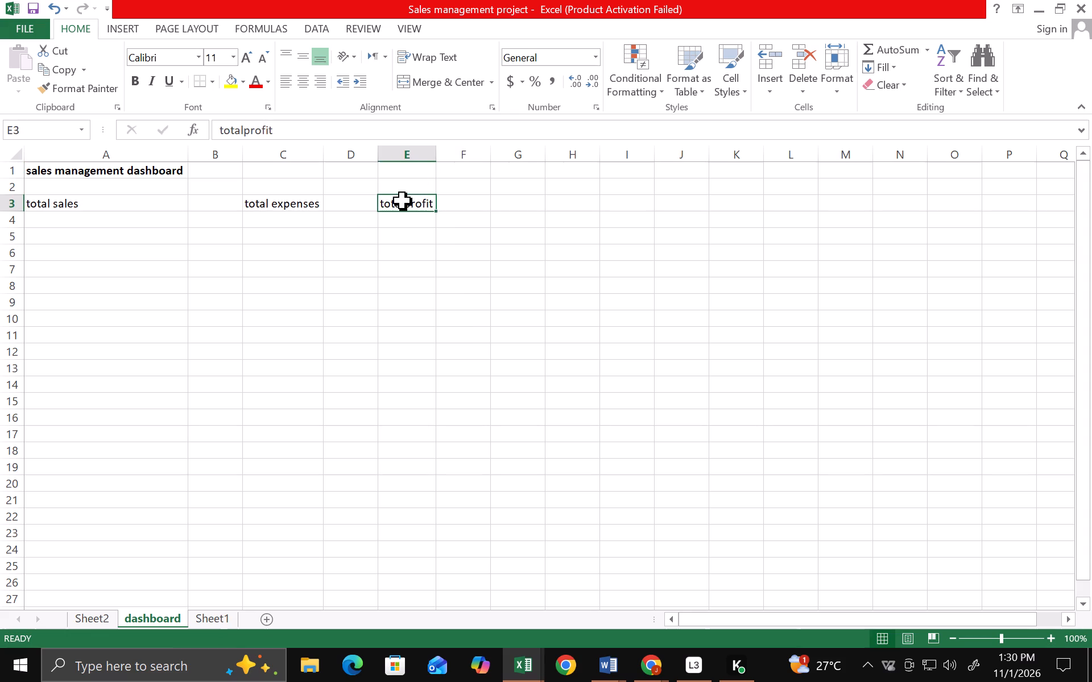
pyautogui.click(402, 201)
pyautogui.press('BackSpace')
pyautogui.press('BackSpace')
pyautogui.press('BackSpace')
pyautogui.press('BackSpace')
pyautogui.write('total profit')
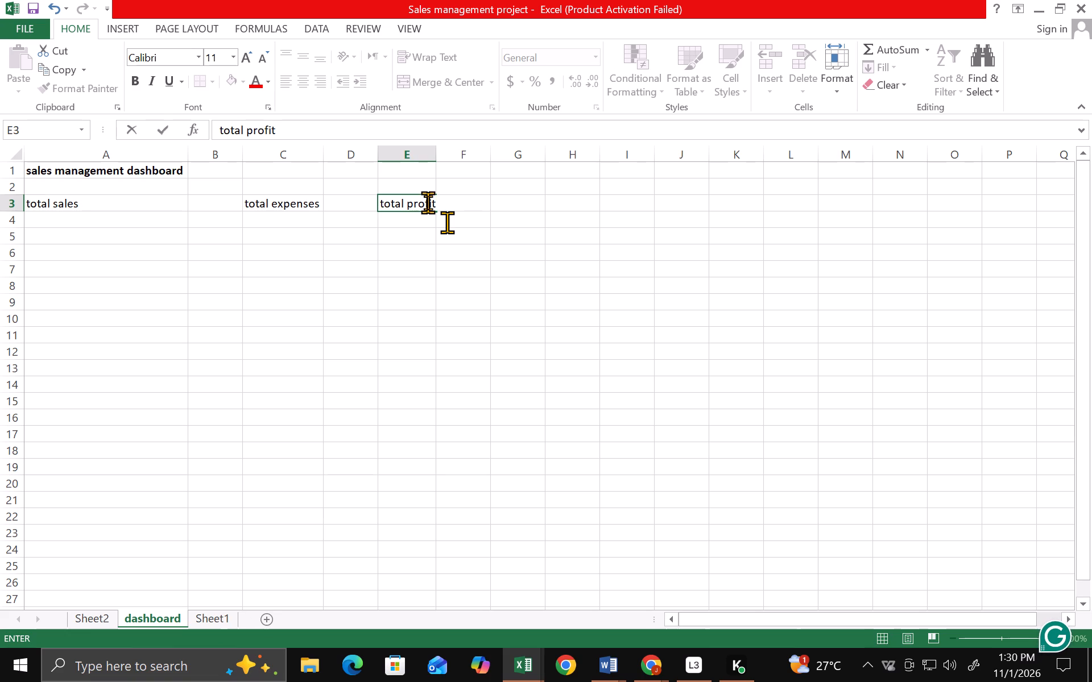
pyautogui.press('Return')
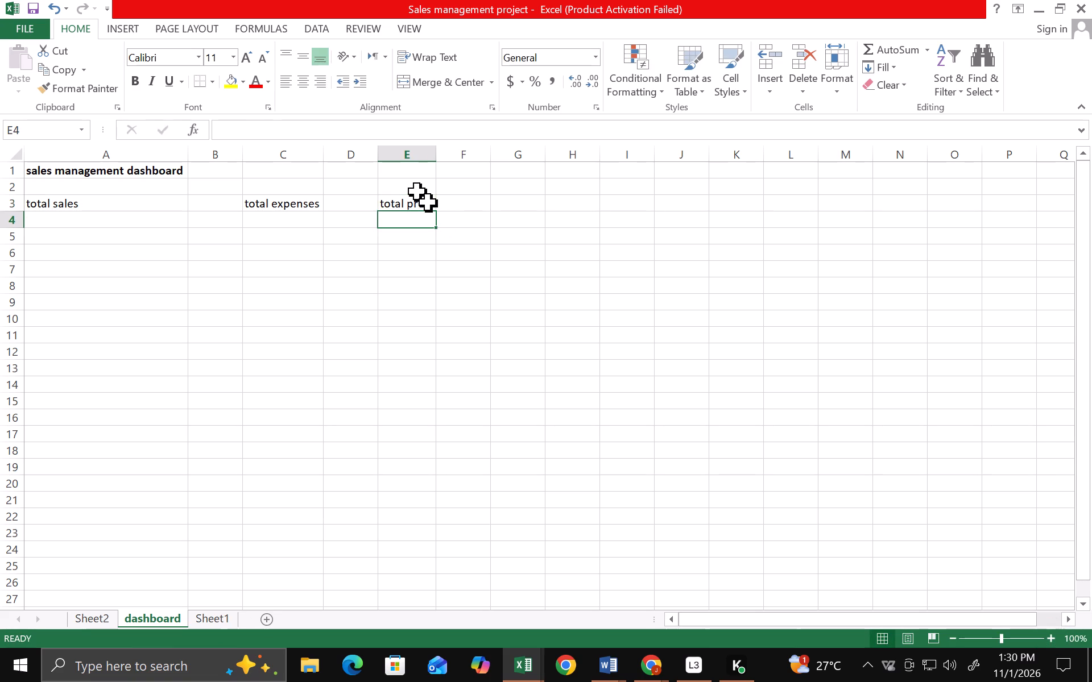
pyautogui.click(436, 157)
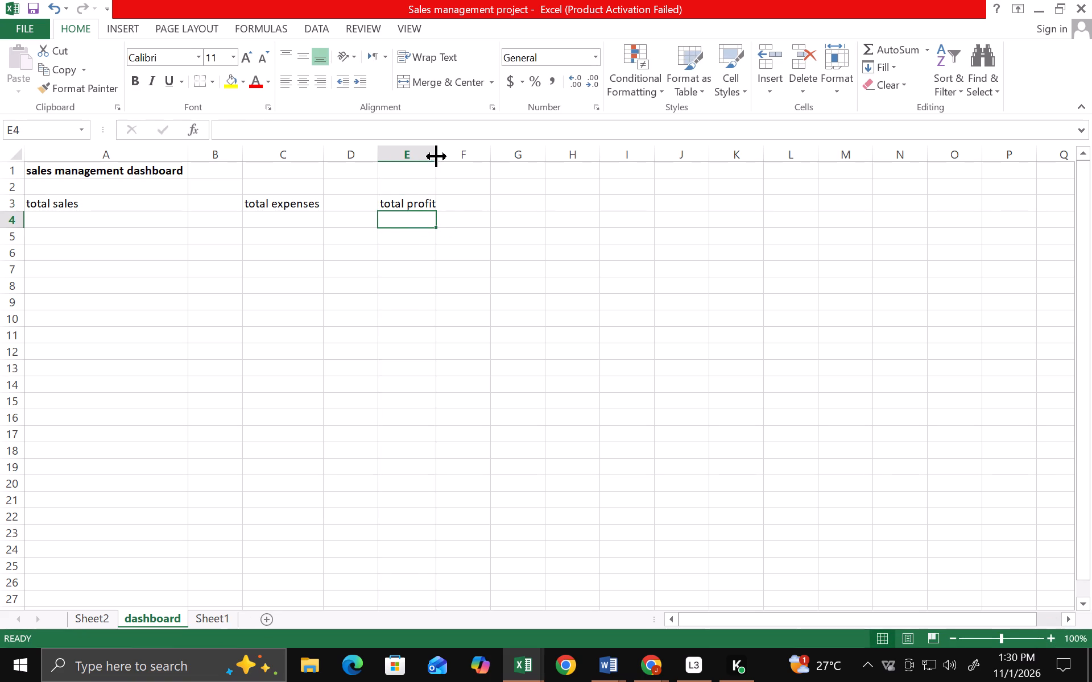
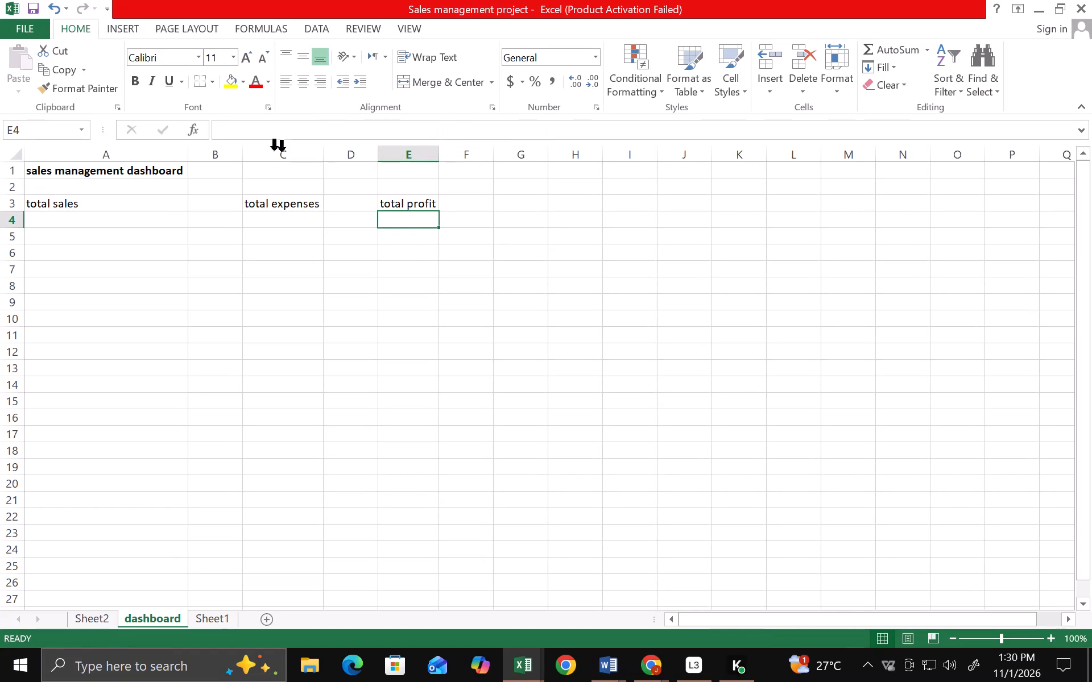
# Enter 179500 under total sales in A4, 73500 under total expenses in C4, and 106000 under total profit in E4.
pyautogui.click(36, 219)
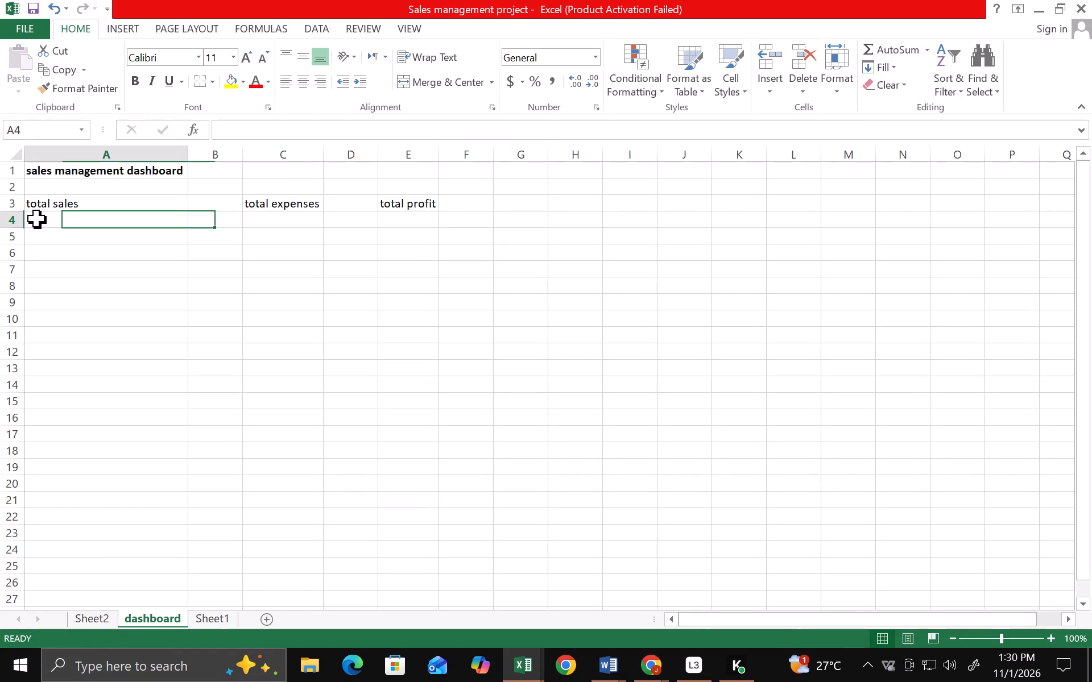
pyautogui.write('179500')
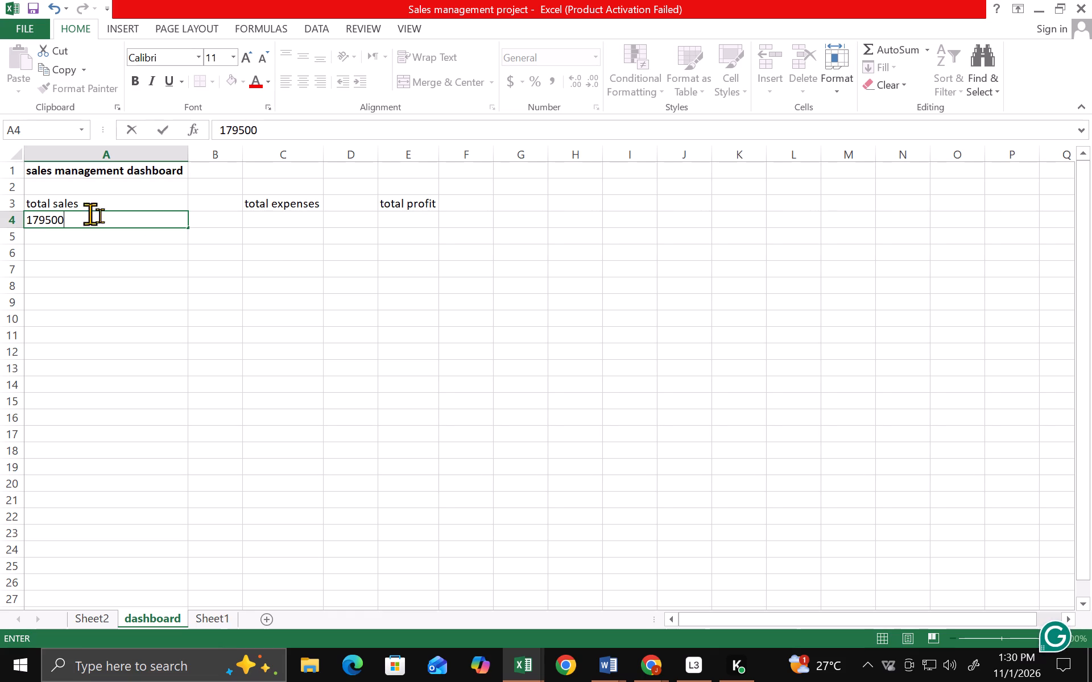
pyautogui.click(254, 218)
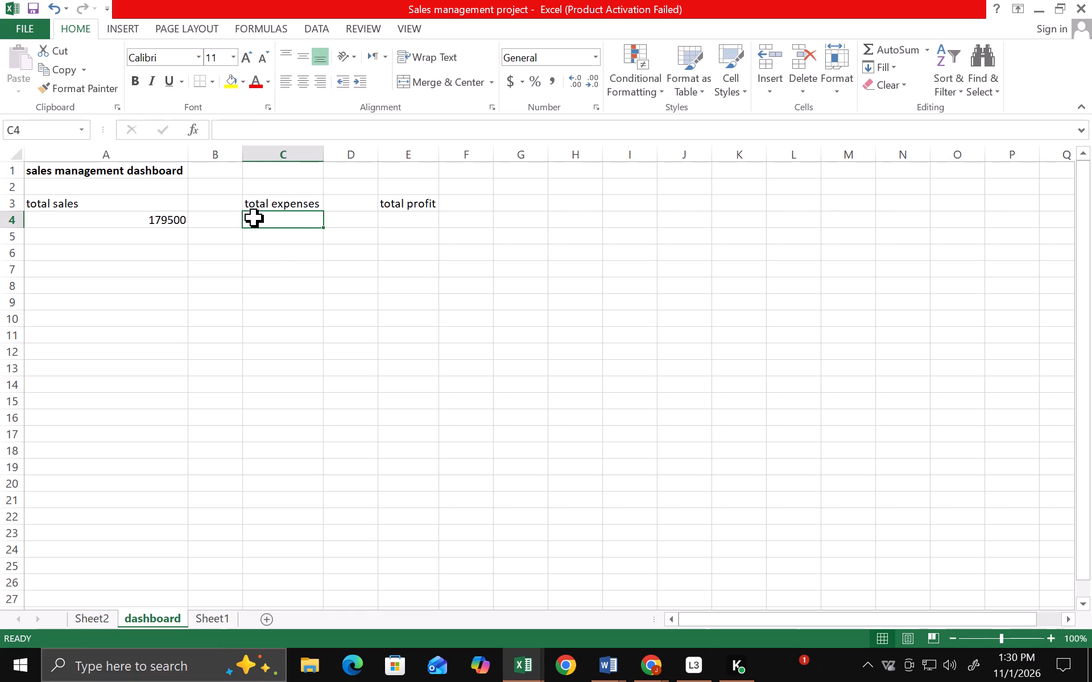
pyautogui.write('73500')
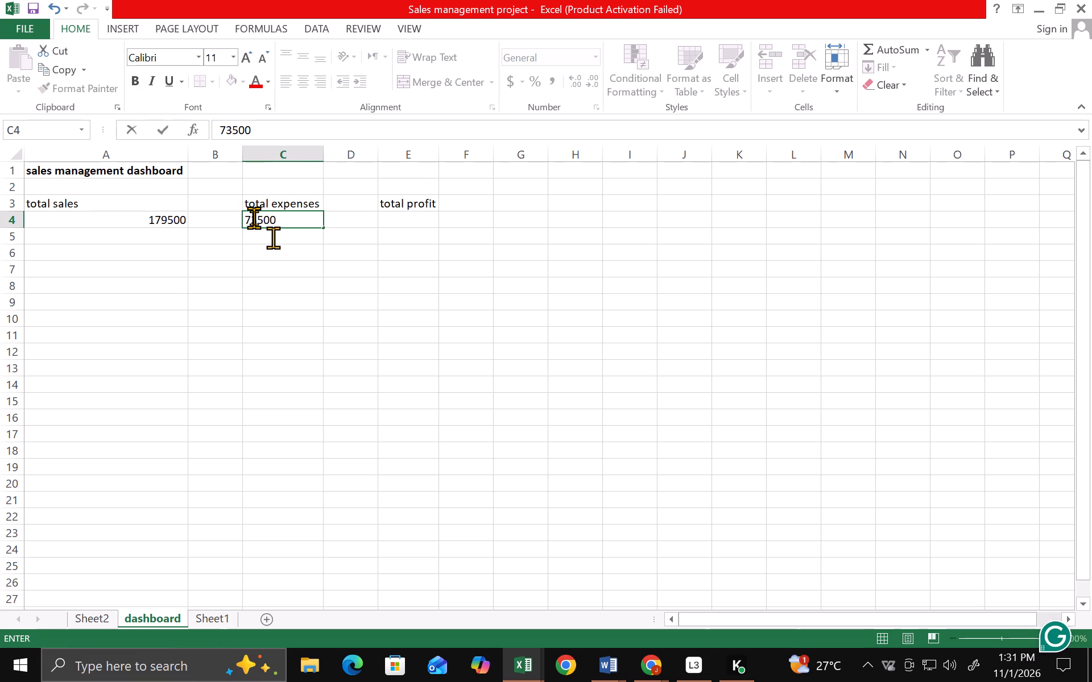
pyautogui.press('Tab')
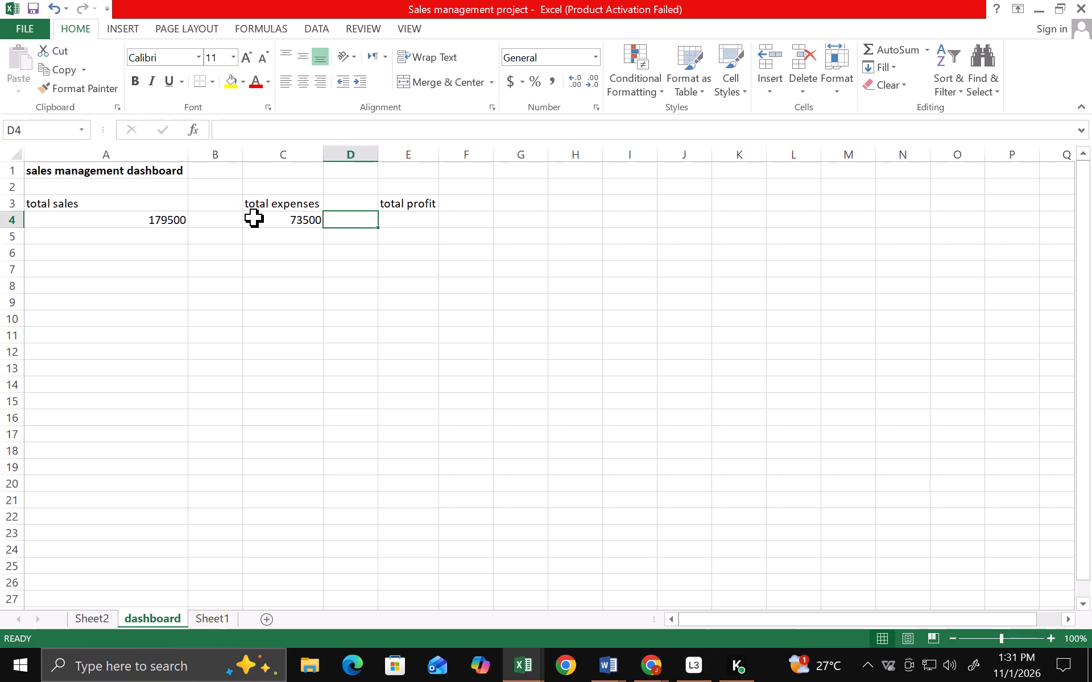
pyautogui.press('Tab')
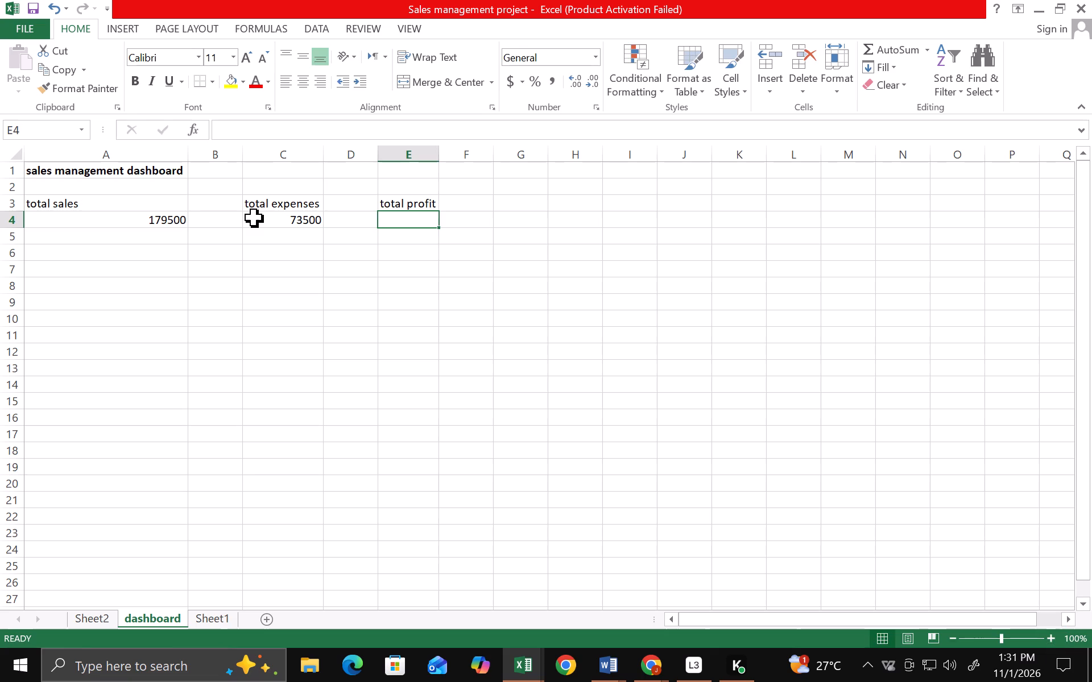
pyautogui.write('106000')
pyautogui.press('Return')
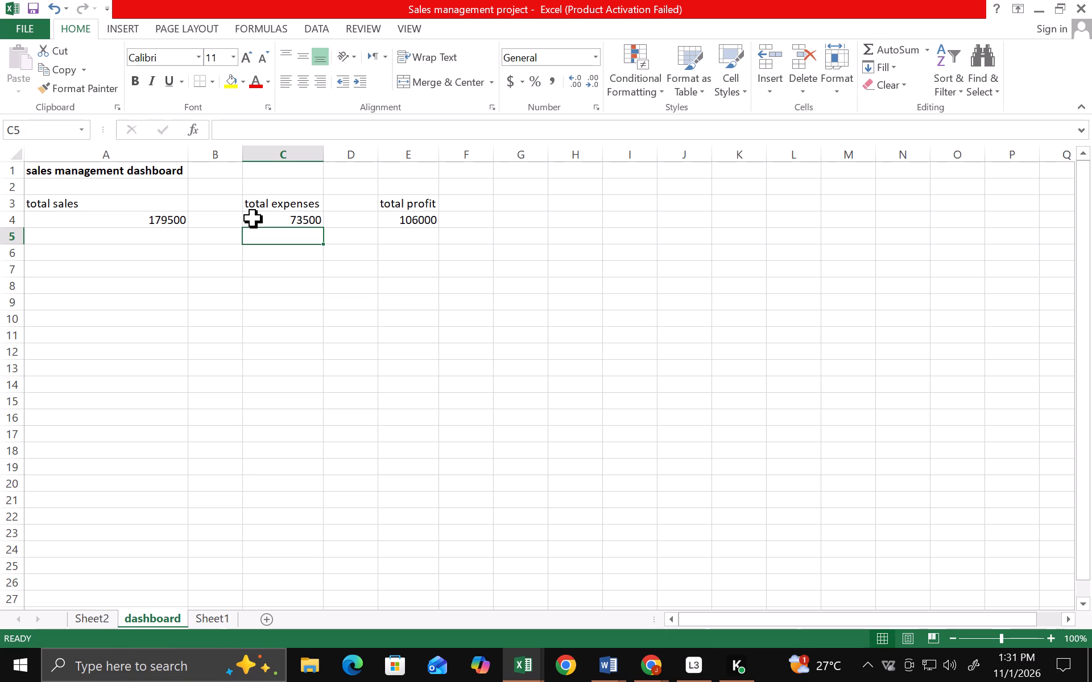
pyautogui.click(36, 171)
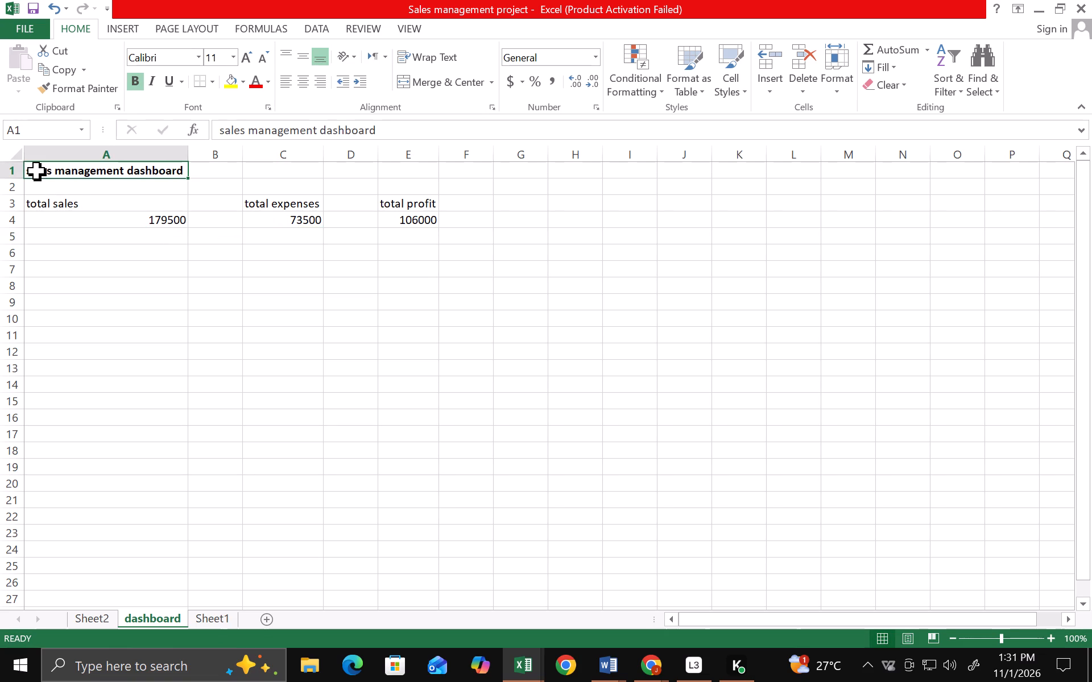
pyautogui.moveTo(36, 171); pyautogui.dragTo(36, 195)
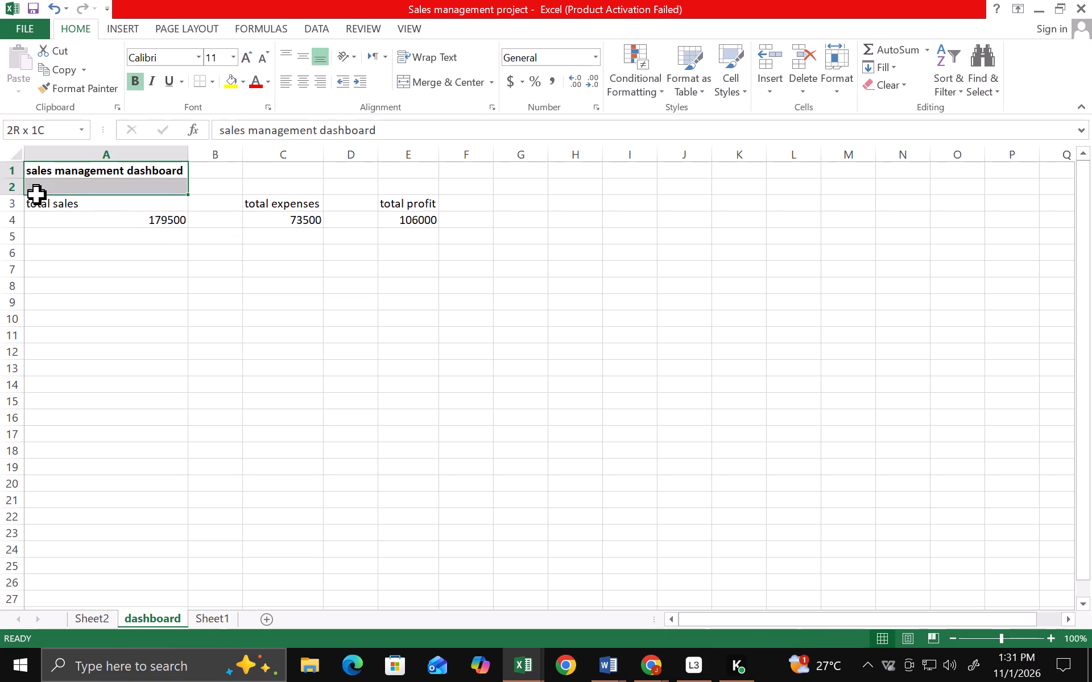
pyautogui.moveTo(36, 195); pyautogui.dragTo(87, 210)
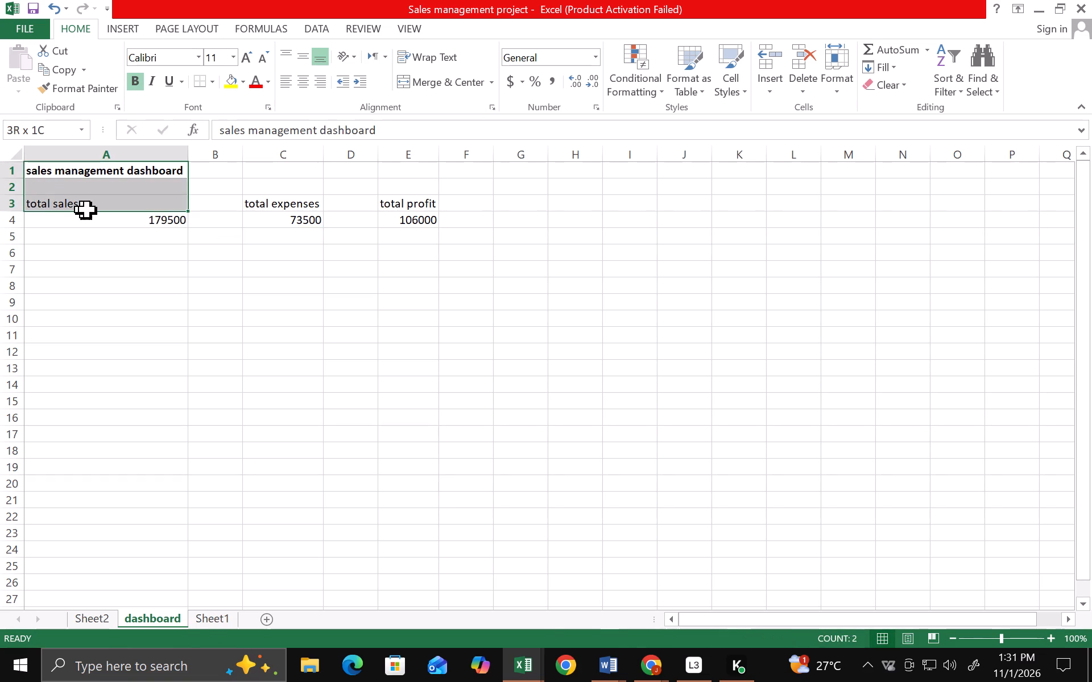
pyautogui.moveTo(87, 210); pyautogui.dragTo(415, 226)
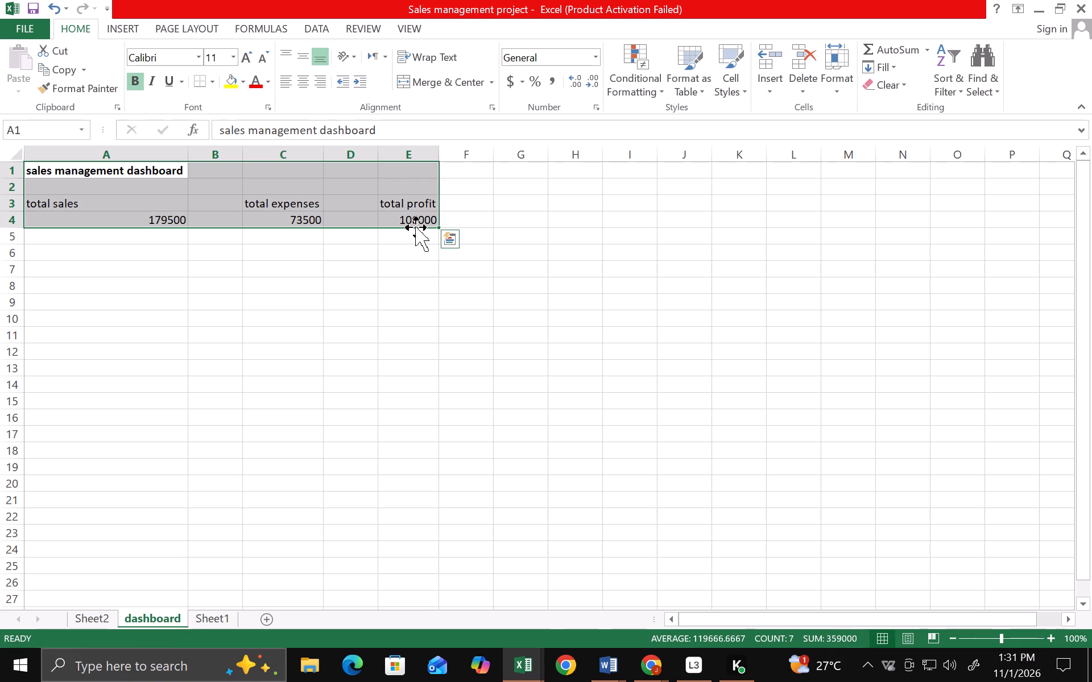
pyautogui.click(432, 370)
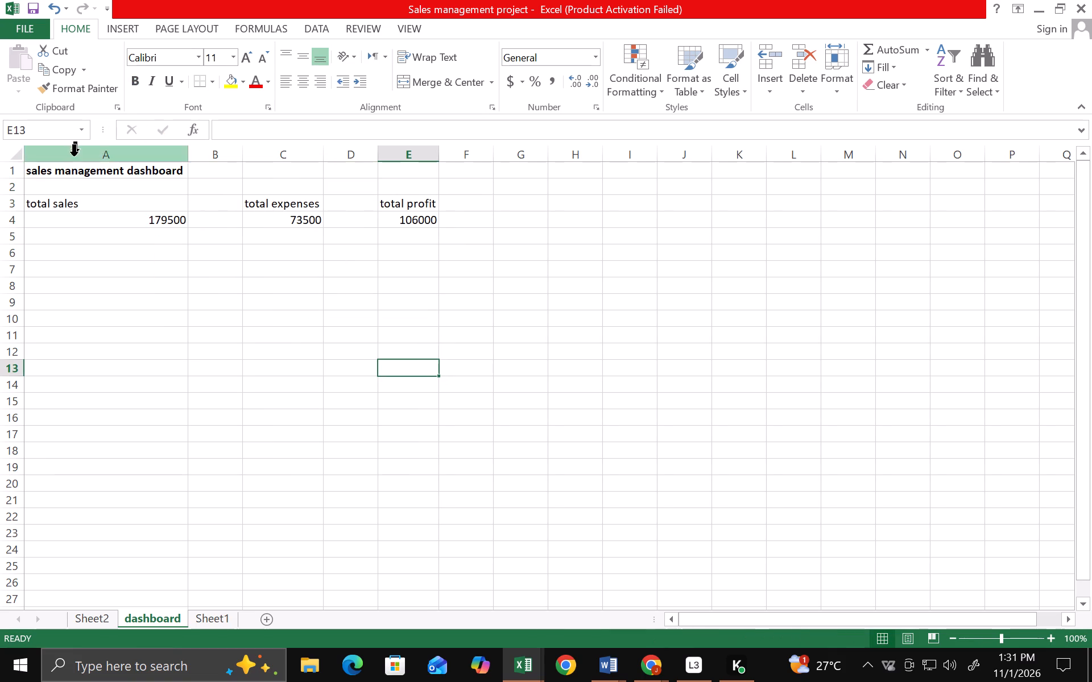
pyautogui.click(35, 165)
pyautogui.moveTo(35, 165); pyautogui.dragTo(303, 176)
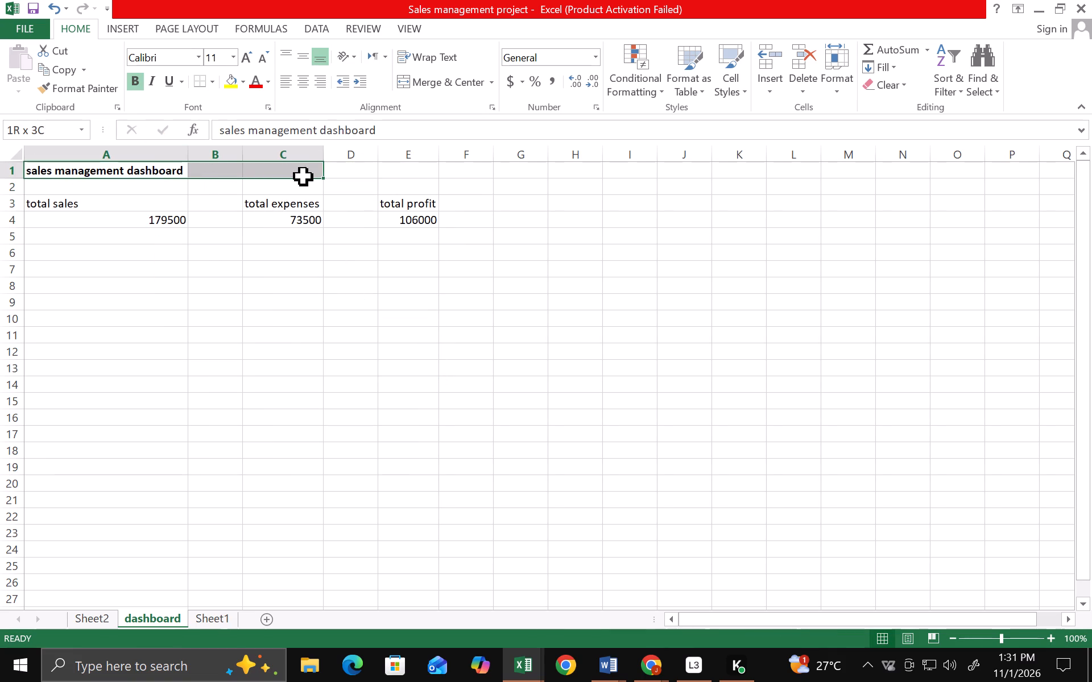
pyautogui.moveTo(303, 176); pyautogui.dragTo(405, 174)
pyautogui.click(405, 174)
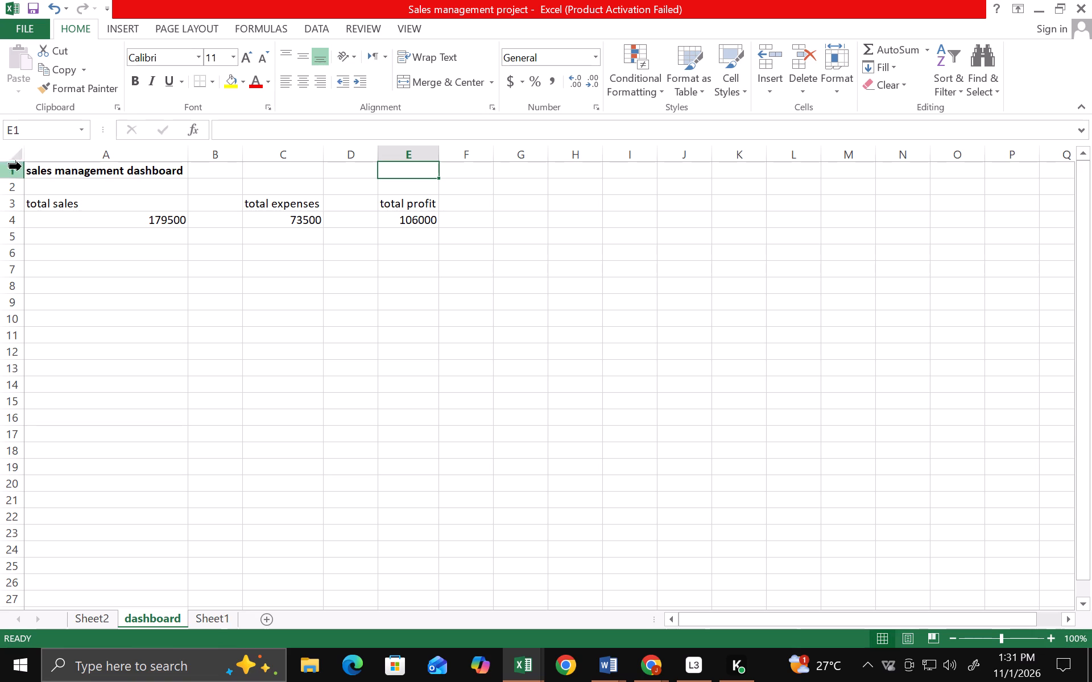
# Merge and center the "sales management dashboard" title across cells A1 to E1.
pyautogui.click(36, 167)
pyautogui.moveTo(35, 169); pyautogui.dragTo(52, 170)
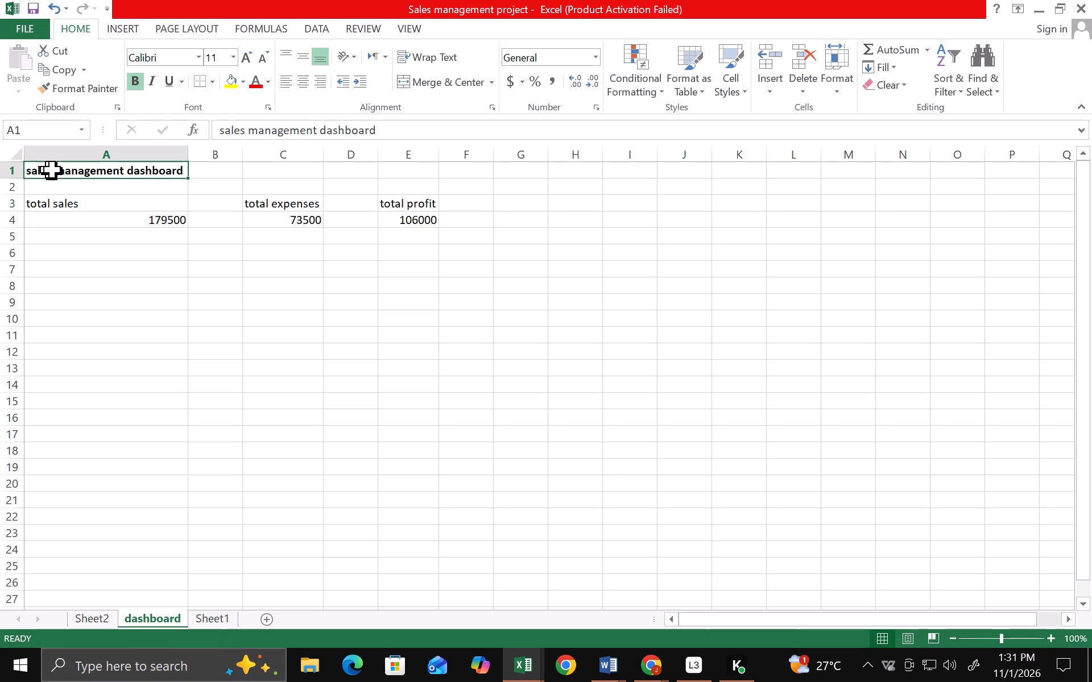
pyautogui.moveTo(52, 170); pyautogui.dragTo(295, 174)
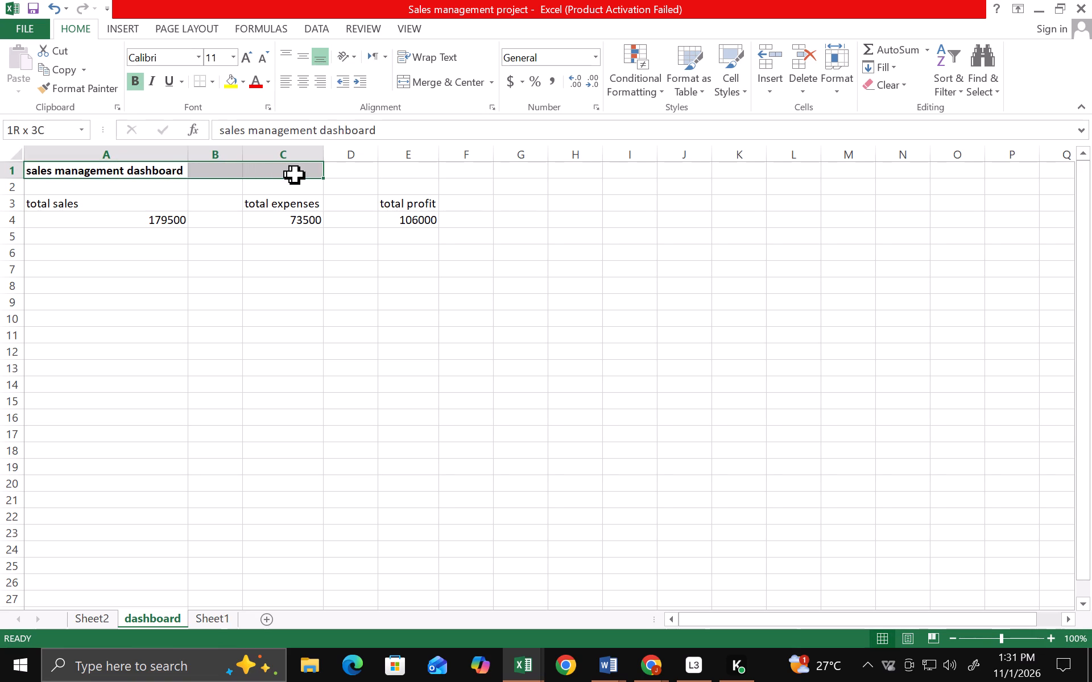
pyautogui.moveTo(295, 174); pyautogui.dragTo(407, 172)
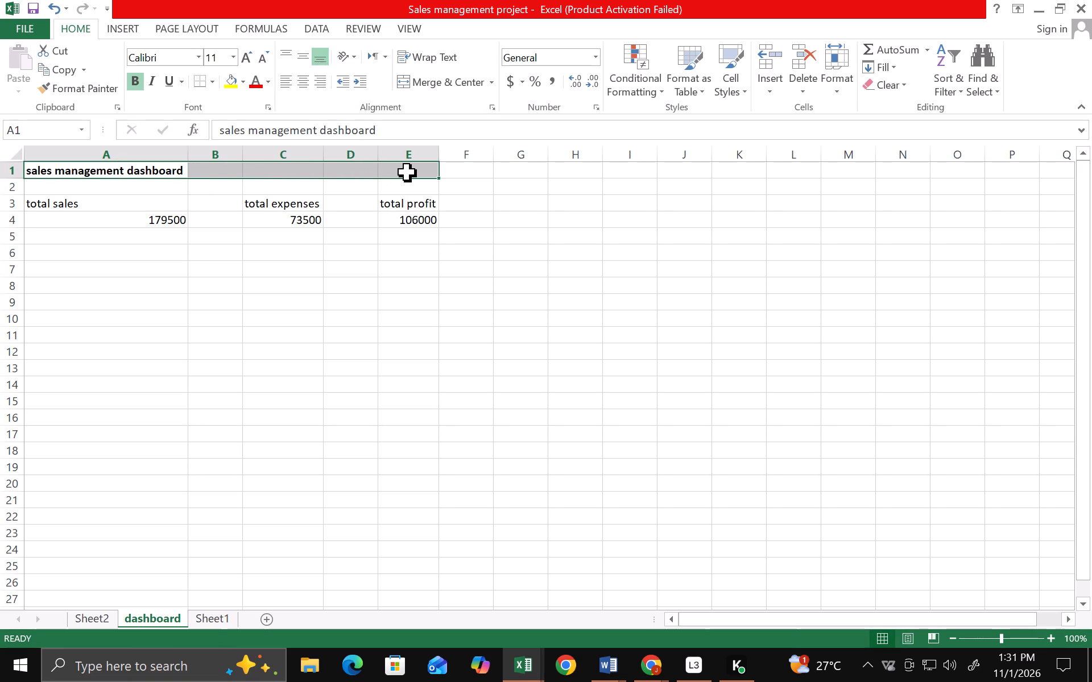
pyautogui.click(439, 78)
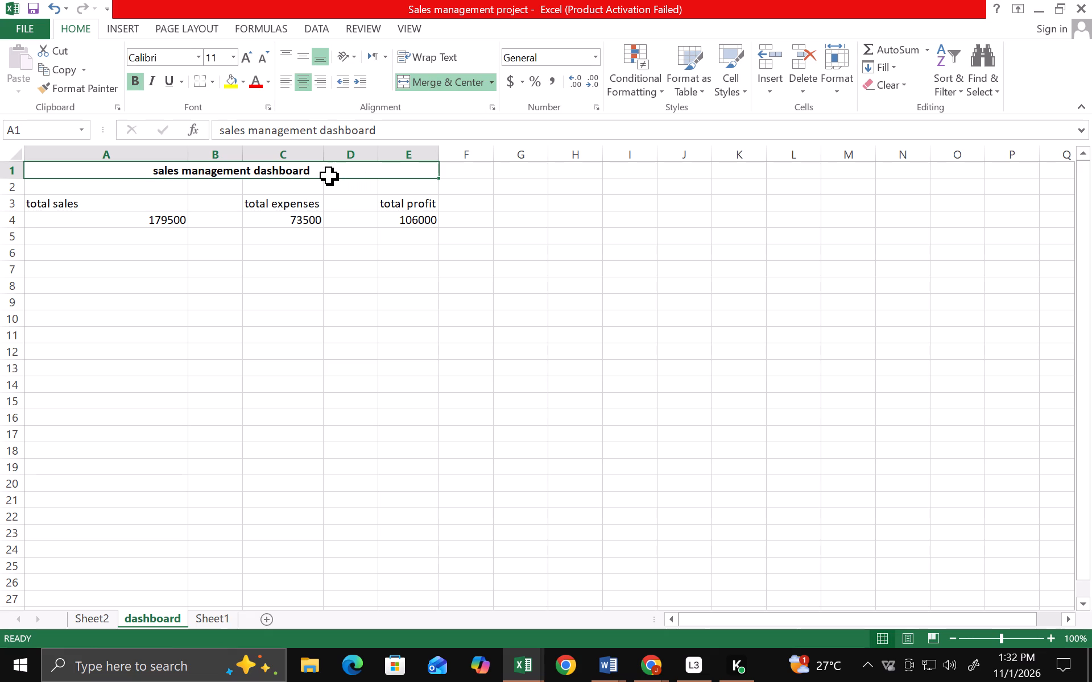
# Set the font size of the merged dashboard title to 18.
pyautogui.click(231, 57)
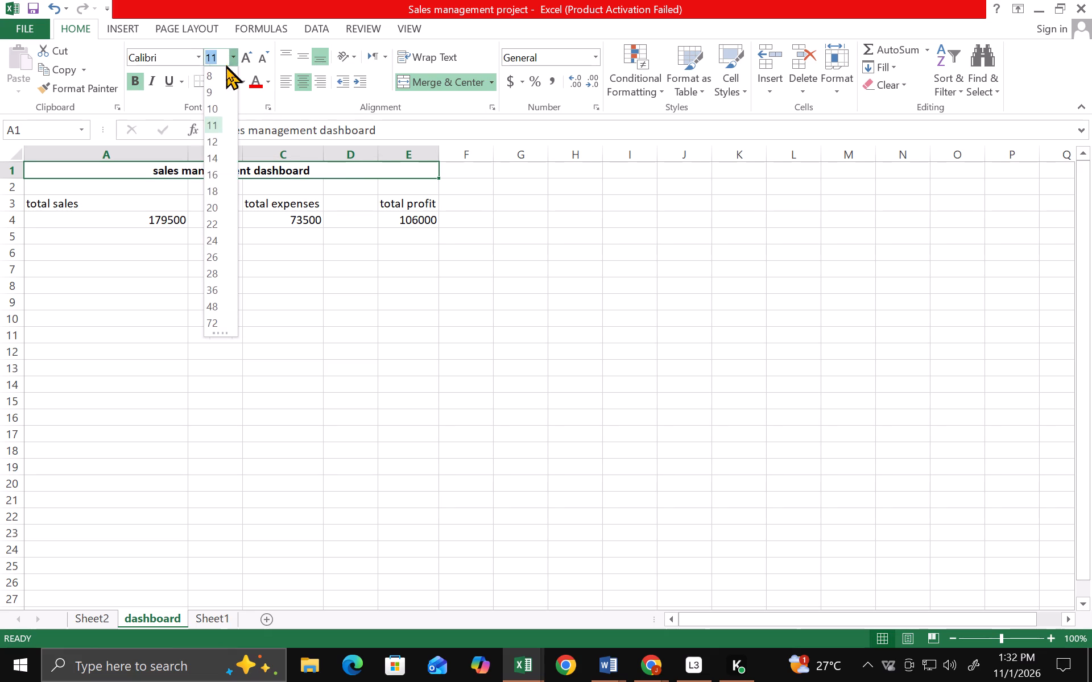
pyautogui.click(222, 188)
pyautogui.click(210, 190)
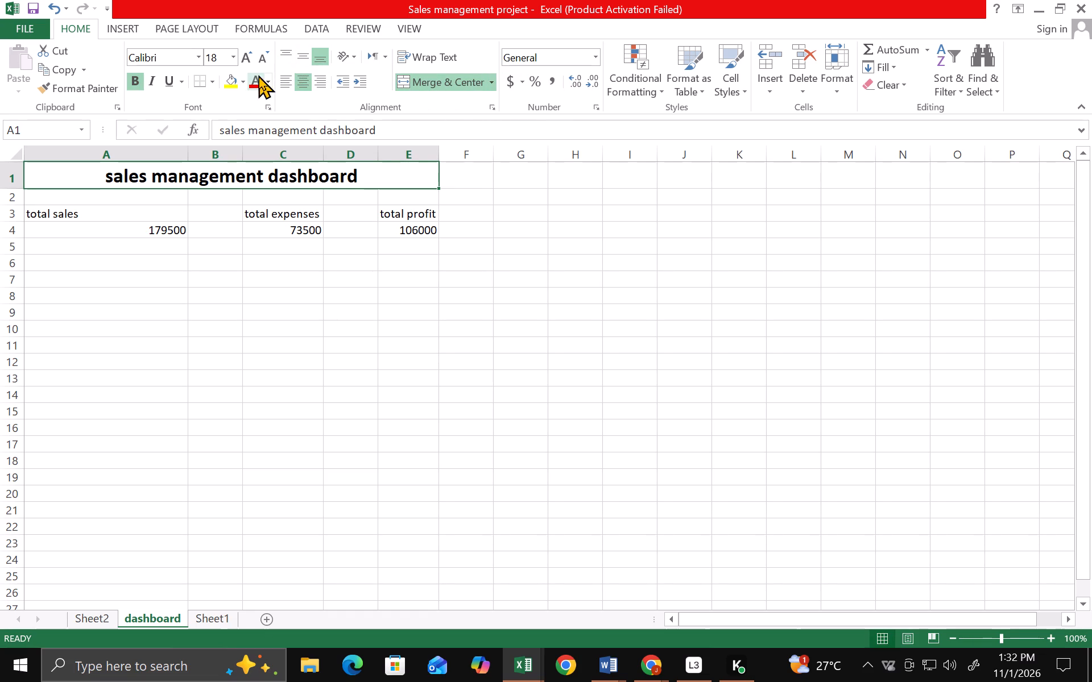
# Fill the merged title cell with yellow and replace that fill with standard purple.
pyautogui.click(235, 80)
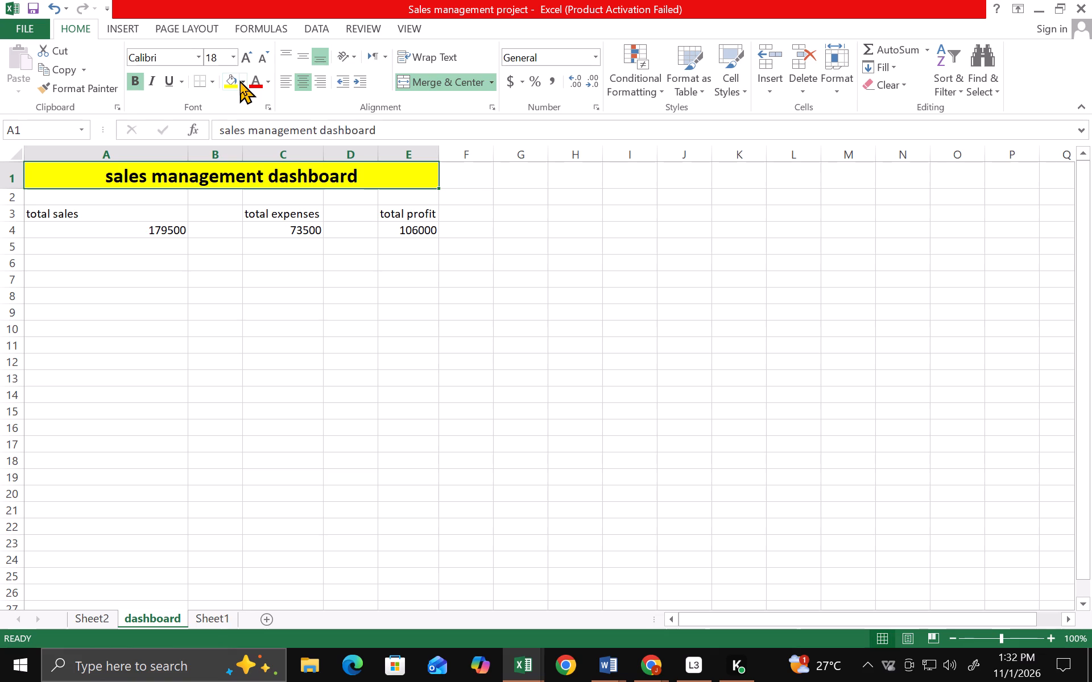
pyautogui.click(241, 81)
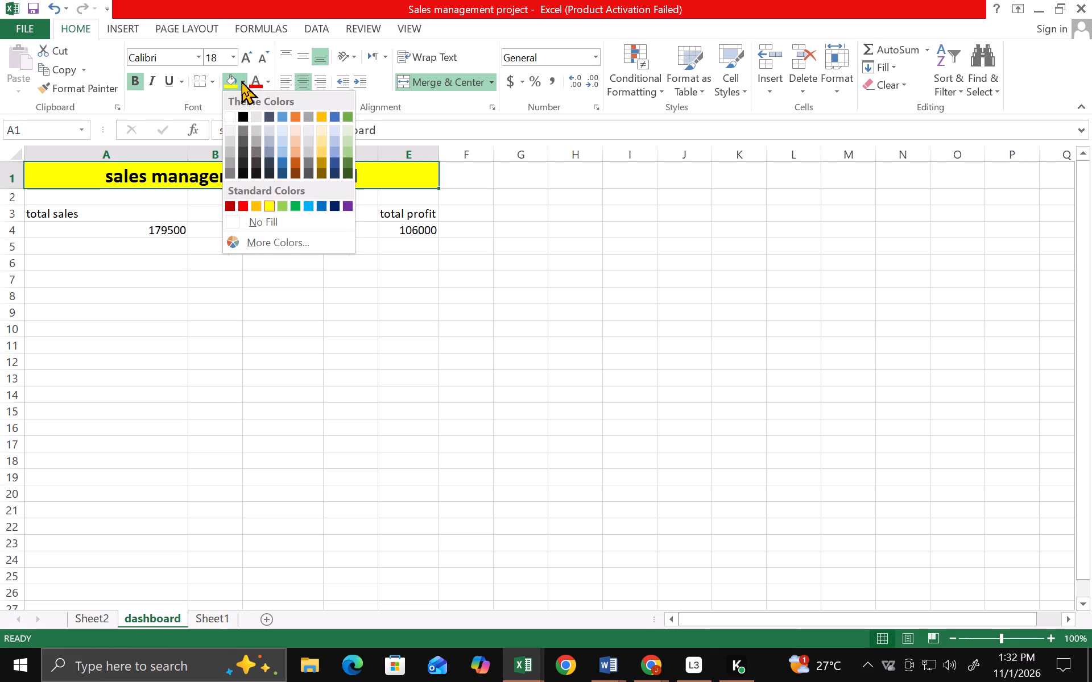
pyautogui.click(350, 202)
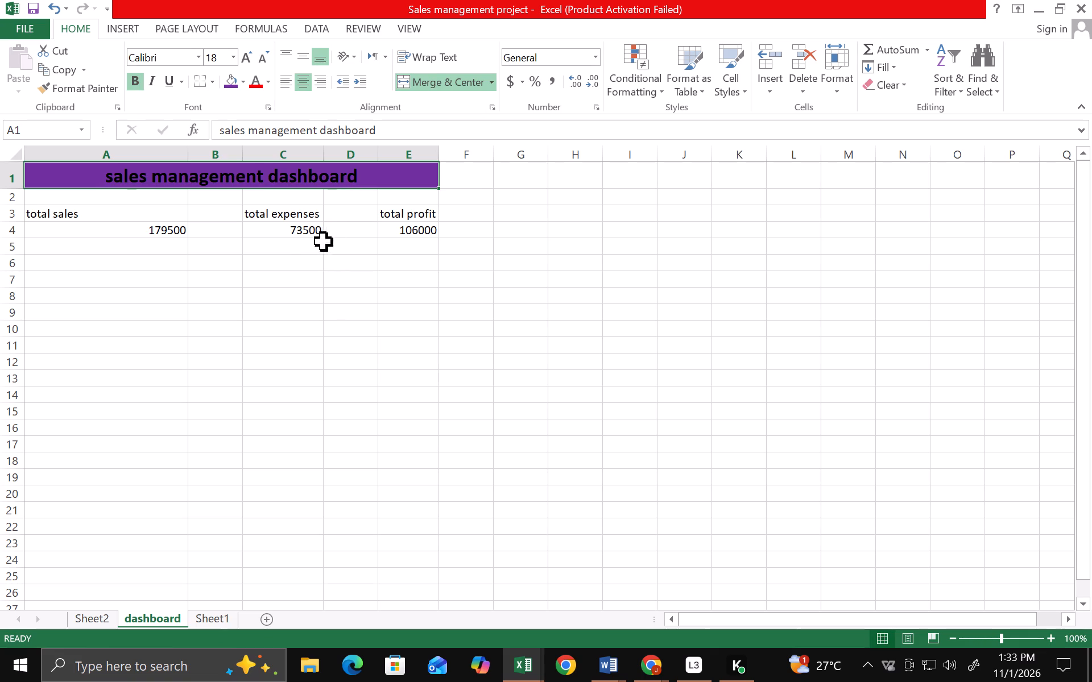
# Set the fill color of the merged title cell to standard red.
pyautogui.click(243, 79)
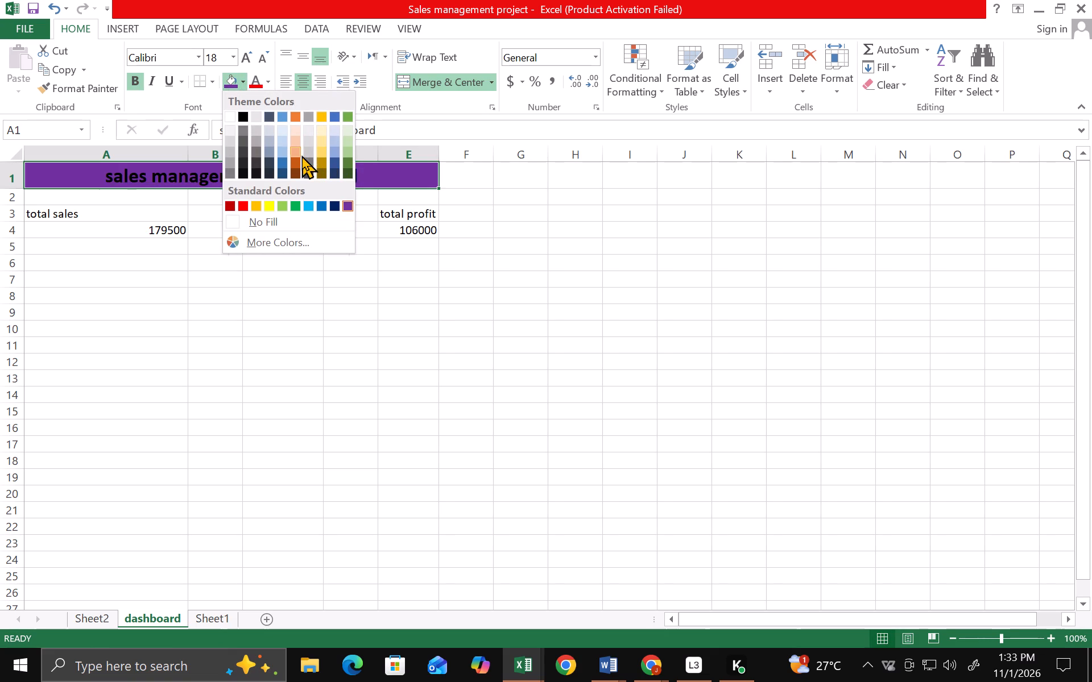
pyautogui.doubleClick(239, 201)
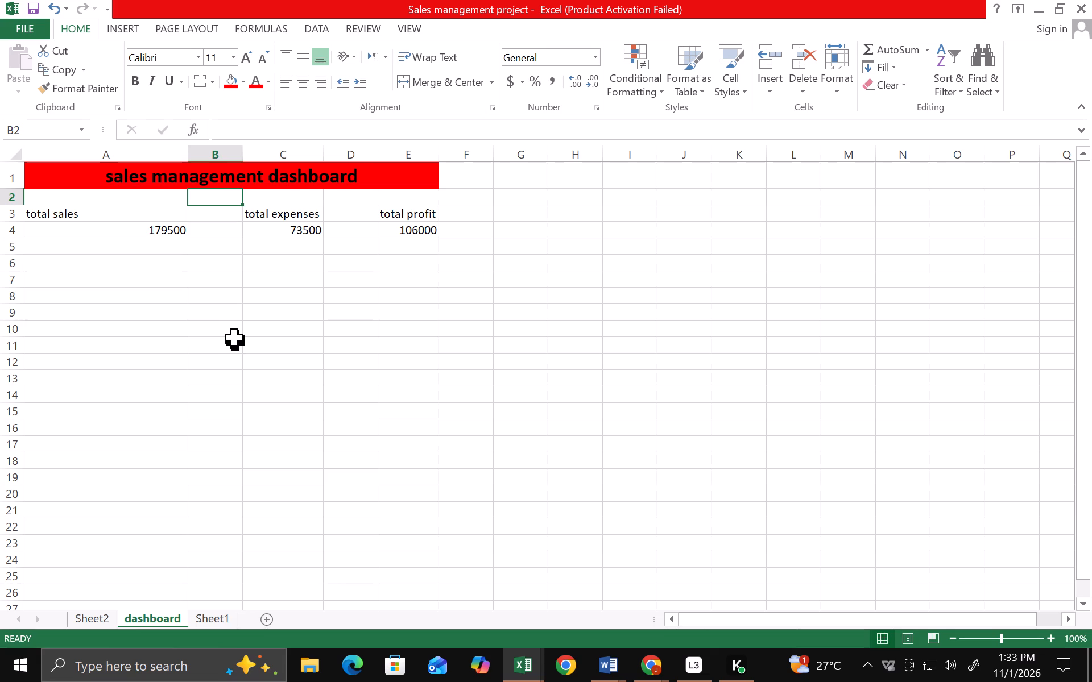
pyautogui.click(233, 327)
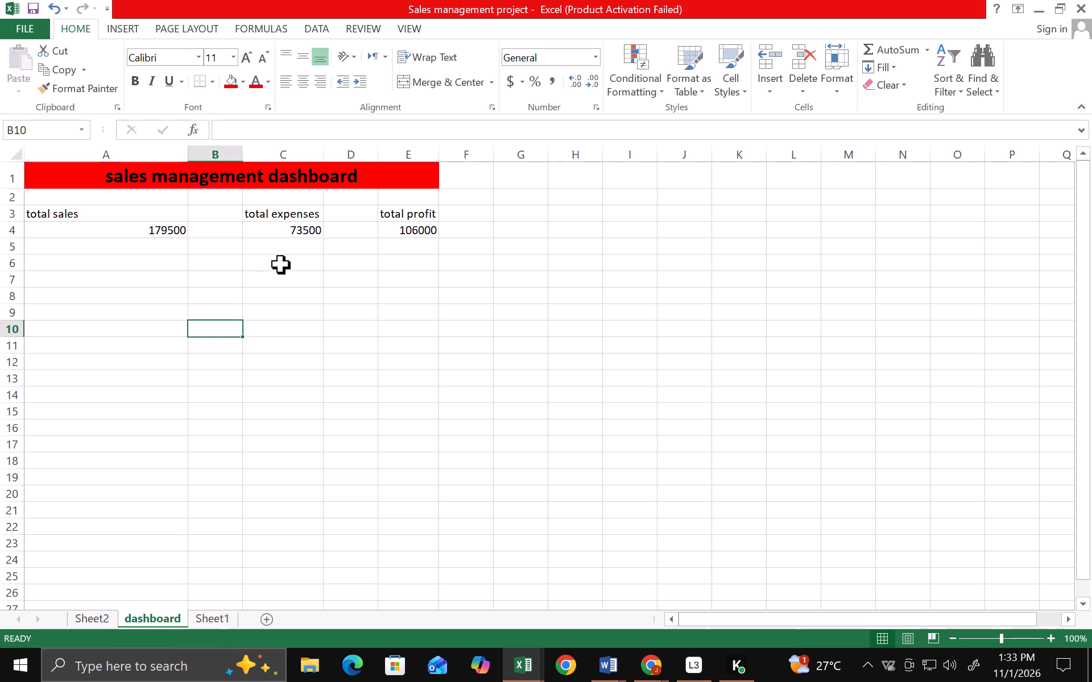
# Examine the customer PivotTable and its column chart on Sheet2.
pyautogui.click(91, 618)
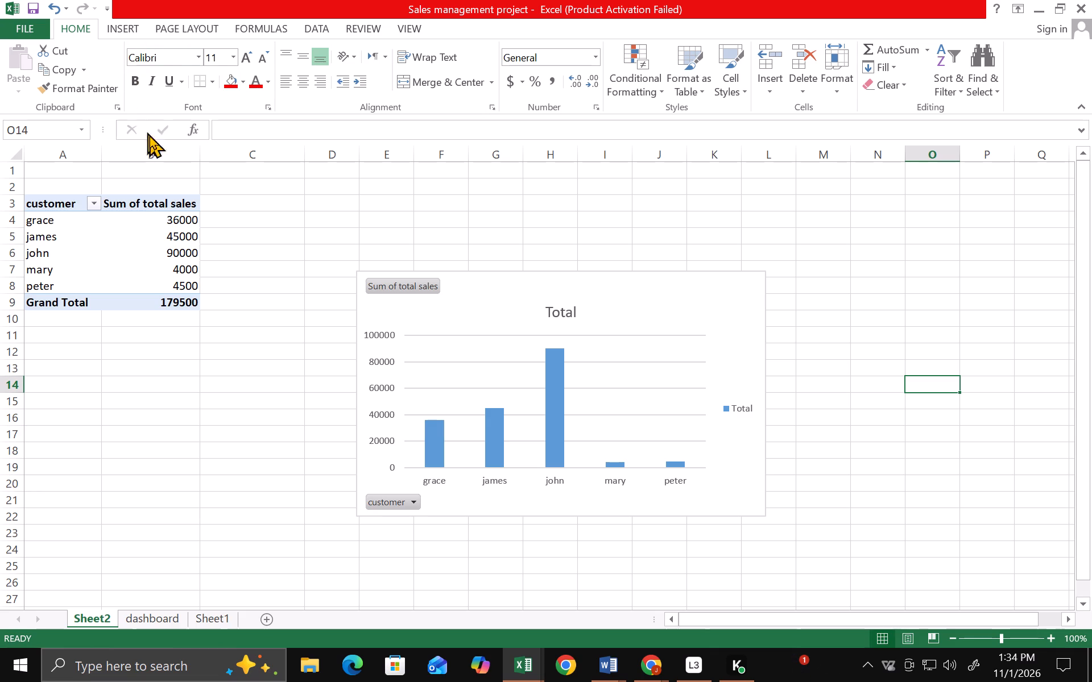
pyautogui.click(190, 202)
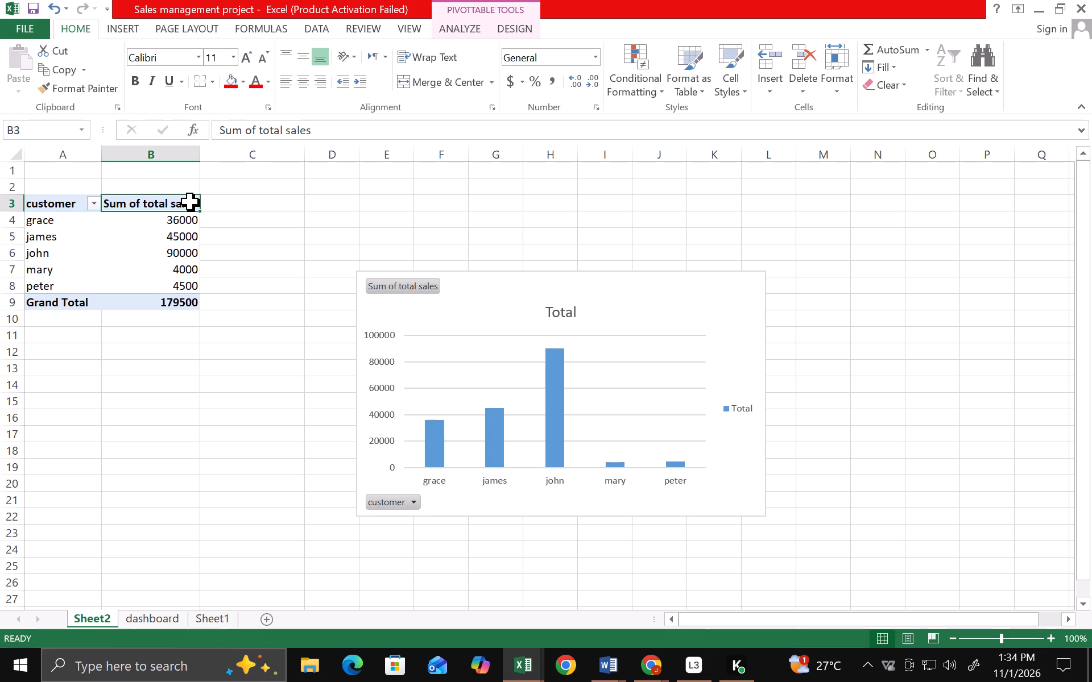
pyautogui.click(39, 200)
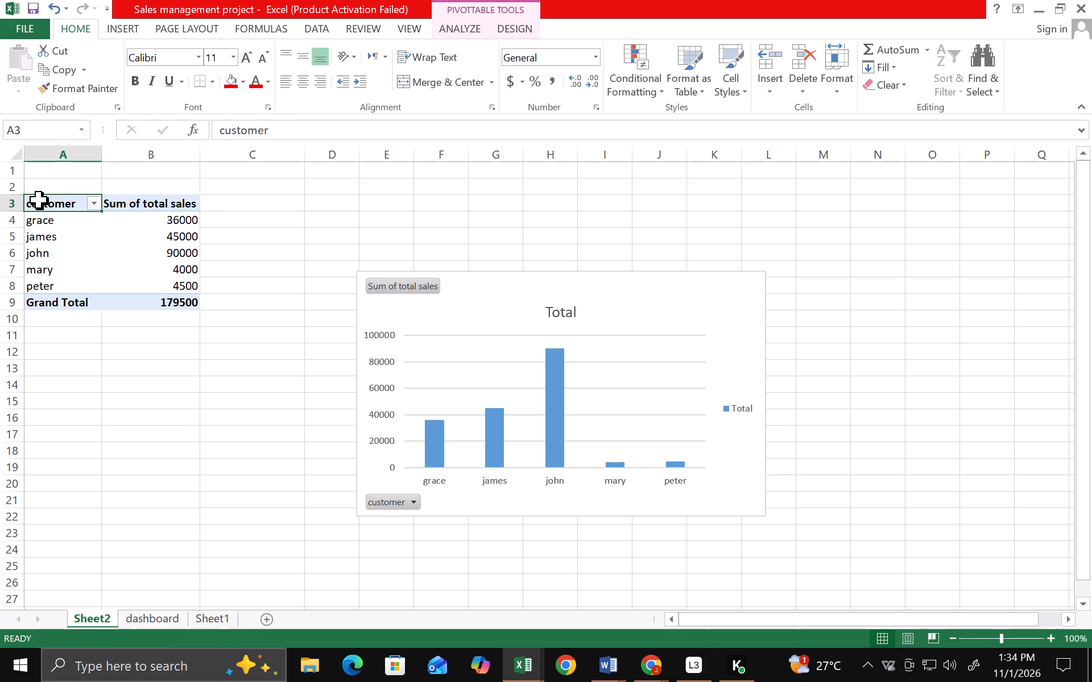
pyautogui.moveTo(39, 200); pyautogui.dragTo(39, 287)
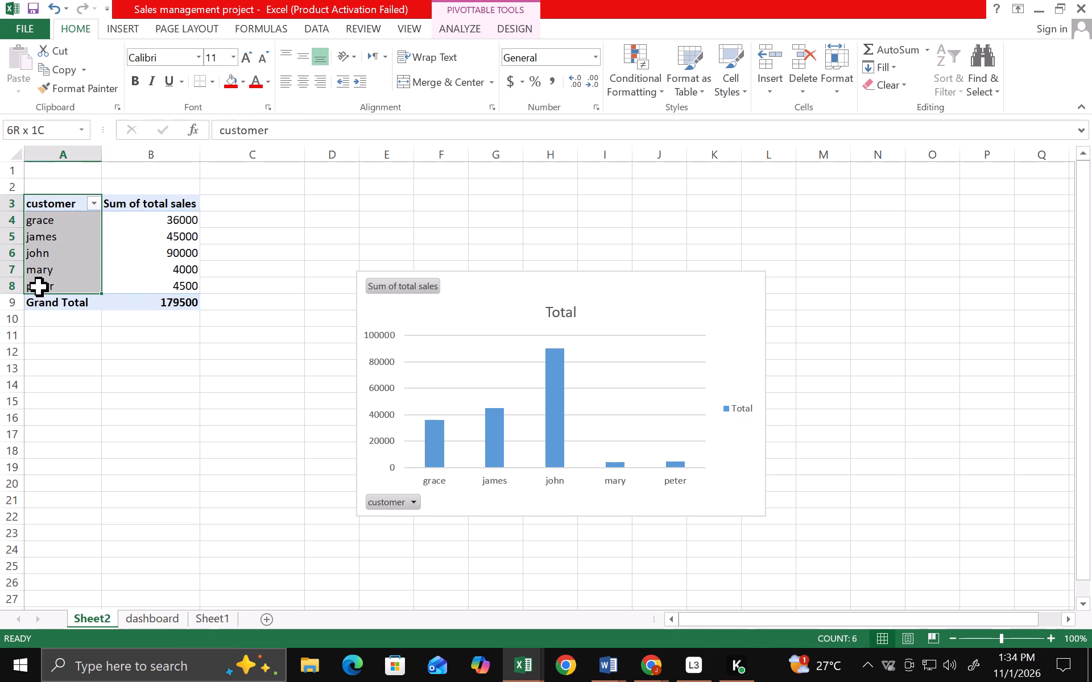
pyautogui.moveTo(39, 287); pyautogui.dragTo(140, 302)
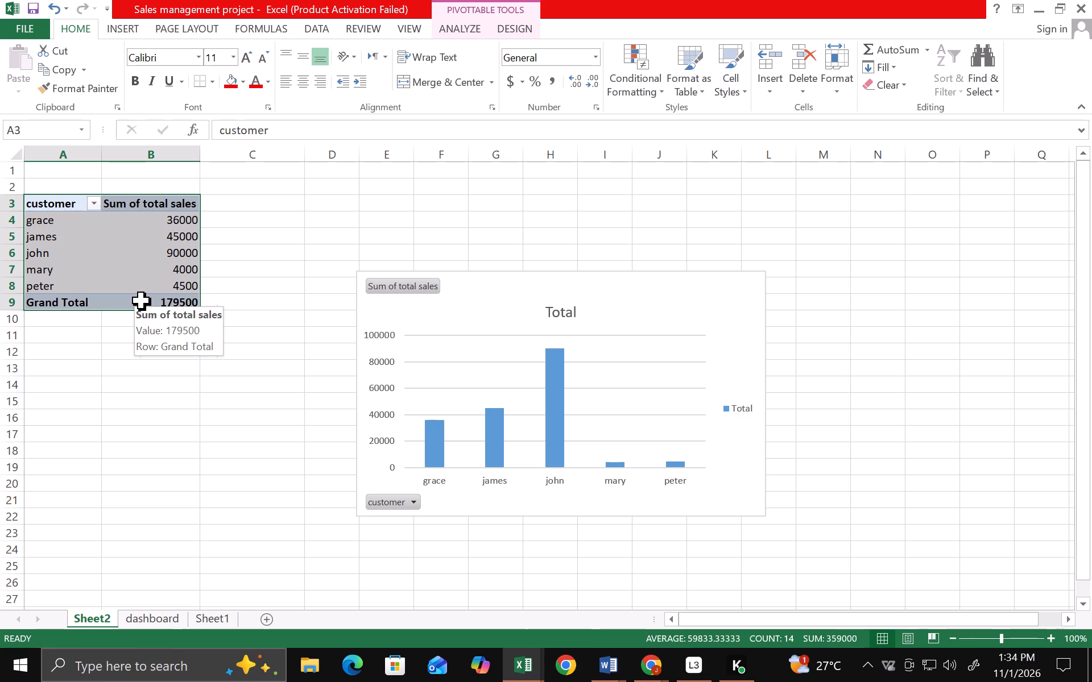
pyautogui.click(90, 370)
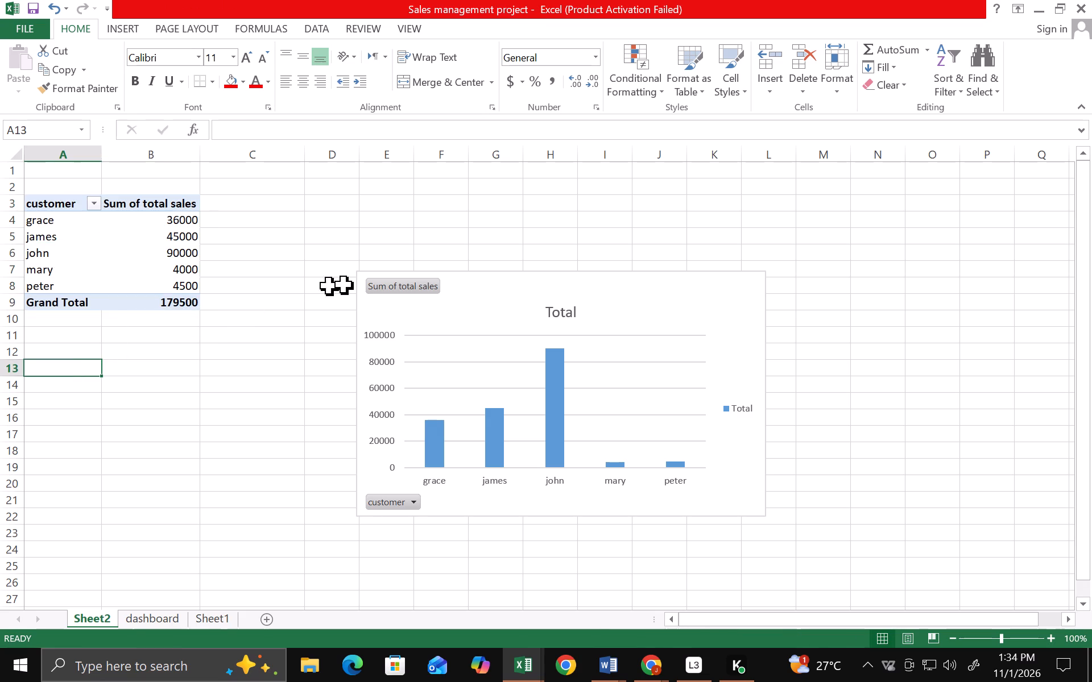
pyautogui.click(354, 281)
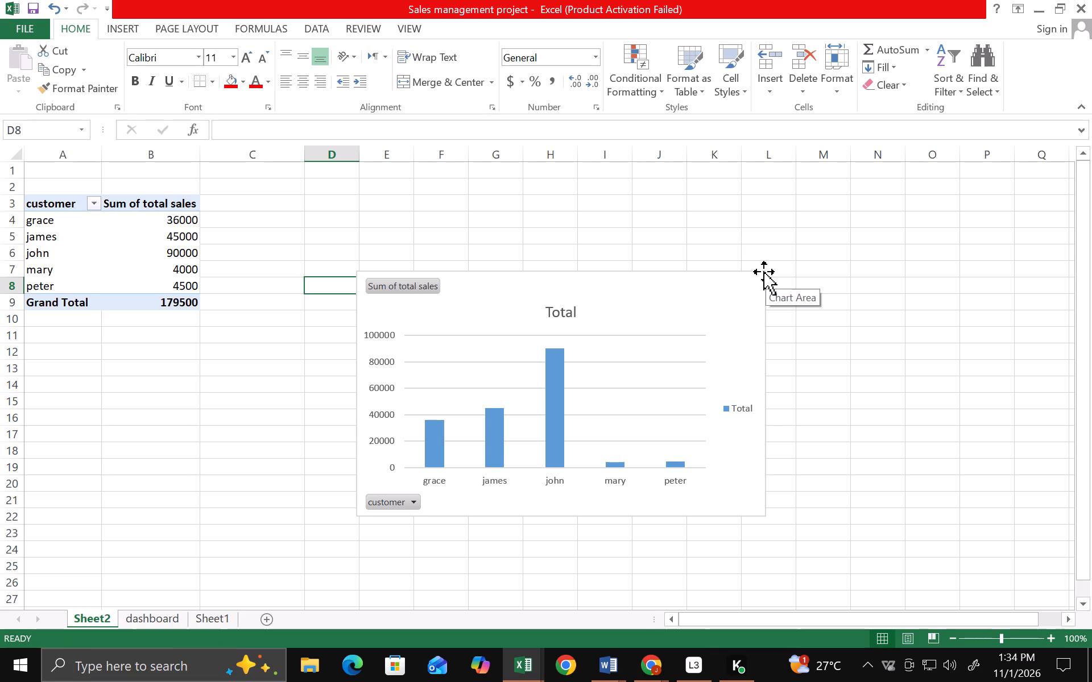
pyautogui.click(763, 271)
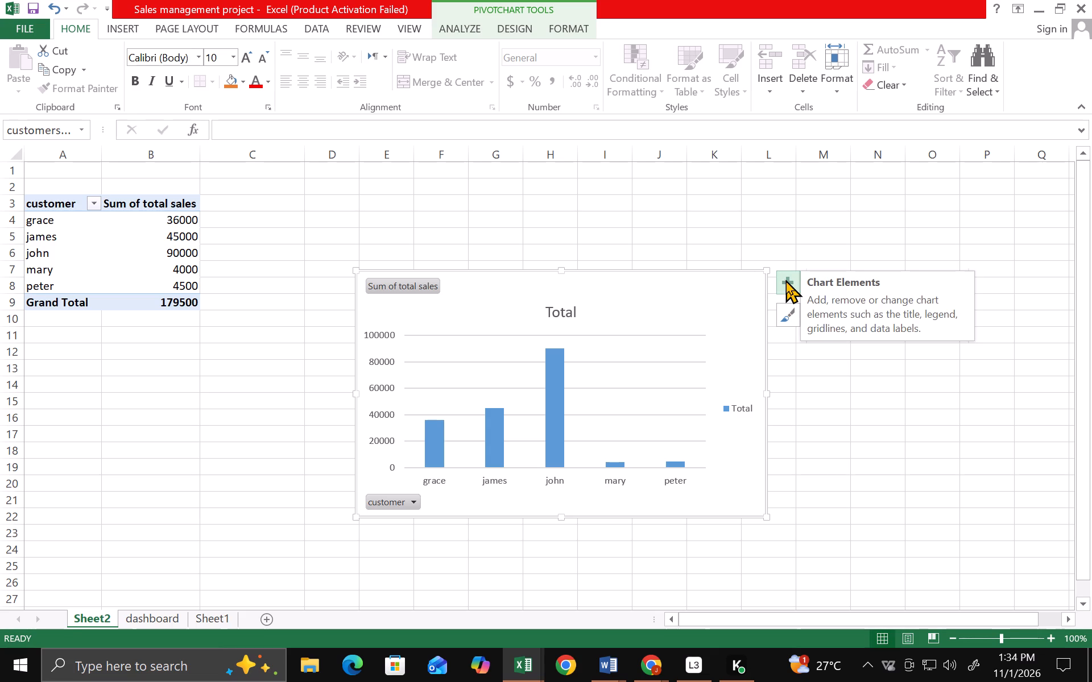
pyautogui.click(755, 267)
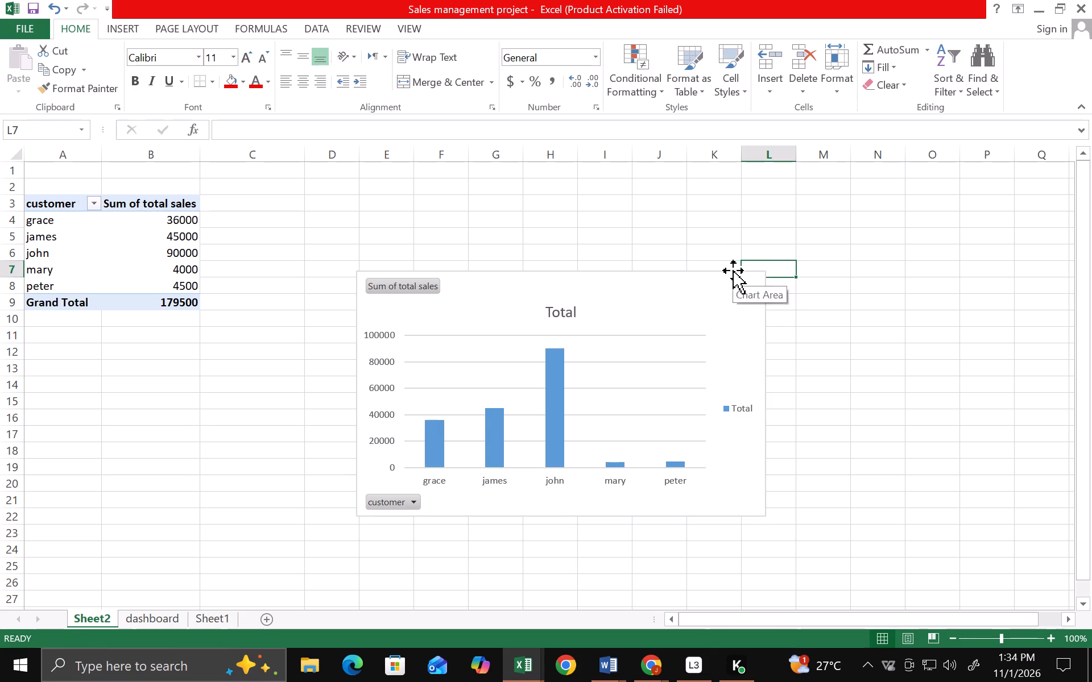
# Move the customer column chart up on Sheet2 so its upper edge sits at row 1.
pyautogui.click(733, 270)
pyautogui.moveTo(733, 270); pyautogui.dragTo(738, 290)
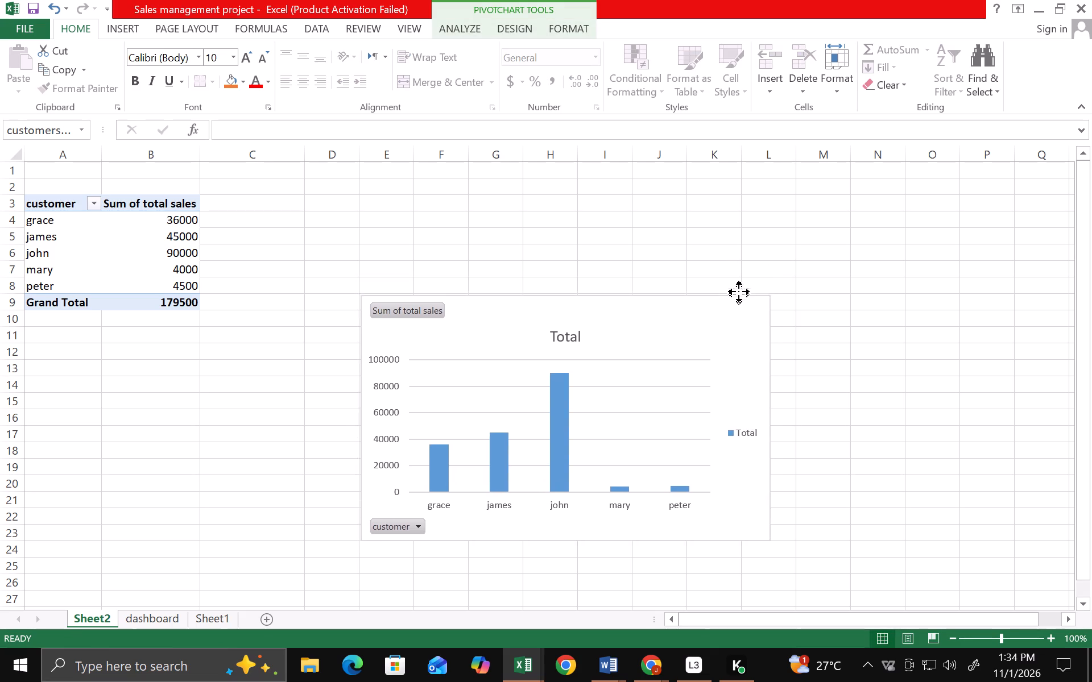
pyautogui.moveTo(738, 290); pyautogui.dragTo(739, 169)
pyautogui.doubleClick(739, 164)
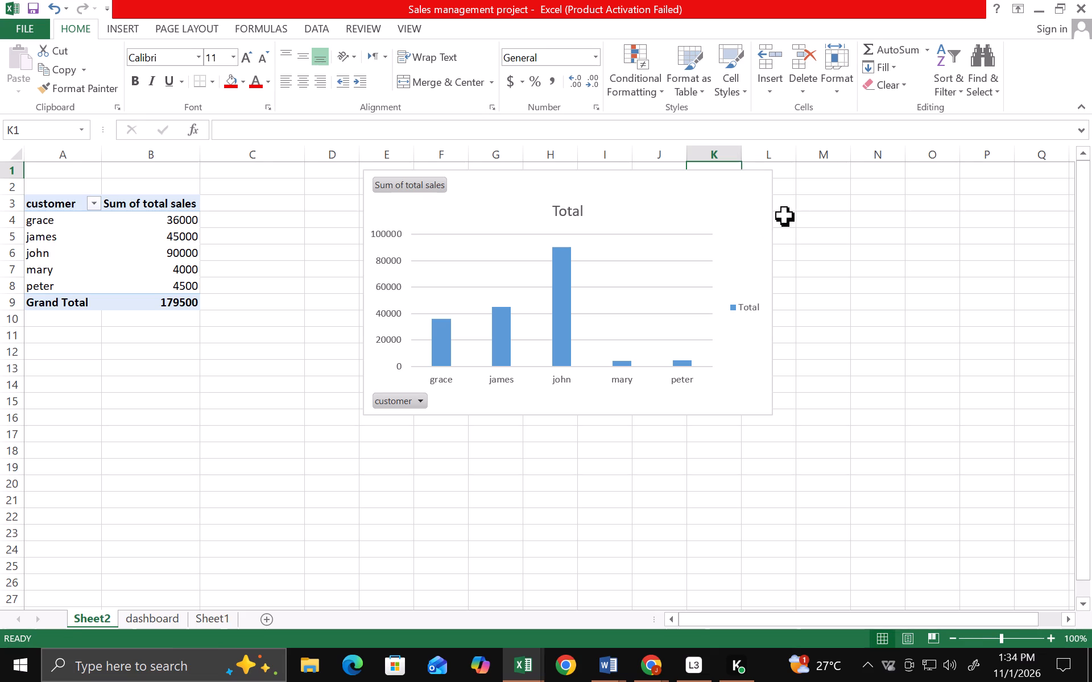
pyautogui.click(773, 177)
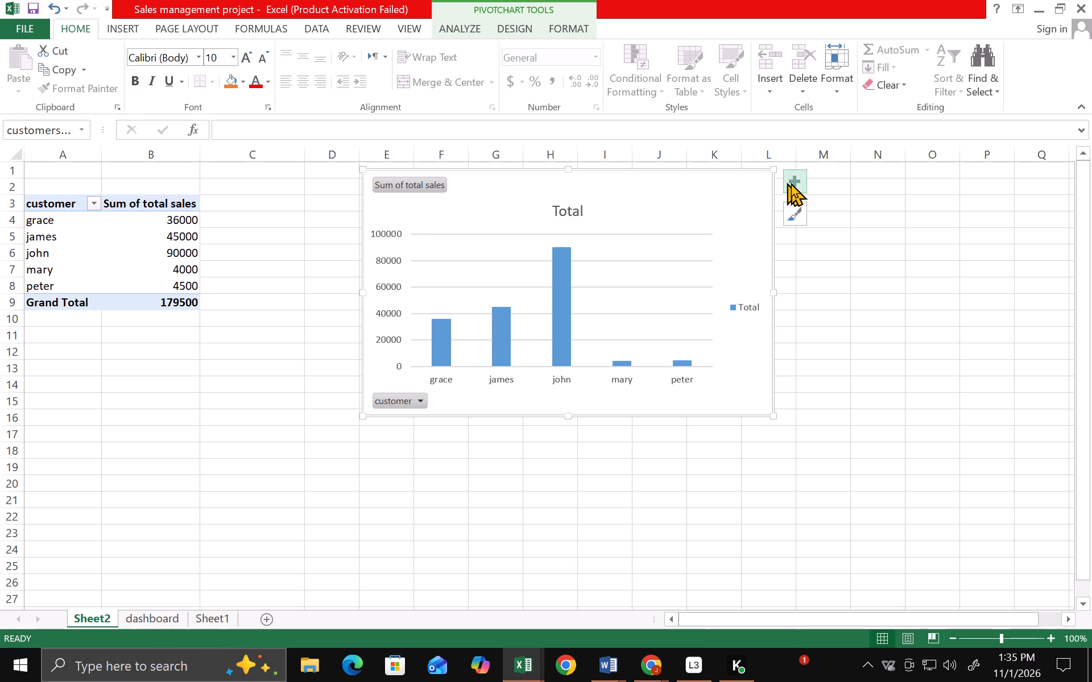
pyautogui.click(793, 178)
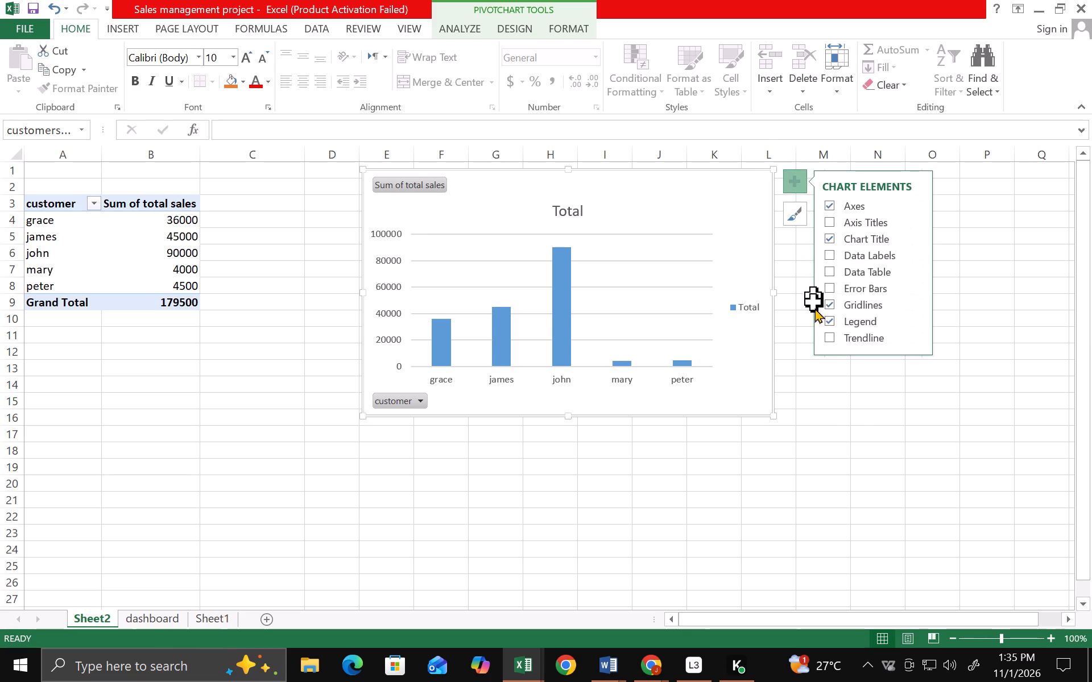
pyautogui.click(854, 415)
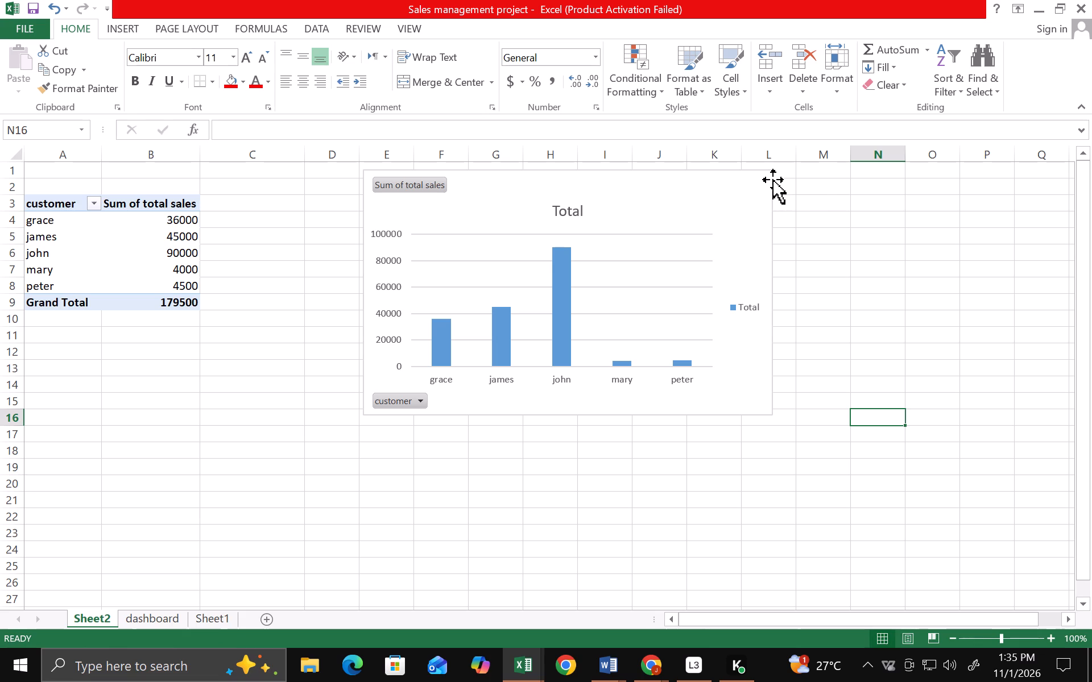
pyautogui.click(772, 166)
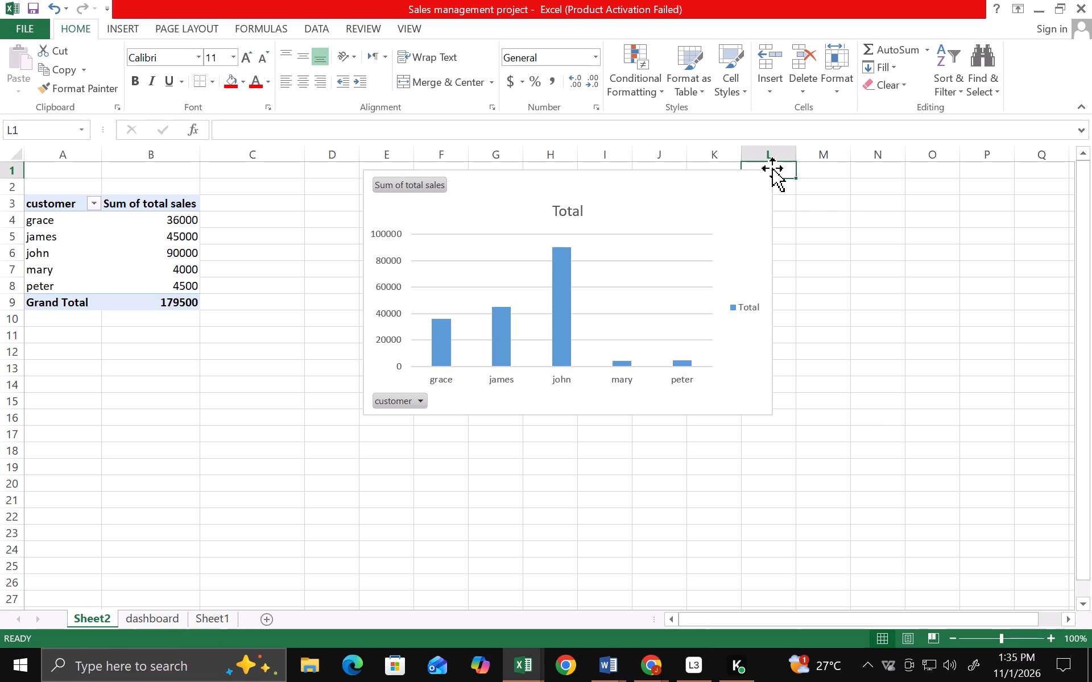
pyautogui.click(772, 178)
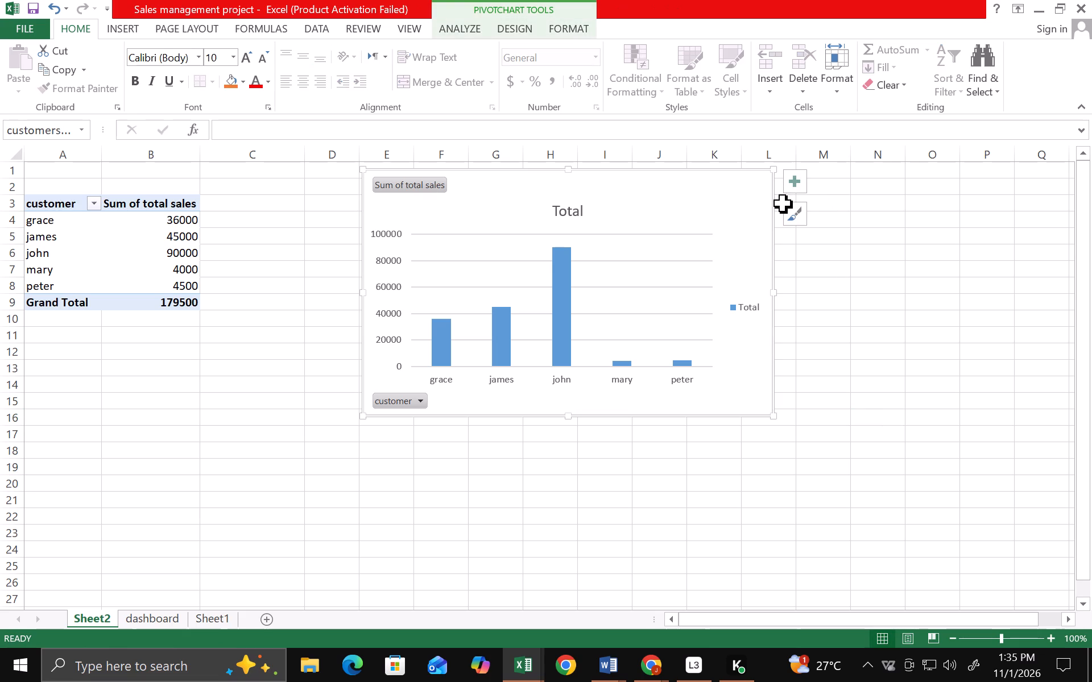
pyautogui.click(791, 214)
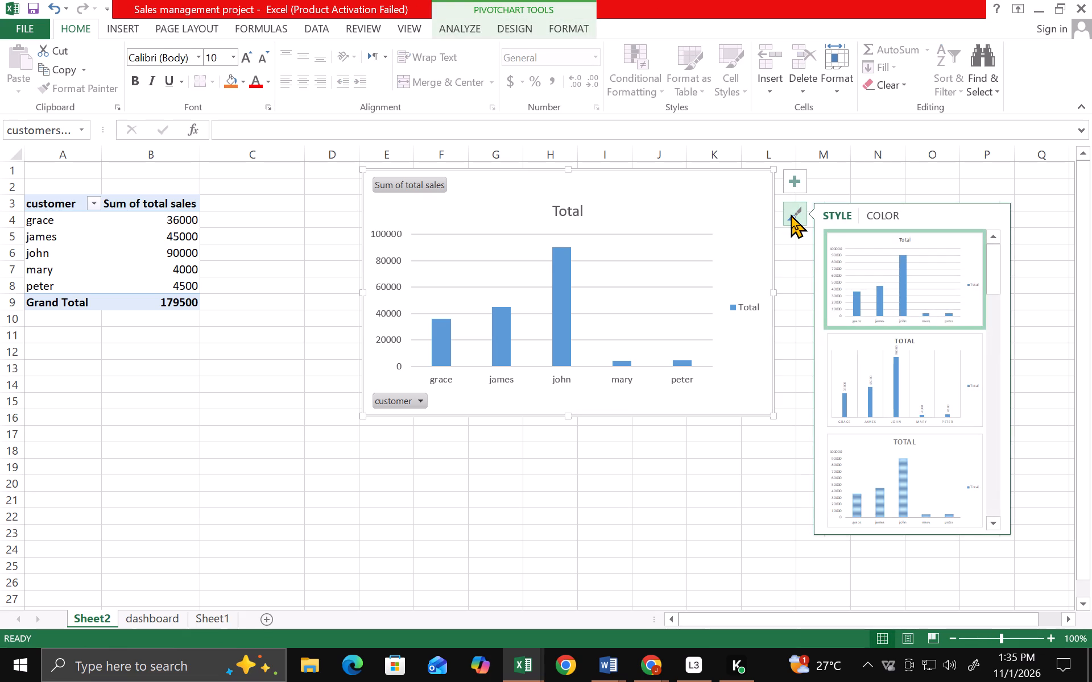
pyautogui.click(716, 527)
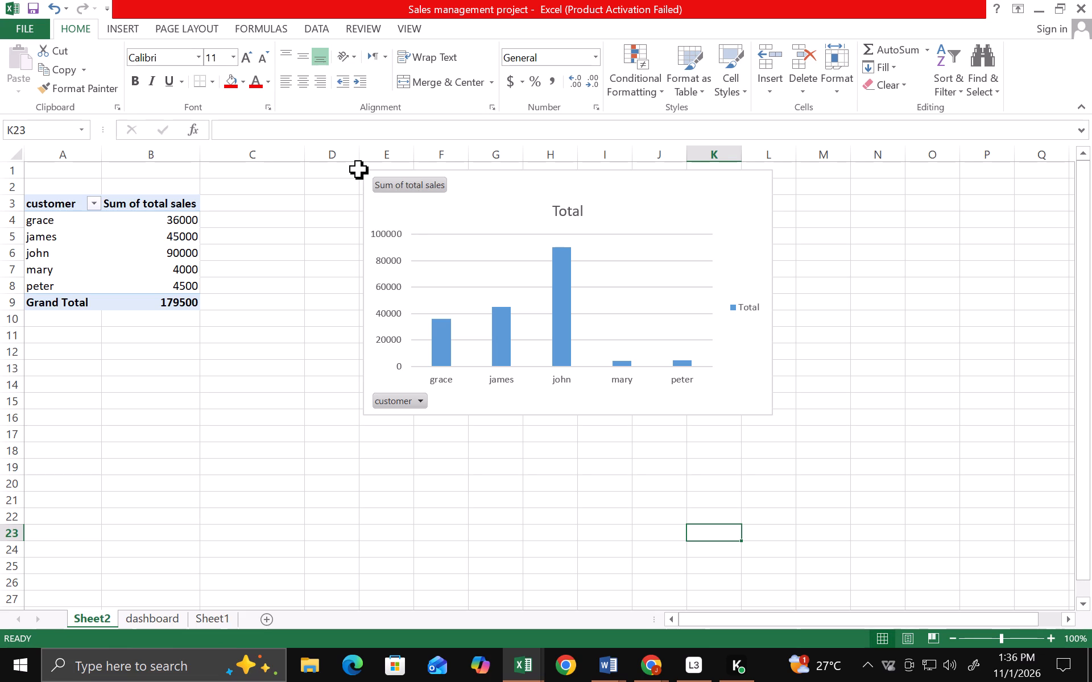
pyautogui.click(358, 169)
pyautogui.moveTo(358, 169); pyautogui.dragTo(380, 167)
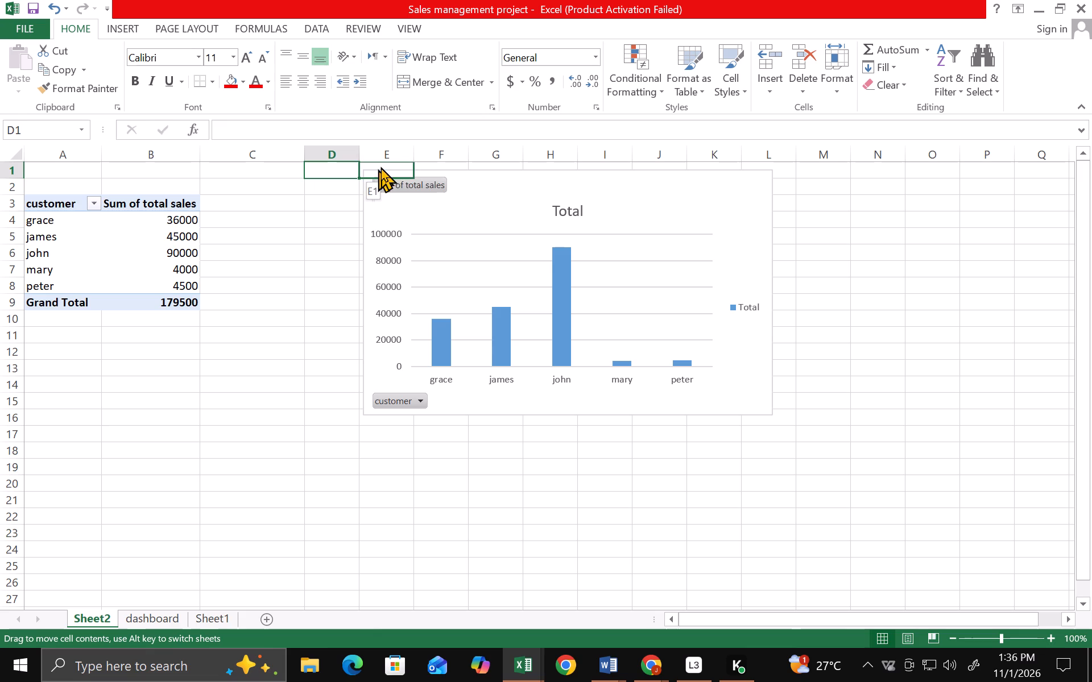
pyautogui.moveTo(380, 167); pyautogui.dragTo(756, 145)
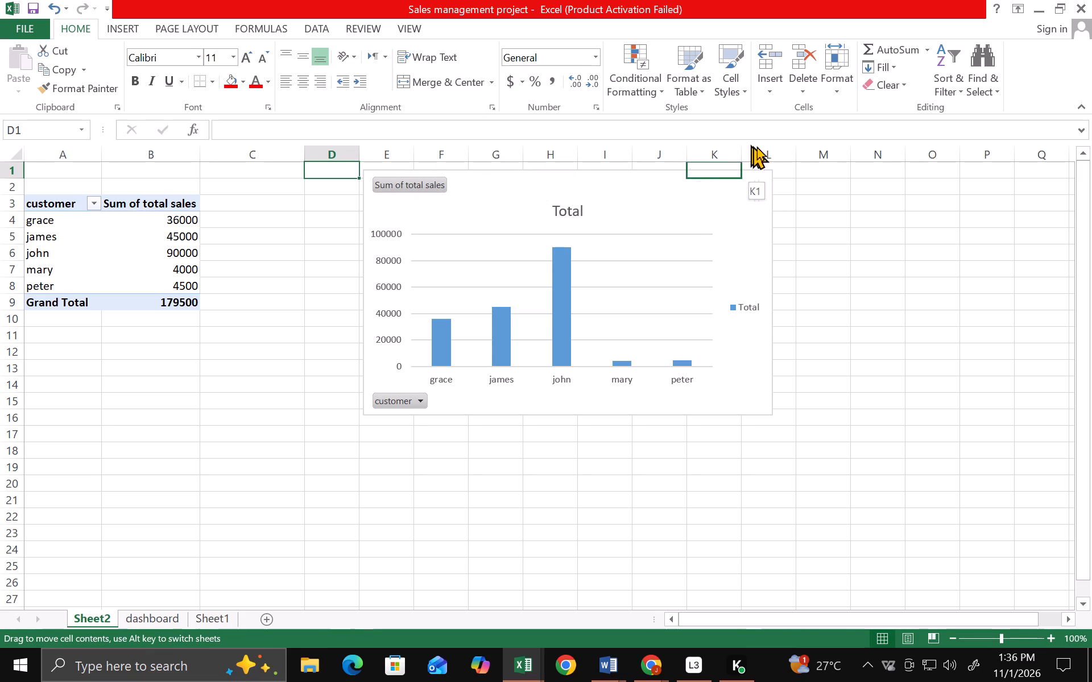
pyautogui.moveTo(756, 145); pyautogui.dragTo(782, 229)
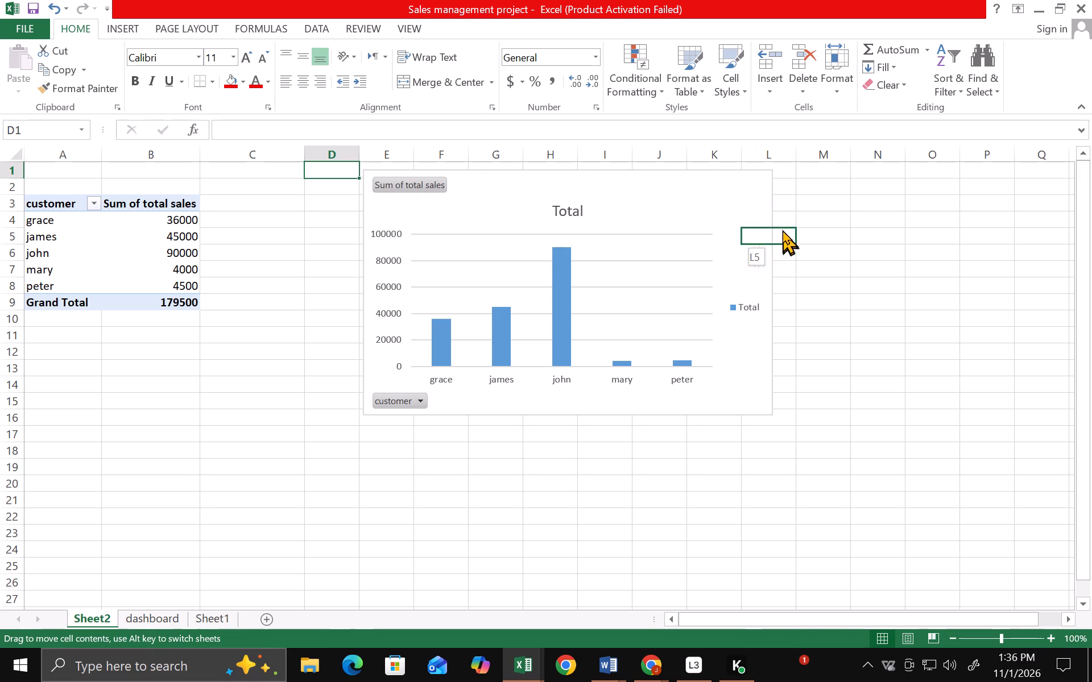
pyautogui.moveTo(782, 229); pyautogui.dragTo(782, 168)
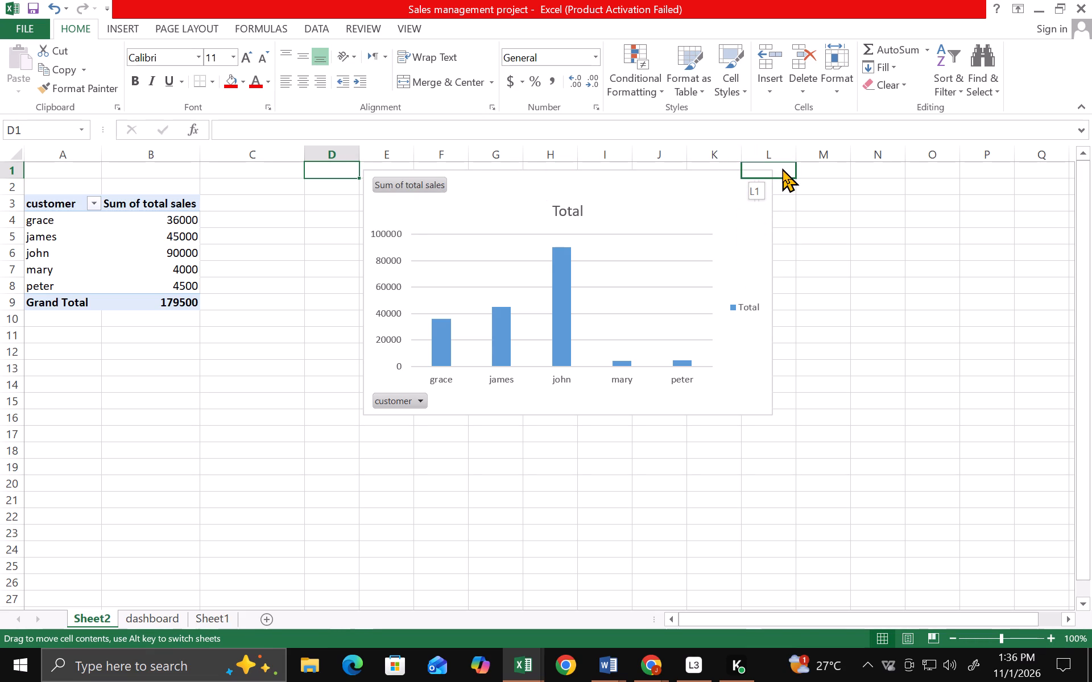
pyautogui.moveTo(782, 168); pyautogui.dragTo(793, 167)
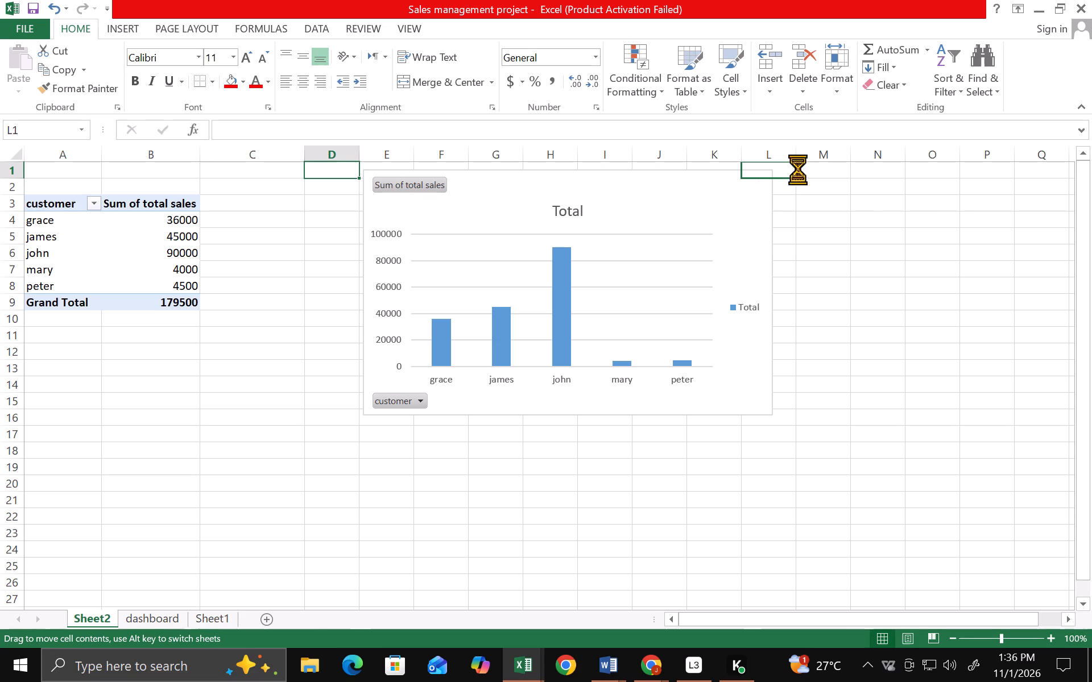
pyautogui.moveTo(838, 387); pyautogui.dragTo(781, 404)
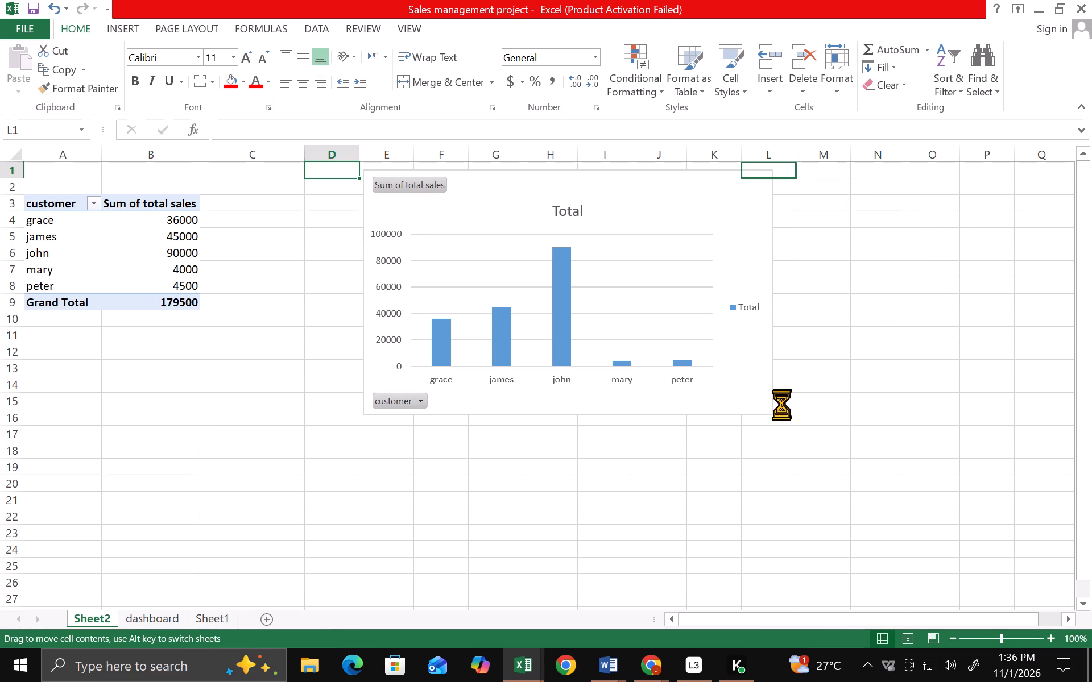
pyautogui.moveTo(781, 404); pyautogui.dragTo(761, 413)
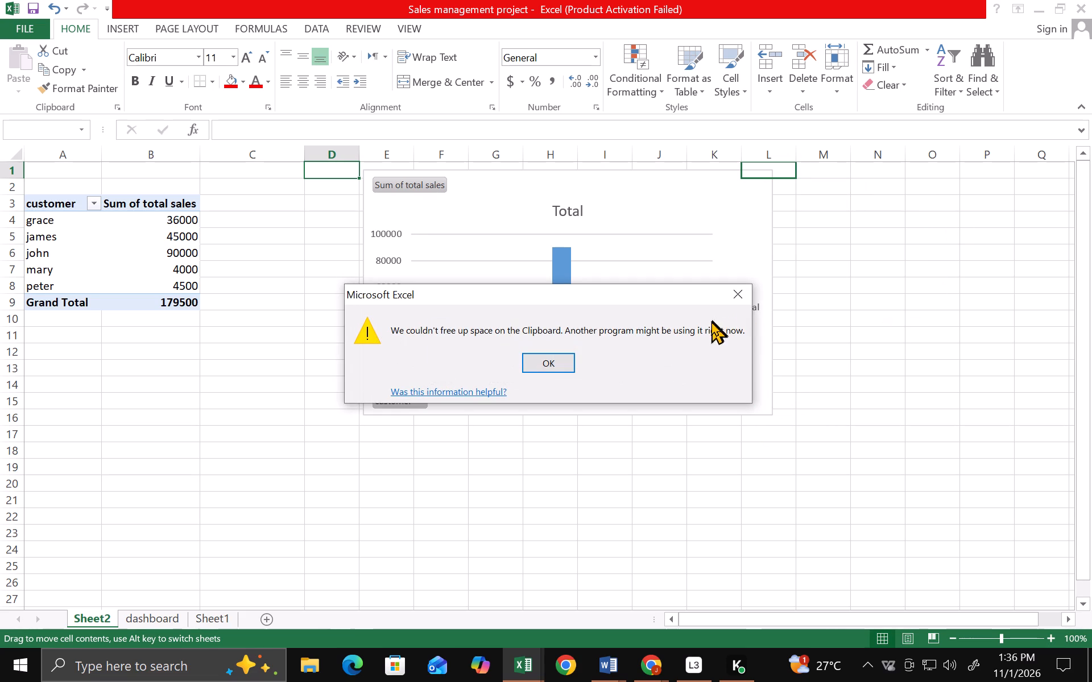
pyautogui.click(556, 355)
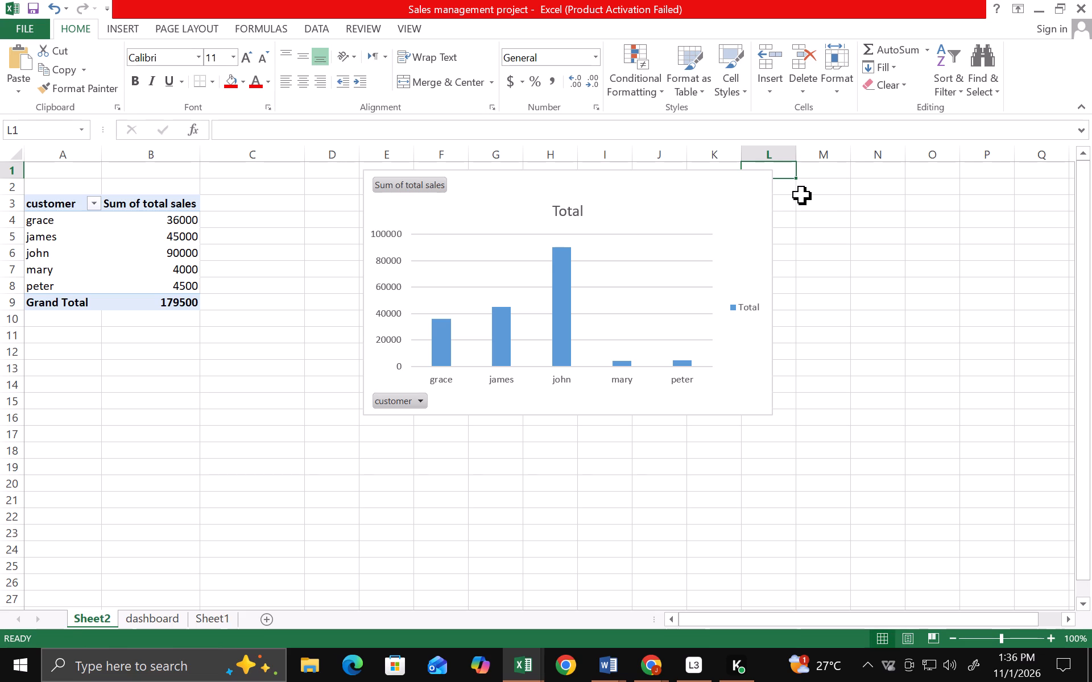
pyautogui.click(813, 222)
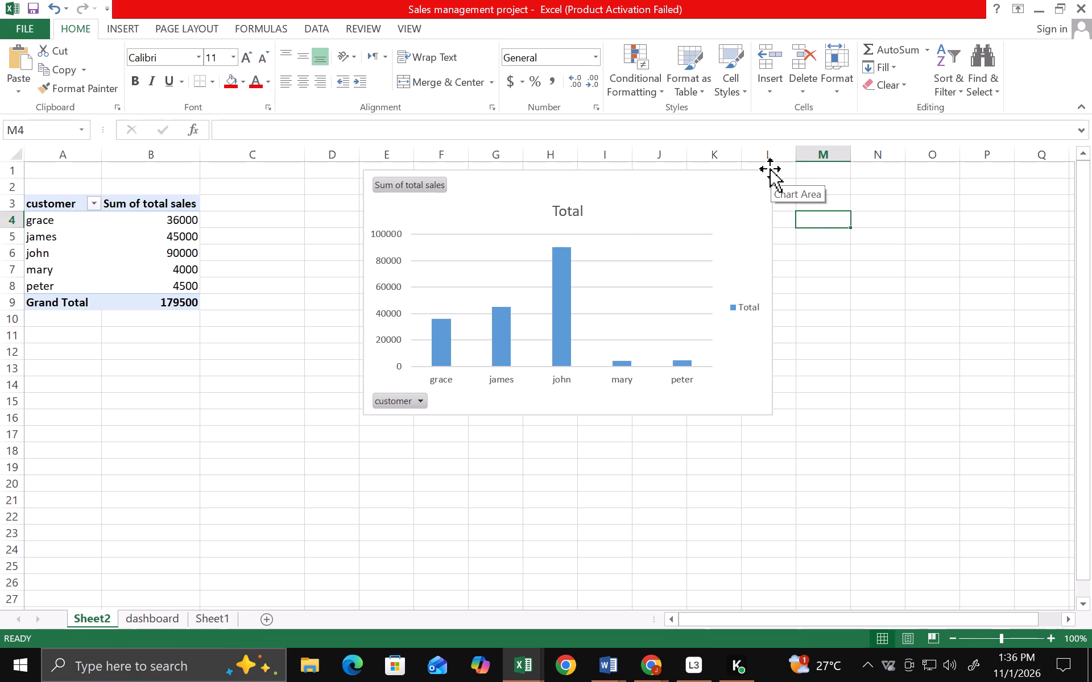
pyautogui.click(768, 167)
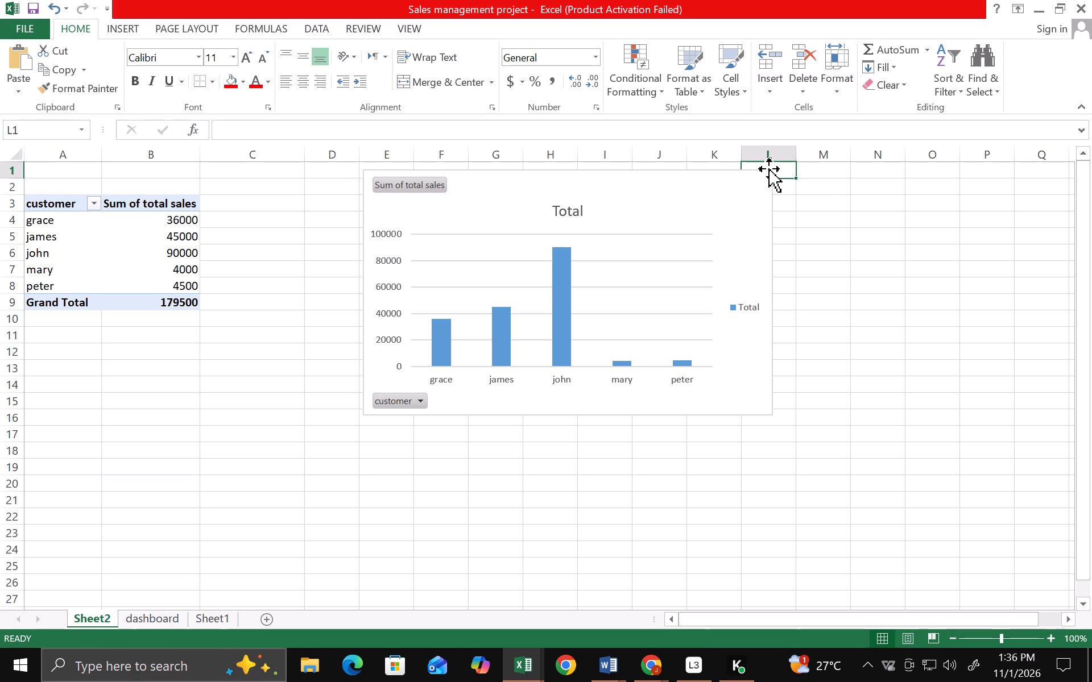
# Cut the customer column chart from Sheet2 and paste it on the dashboard sheet at cell A6.
pyautogui.click(769, 407)
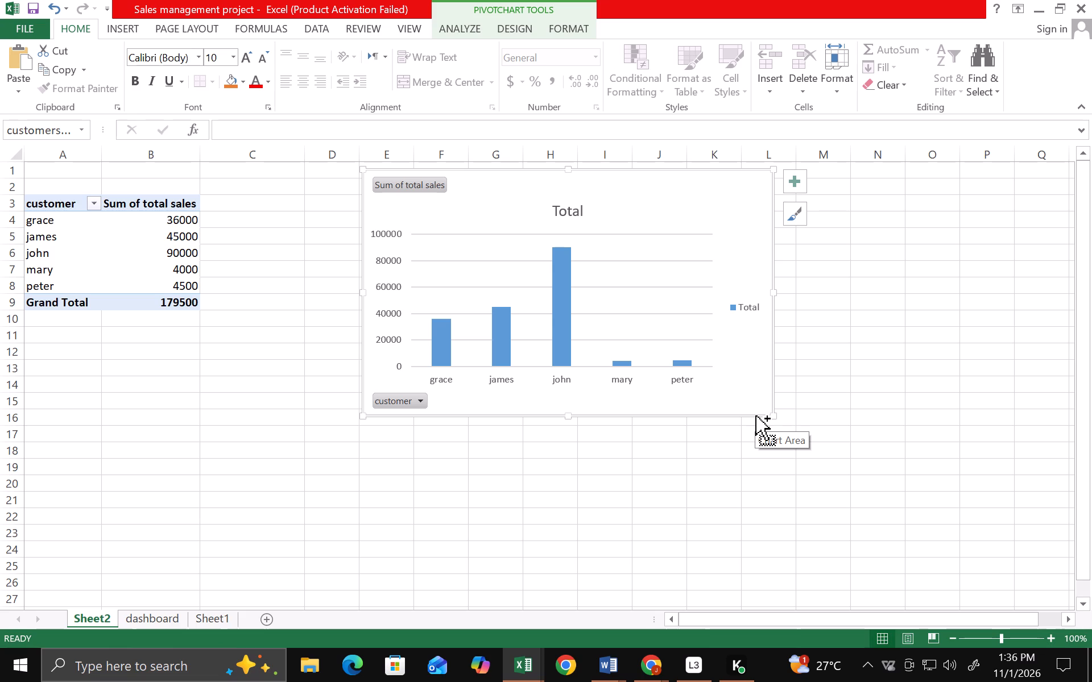
pyautogui.hotkey('ctrl', 'x')
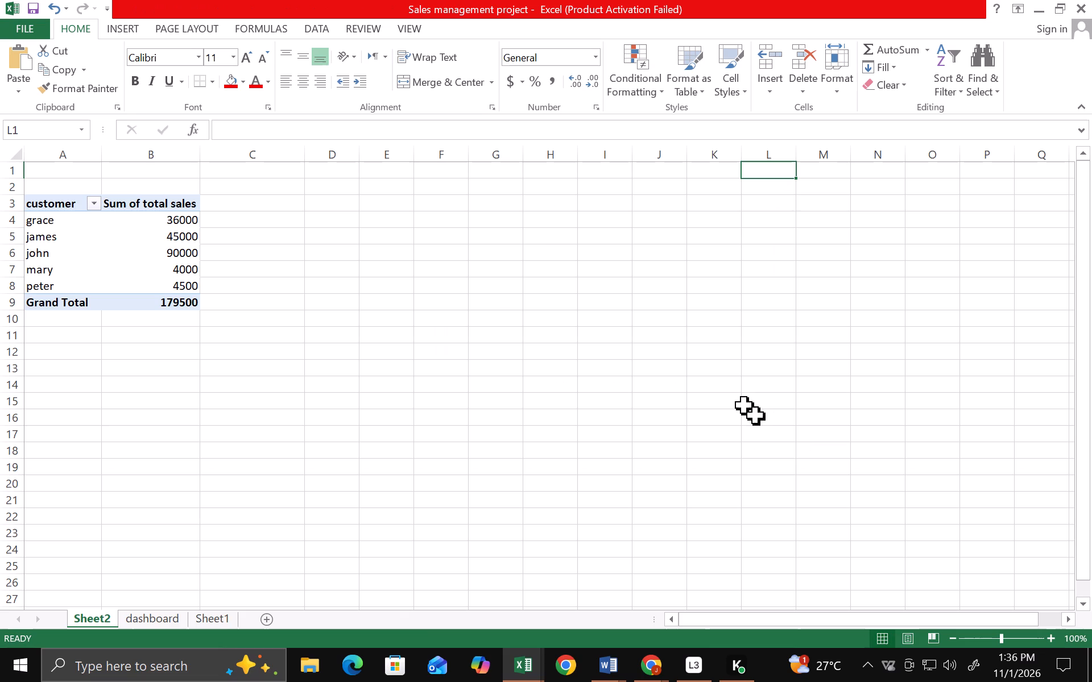
pyautogui.click(147, 616)
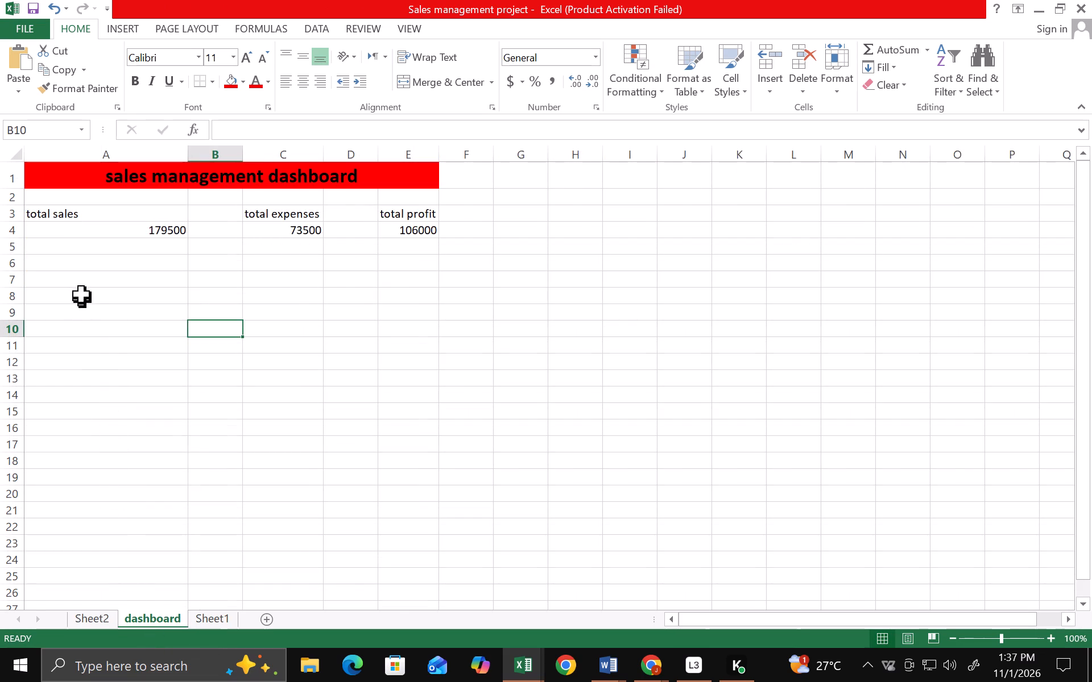
pyautogui.click(81, 269)
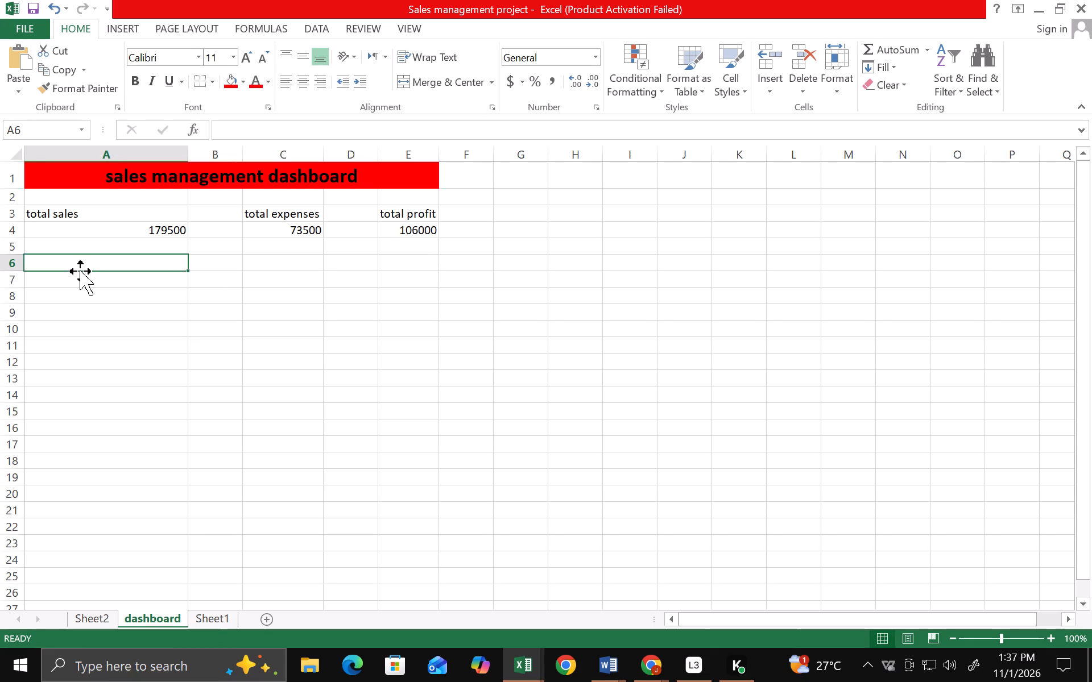
pyautogui.hotkey('ctrl', 'v')
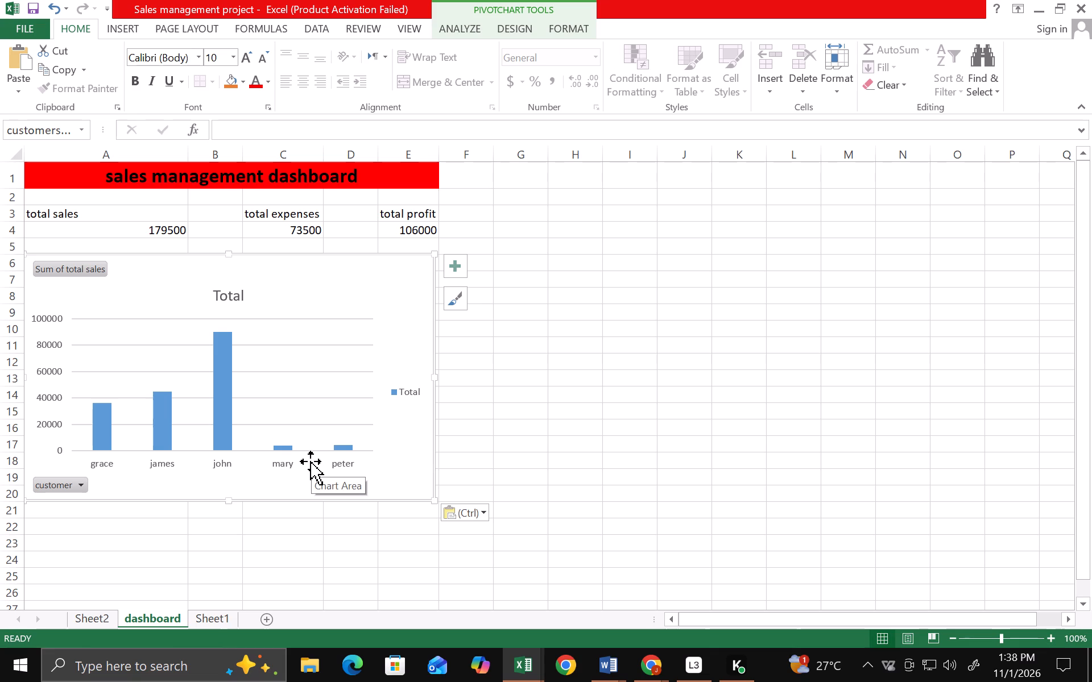
# Make the total sales, total expenses and total profit headings in A3:E3 bold.
pyautogui.click(29, 217)
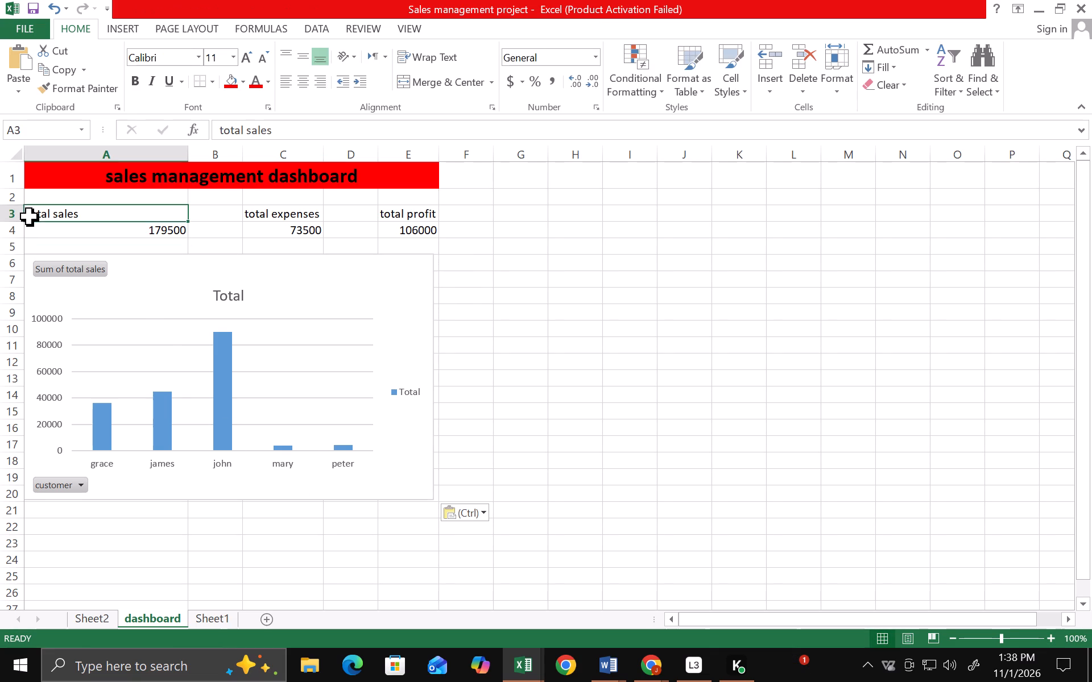
pyautogui.moveTo(29, 217); pyautogui.dragTo(311, 206)
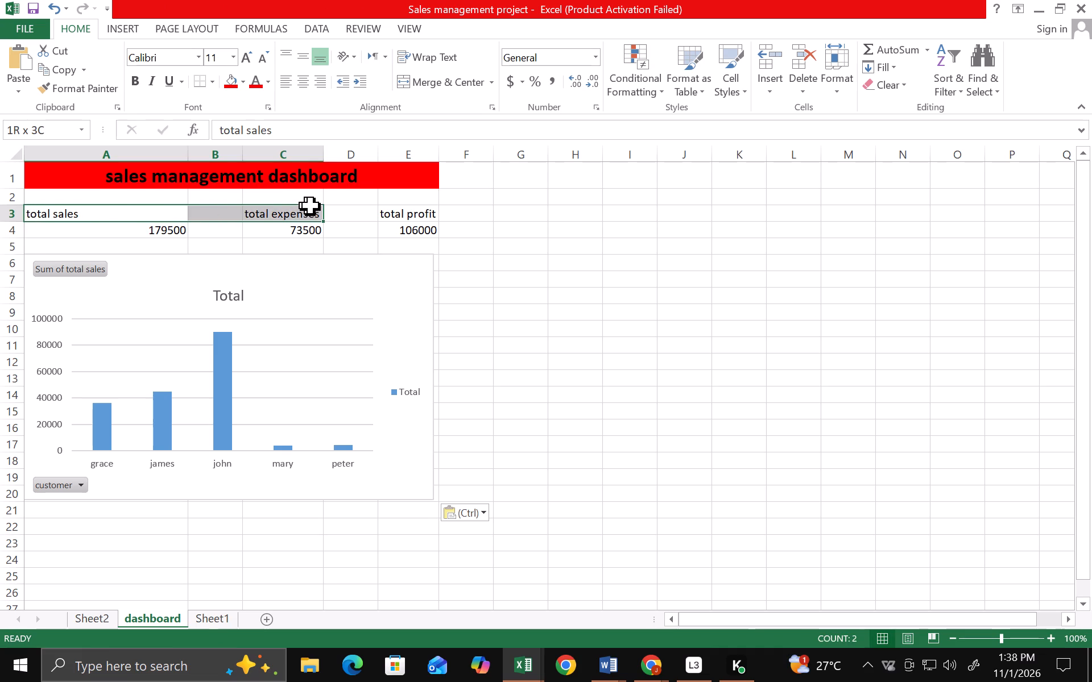
pyautogui.moveTo(311, 206); pyautogui.dragTo(400, 206)
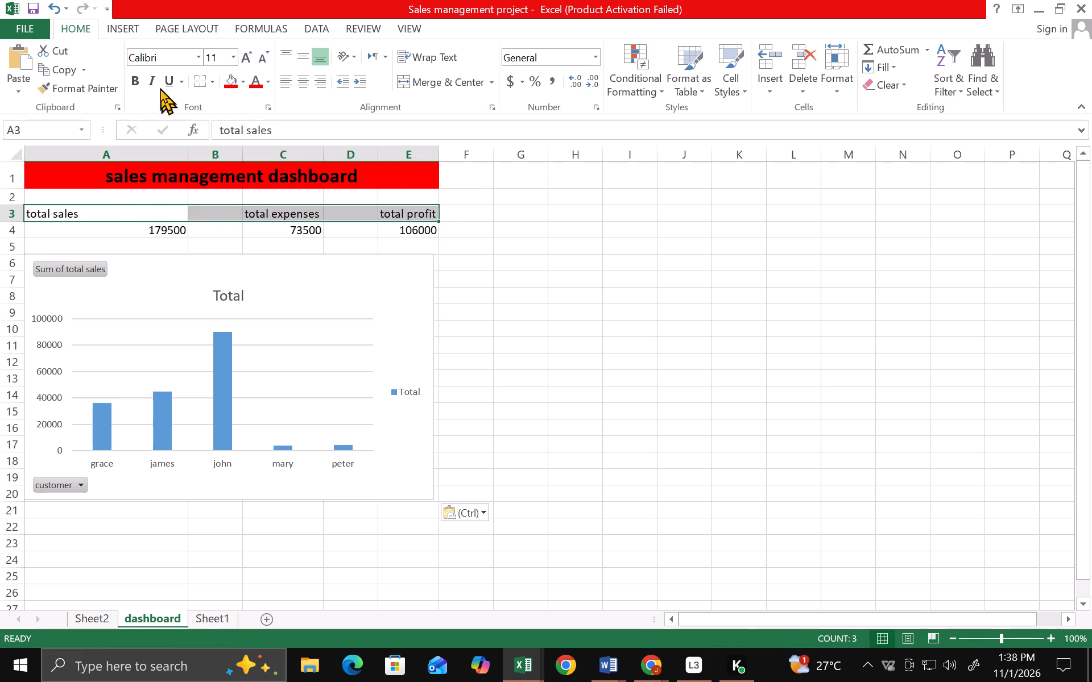
pyautogui.click(137, 78)
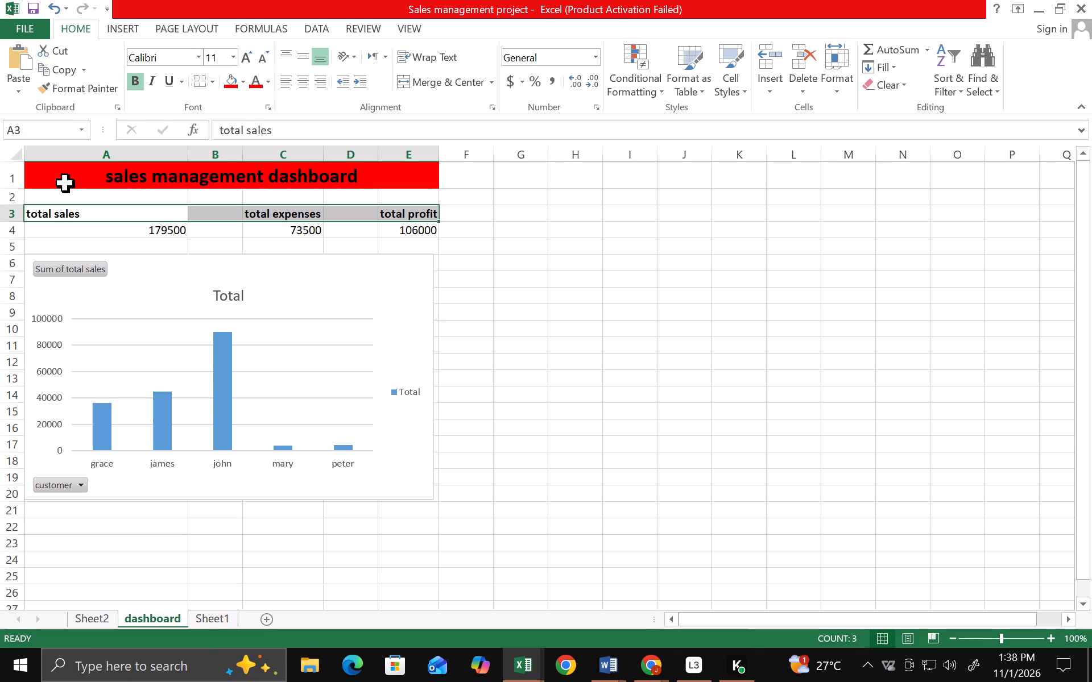
# Set the font size of the dashboard figures in A4:E4 to 16.
pyautogui.click(48, 234)
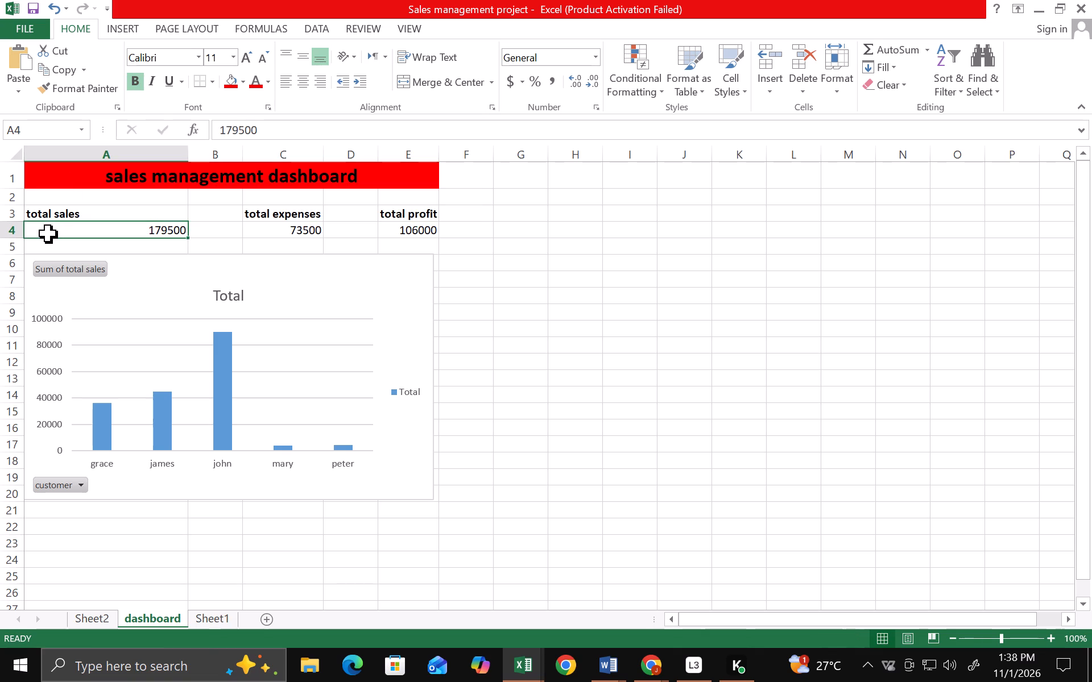
pyautogui.moveTo(48, 234); pyautogui.dragTo(167, 227)
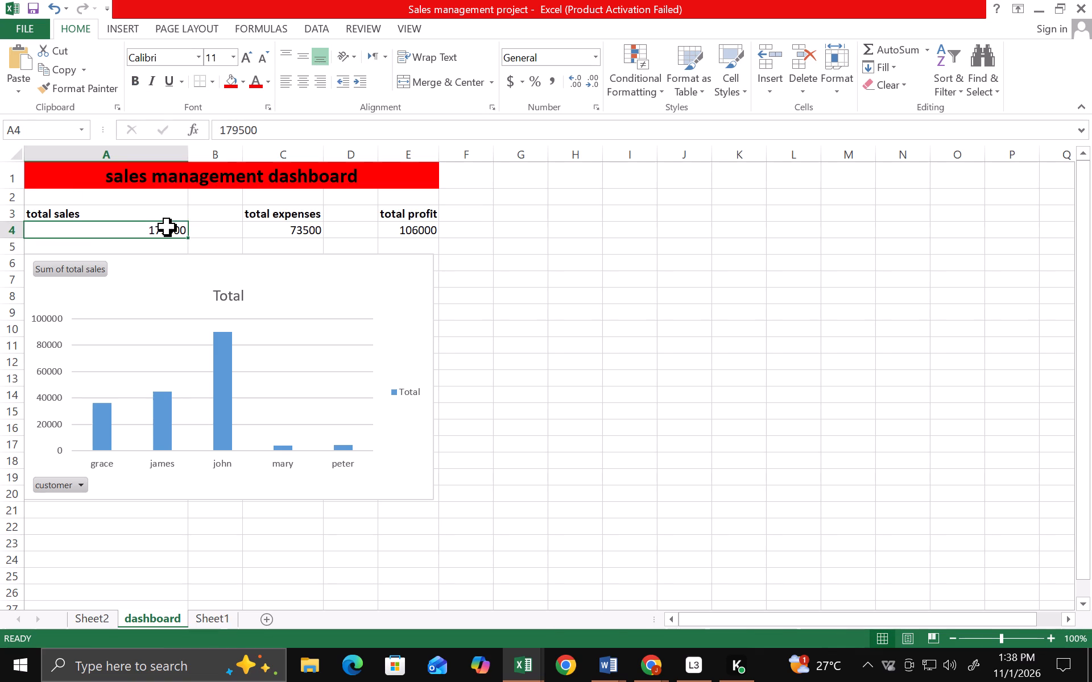
pyautogui.moveTo(167, 227); pyautogui.dragTo(329, 231)
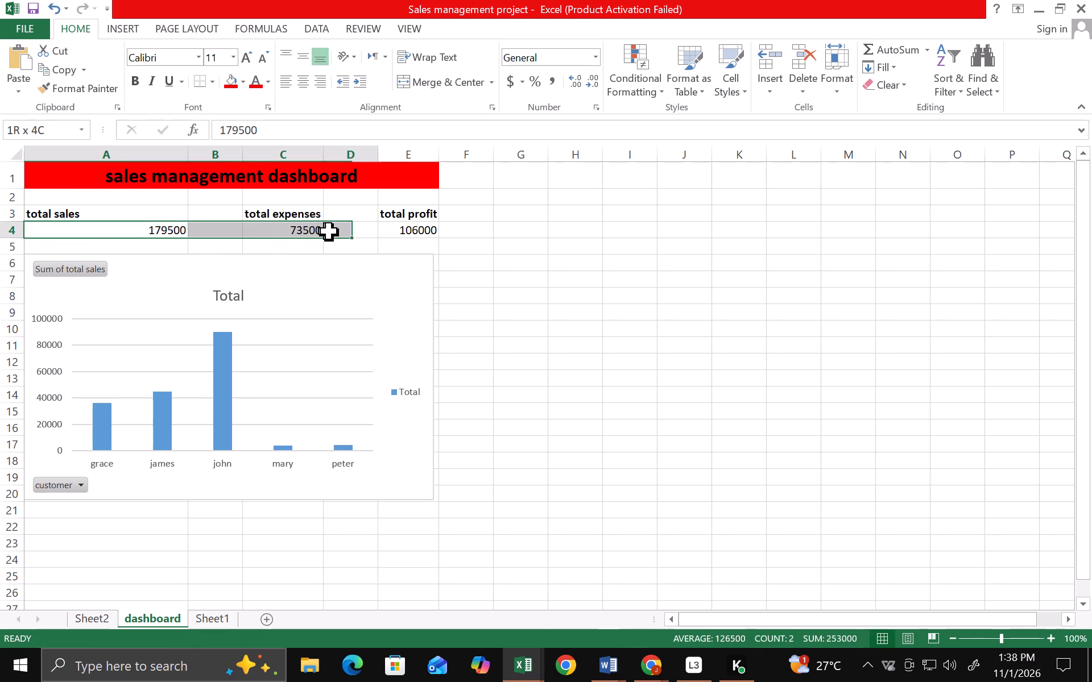
pyautogui.moveTo(329, 231); pyautogui.dragTo(400, 231)
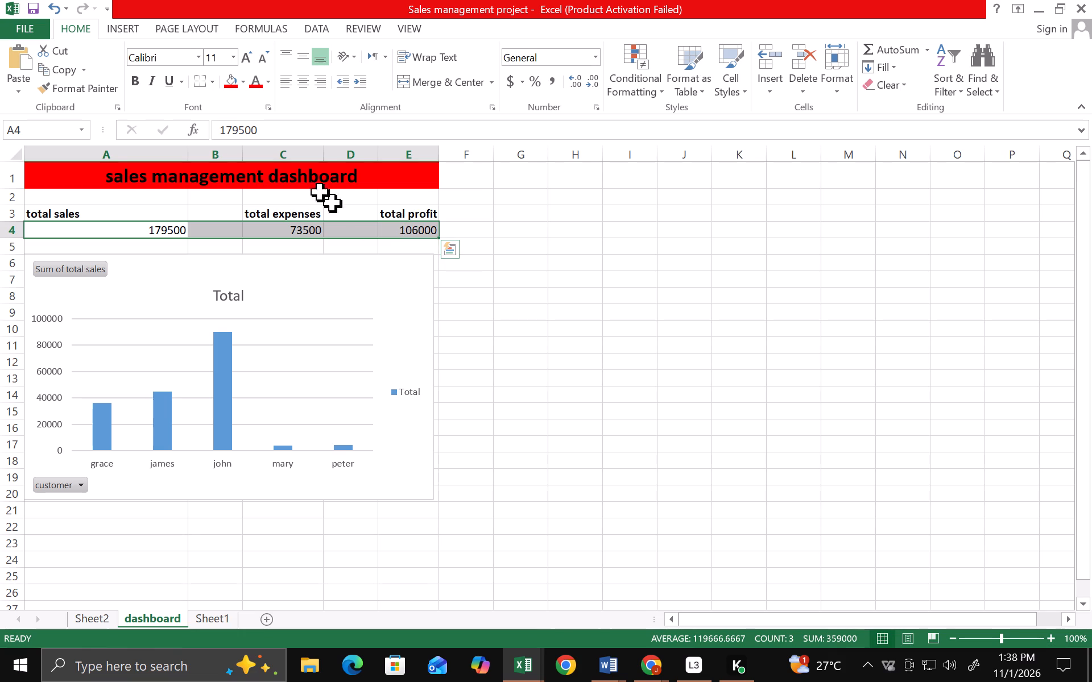
pyautogui.click(231, 56)
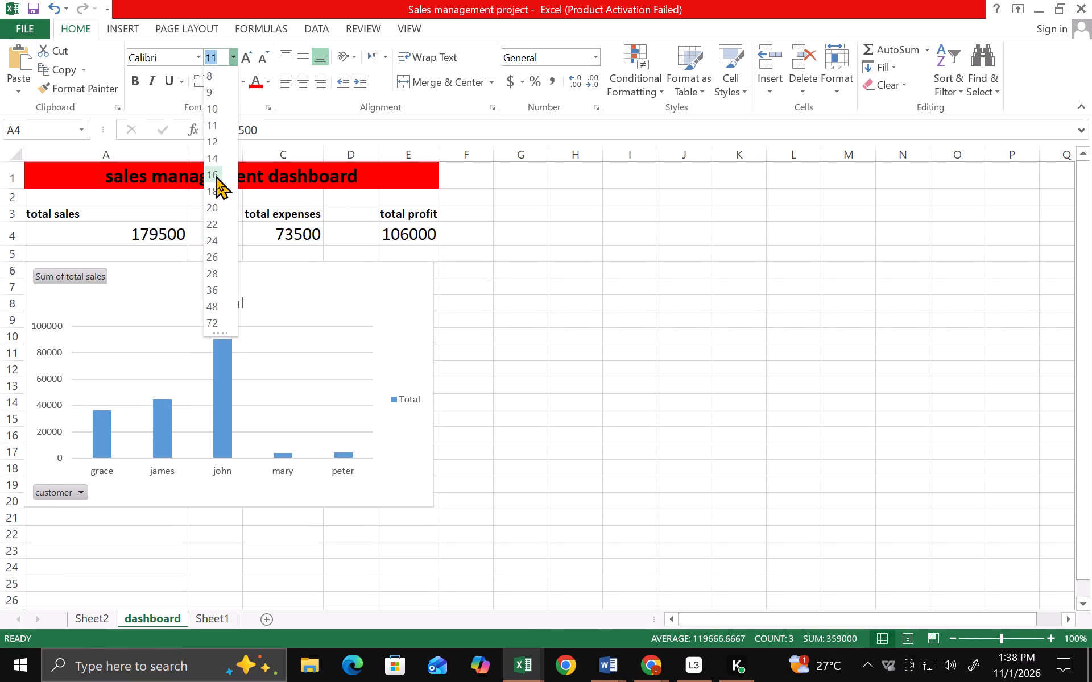
pyautogui.click(216, 176)
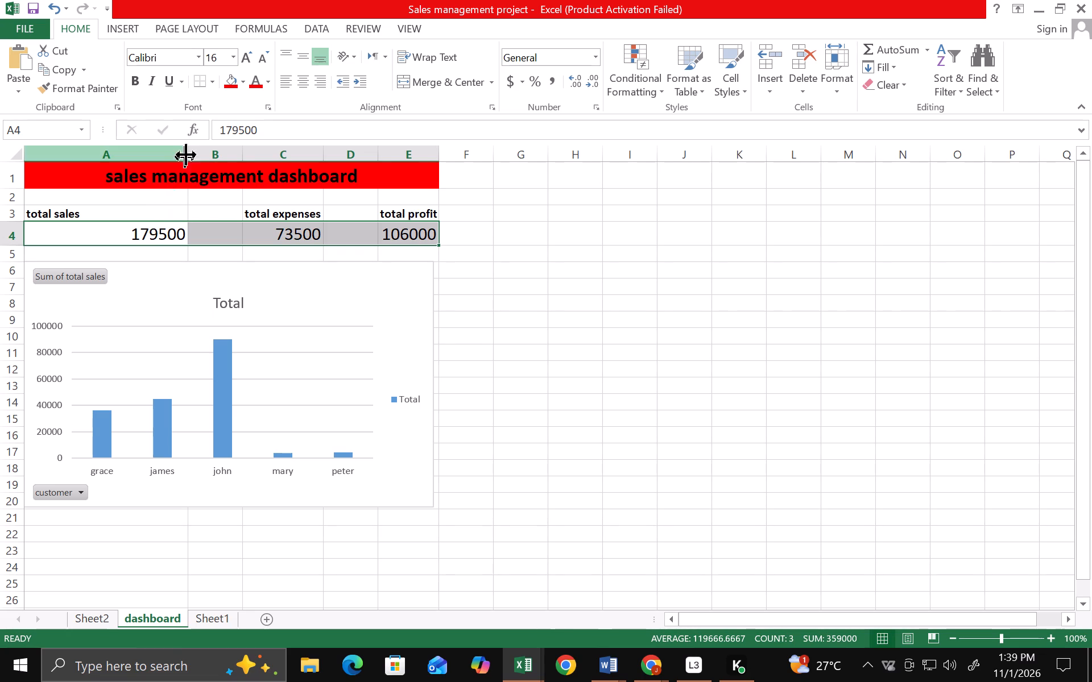
# Fill the dashboard figures in A4:E4 with red and replace that fill with standard light green.
pyautogui.click(227, 78)
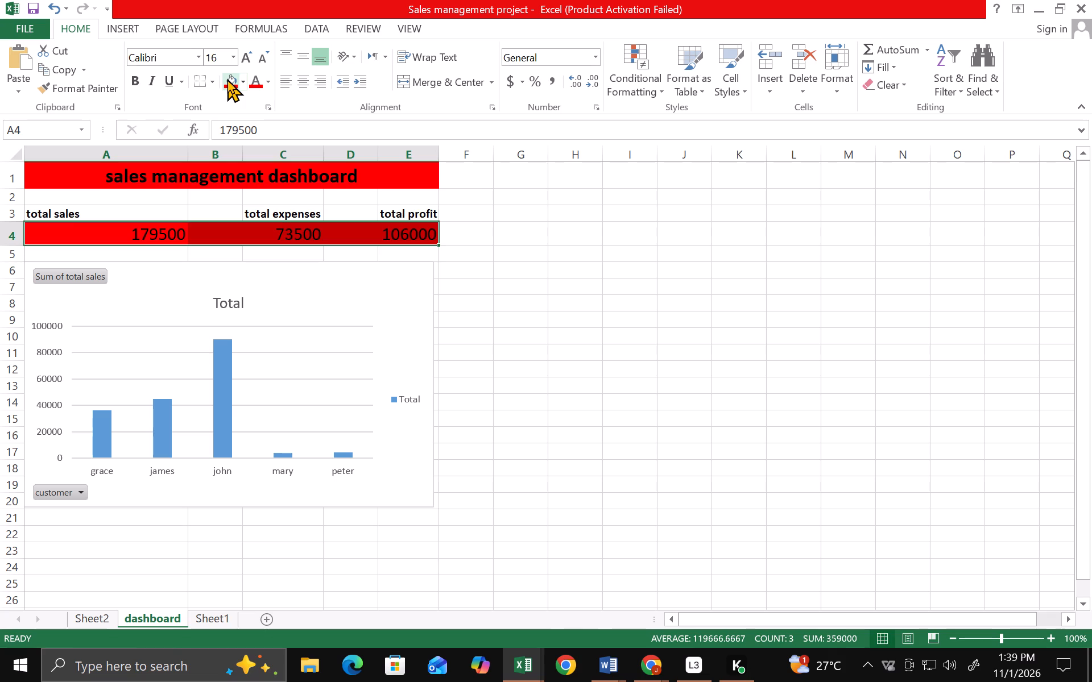
pyautogui.click(238, 81)
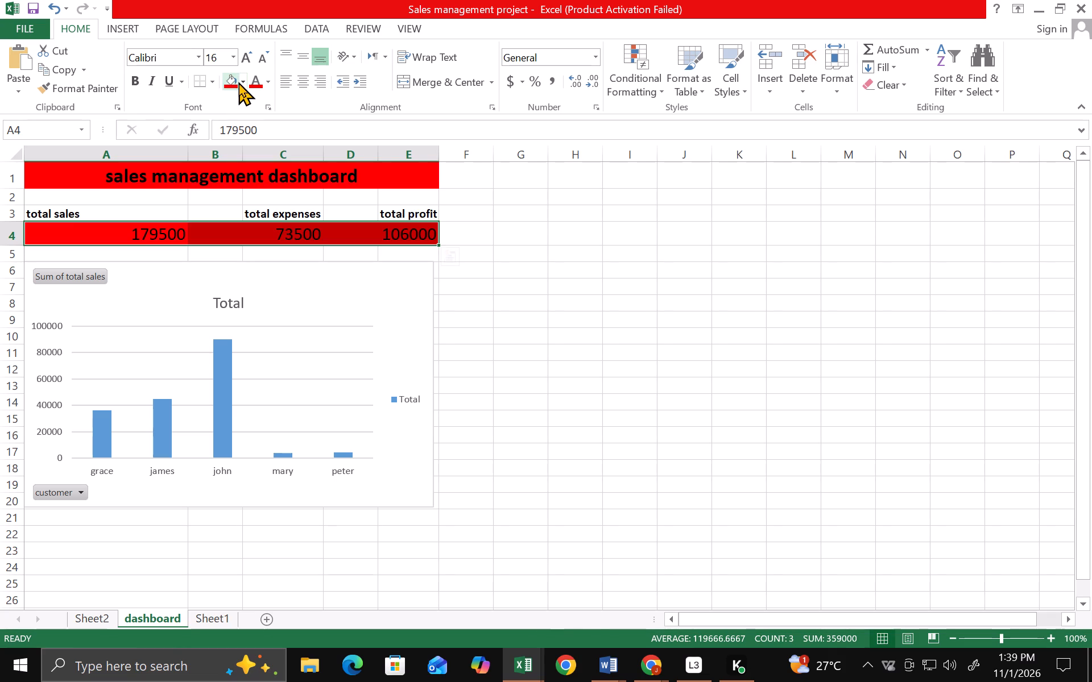
pyautogui.click(243, 81)
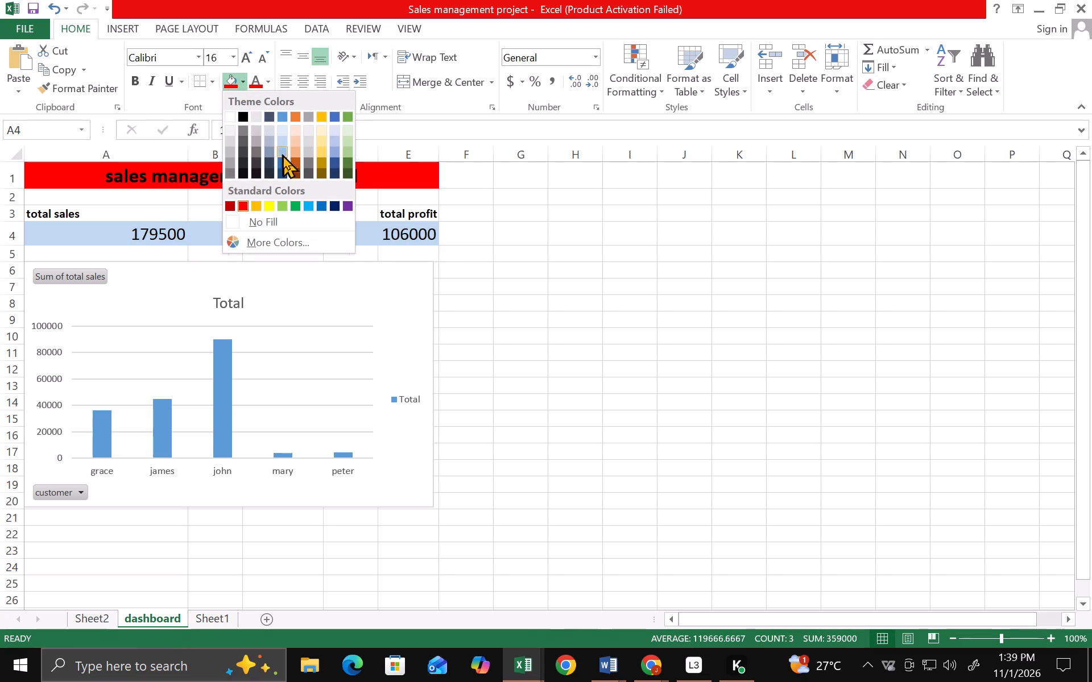
pyautogui.click(280, 203)
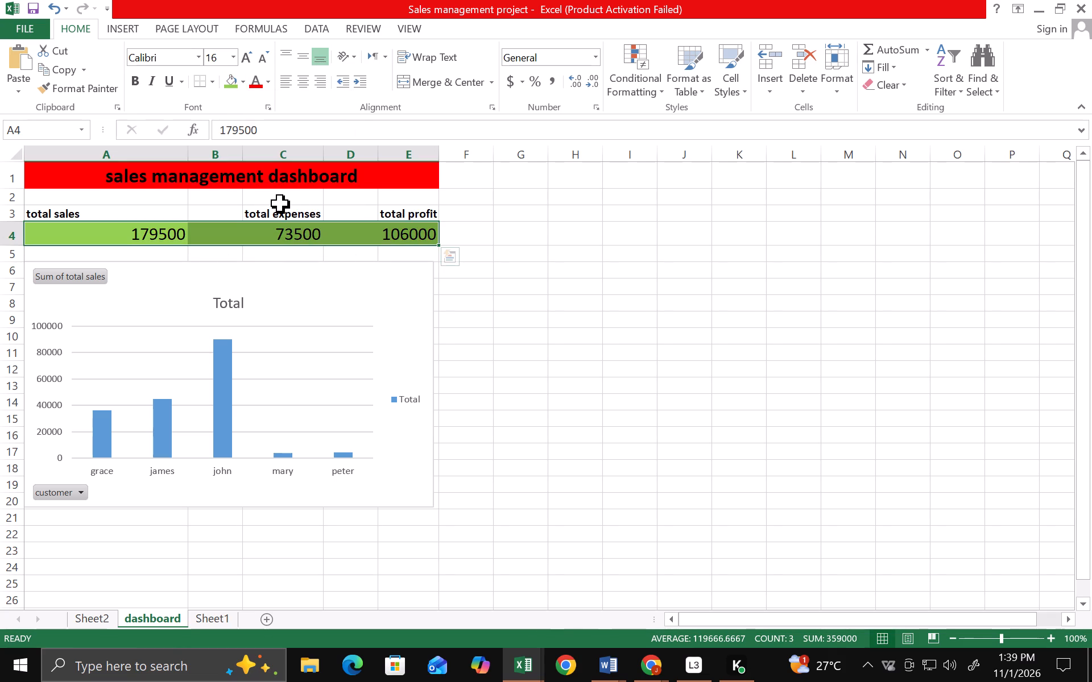
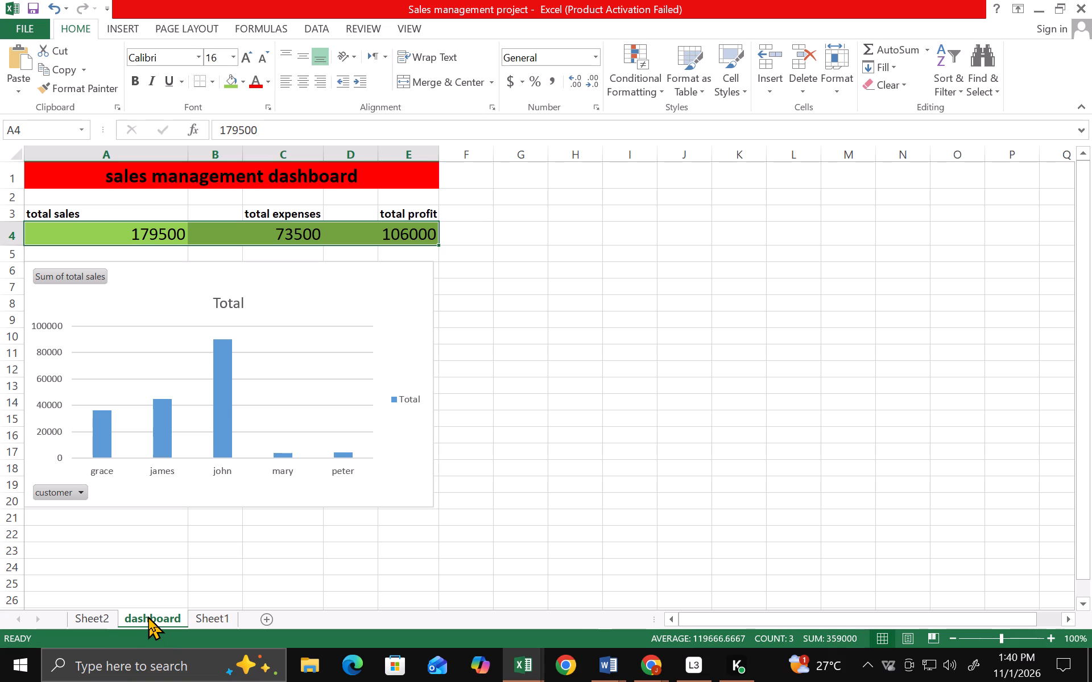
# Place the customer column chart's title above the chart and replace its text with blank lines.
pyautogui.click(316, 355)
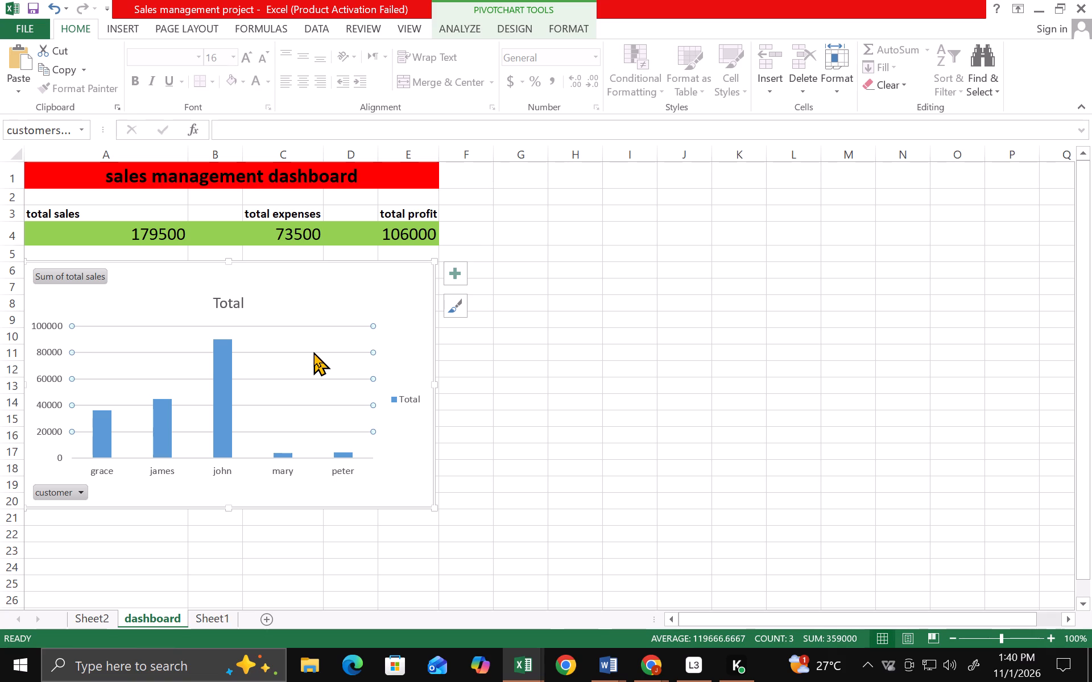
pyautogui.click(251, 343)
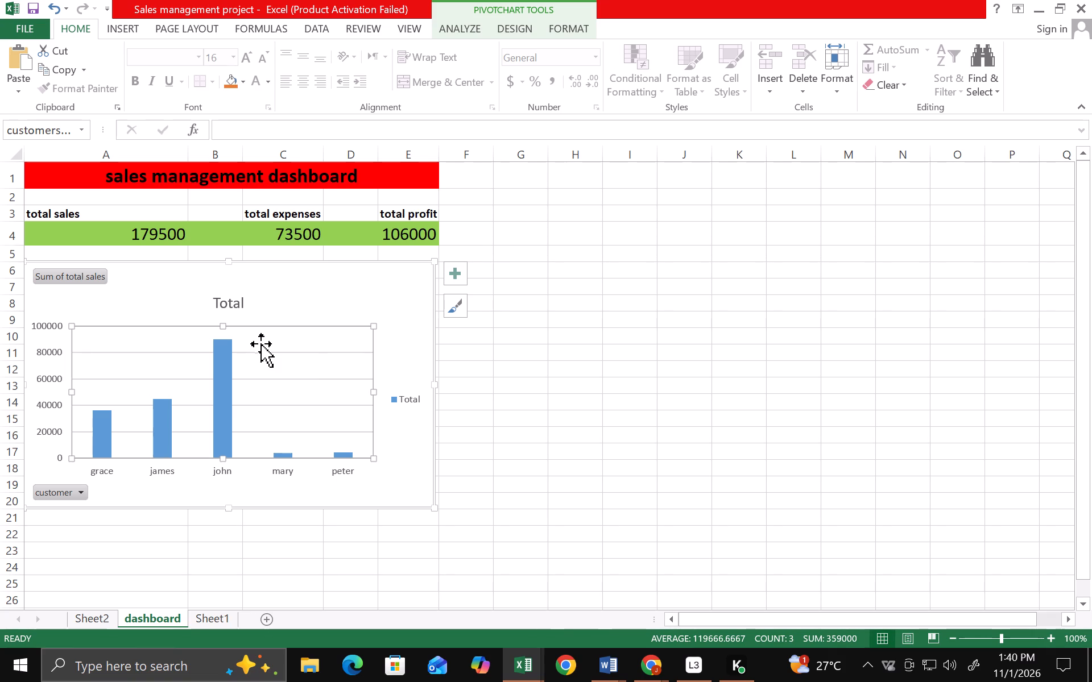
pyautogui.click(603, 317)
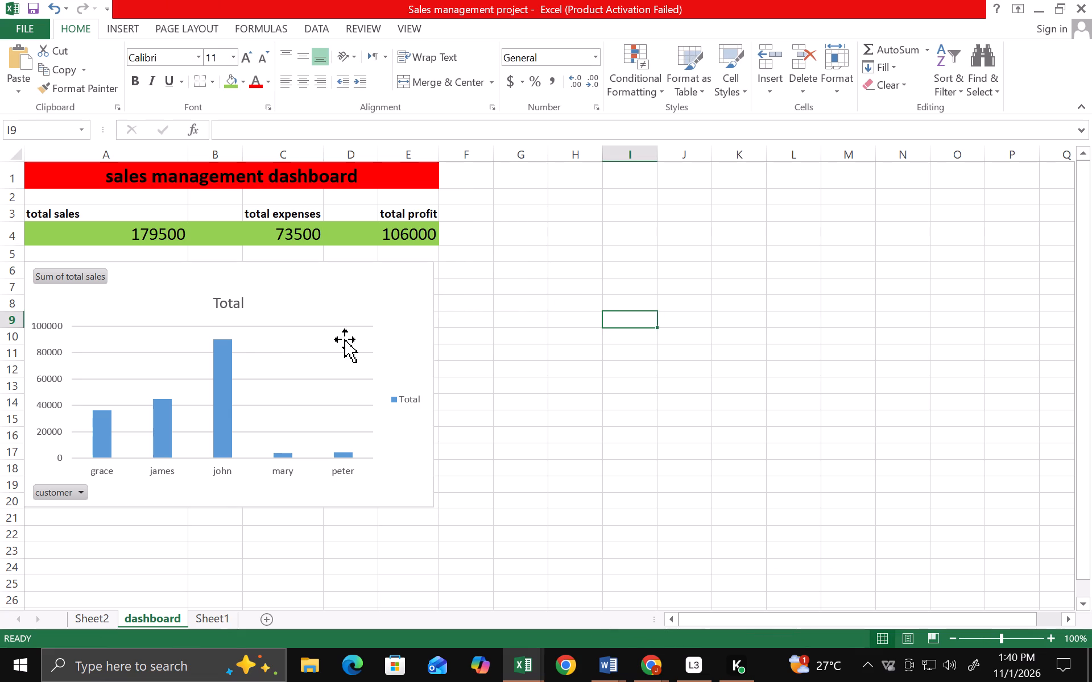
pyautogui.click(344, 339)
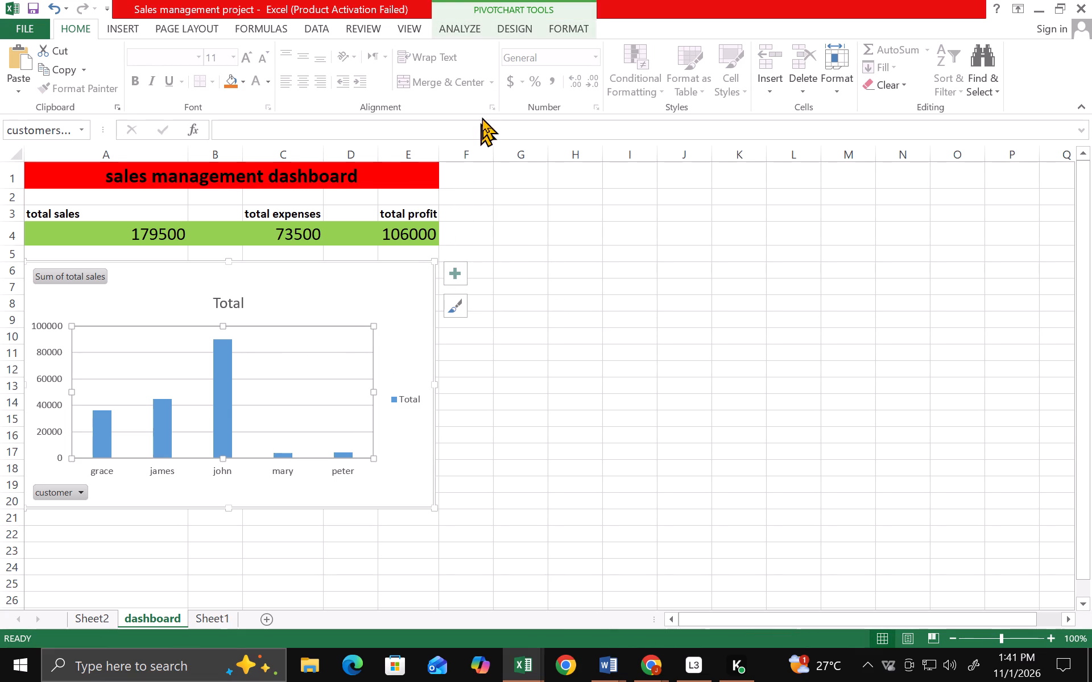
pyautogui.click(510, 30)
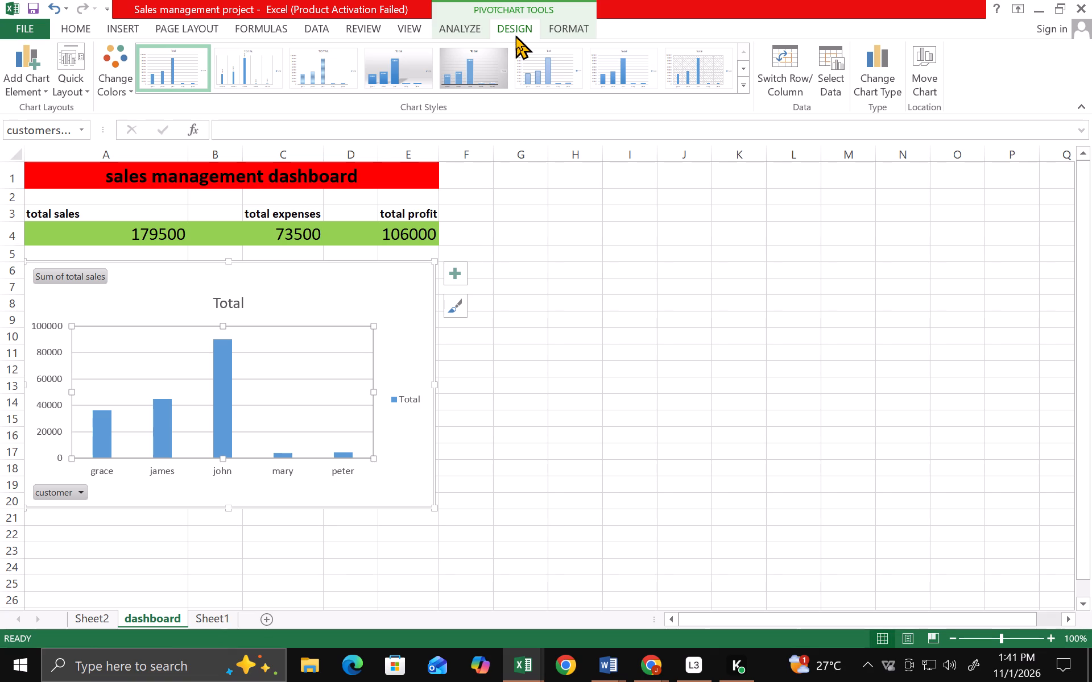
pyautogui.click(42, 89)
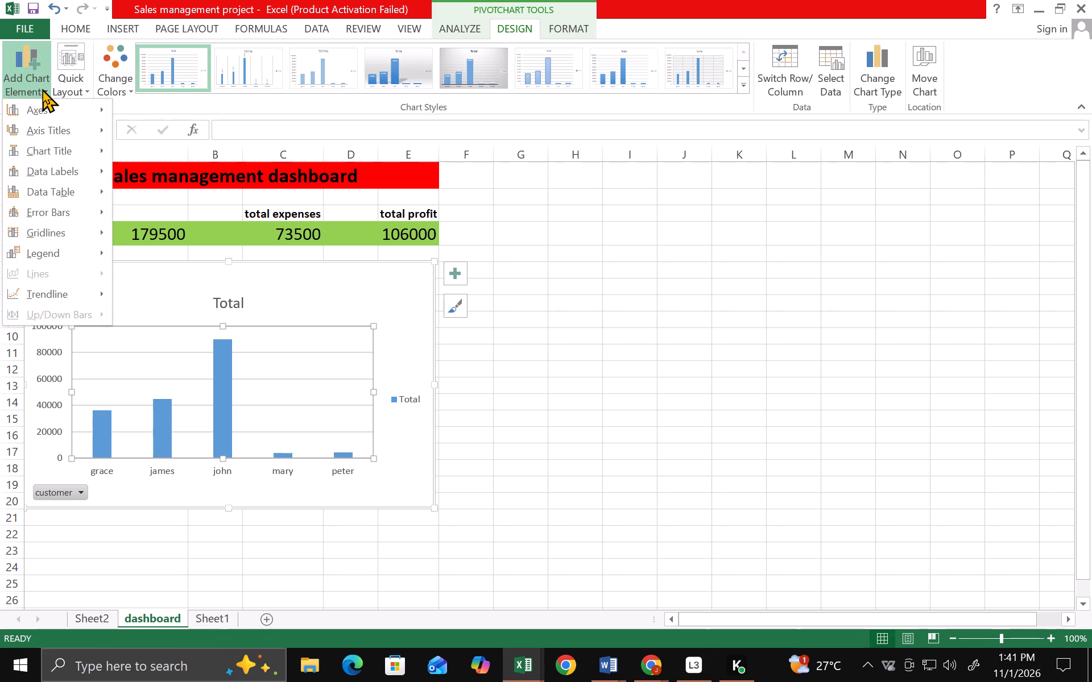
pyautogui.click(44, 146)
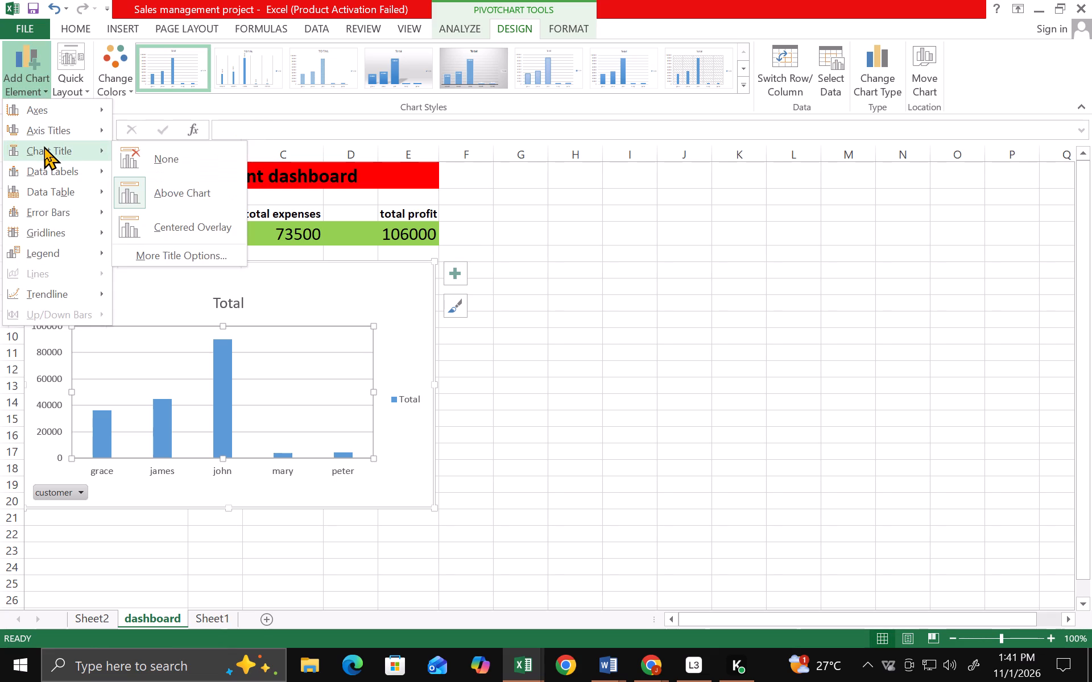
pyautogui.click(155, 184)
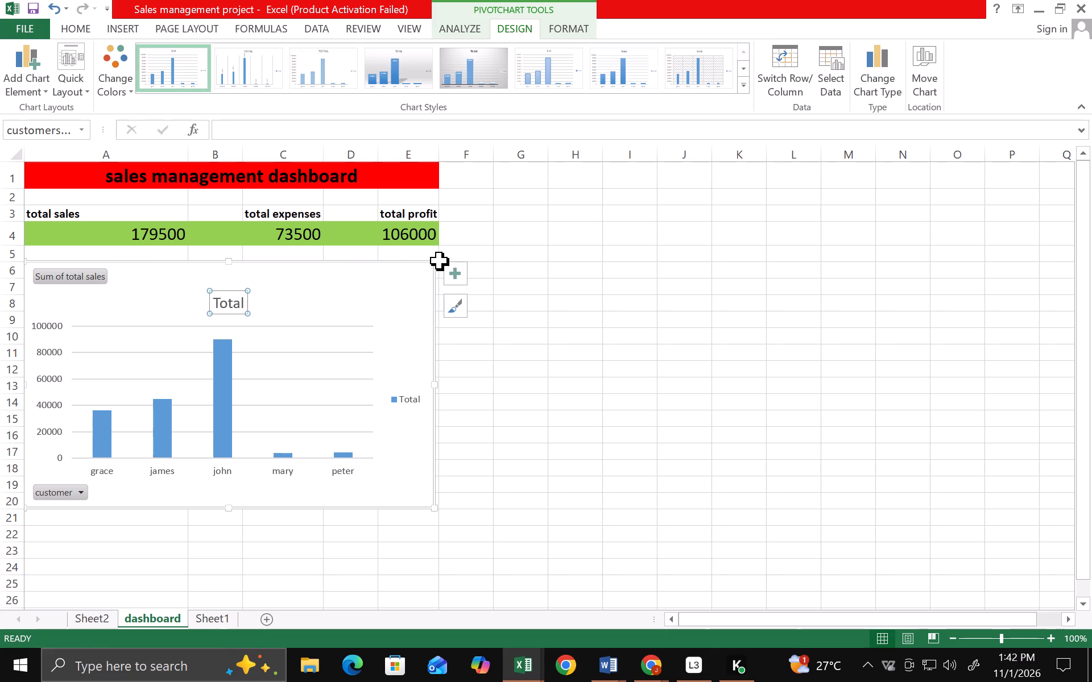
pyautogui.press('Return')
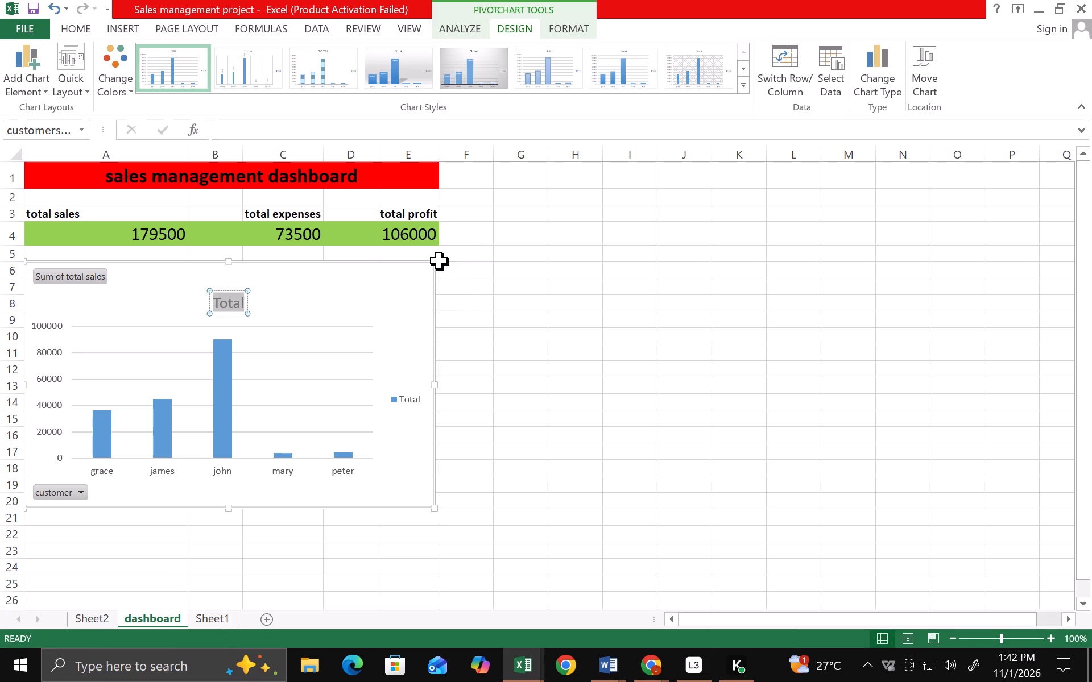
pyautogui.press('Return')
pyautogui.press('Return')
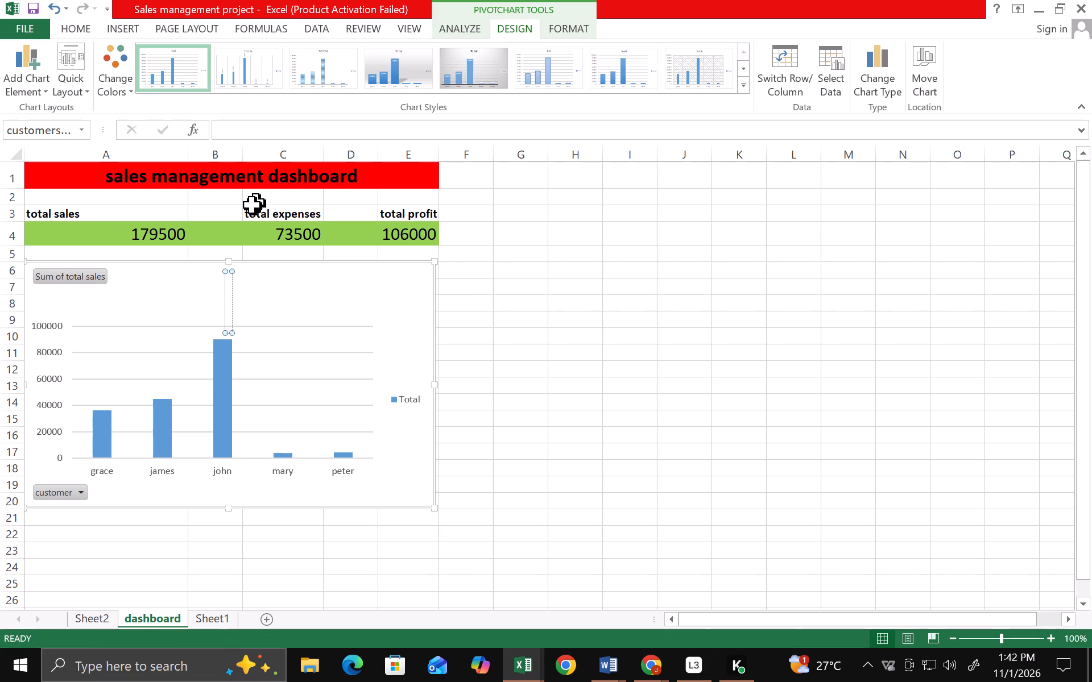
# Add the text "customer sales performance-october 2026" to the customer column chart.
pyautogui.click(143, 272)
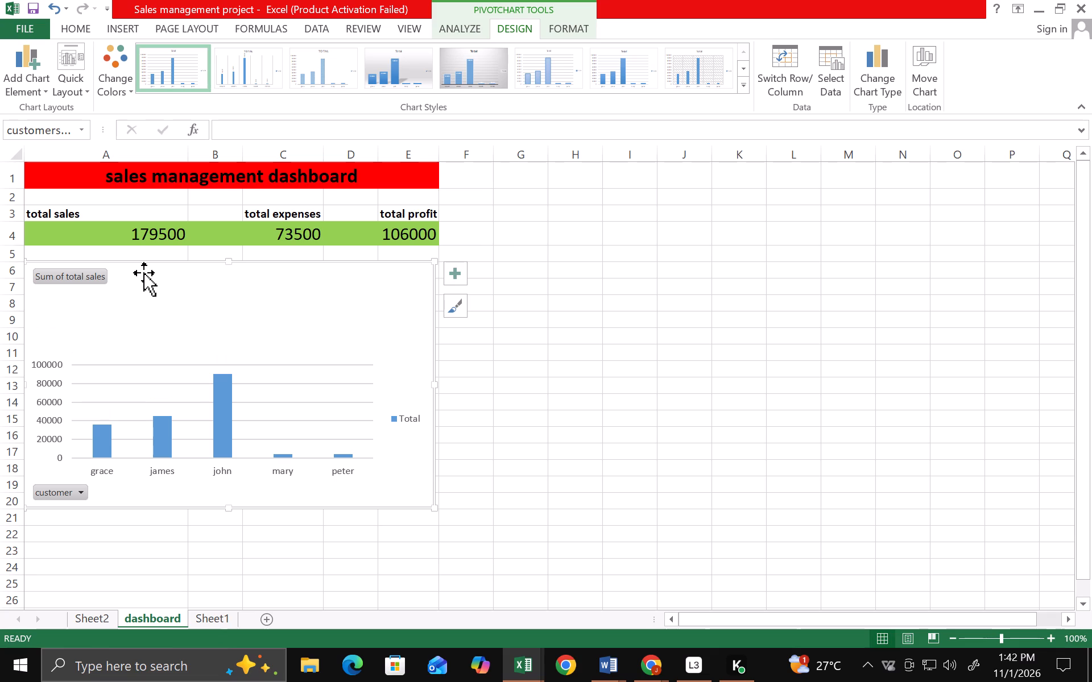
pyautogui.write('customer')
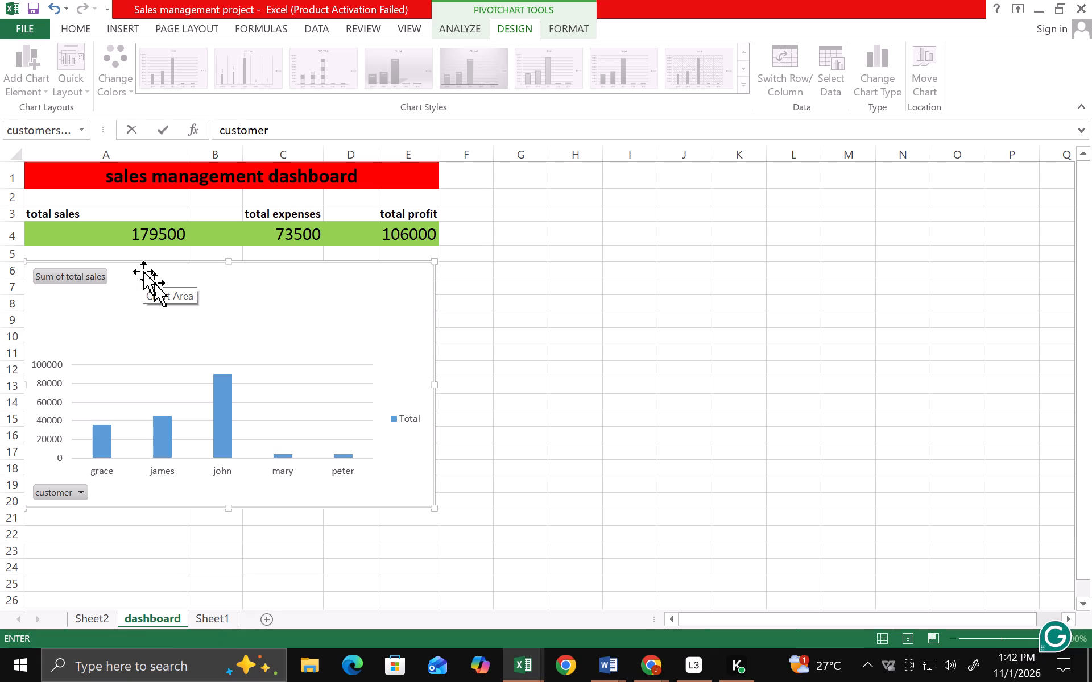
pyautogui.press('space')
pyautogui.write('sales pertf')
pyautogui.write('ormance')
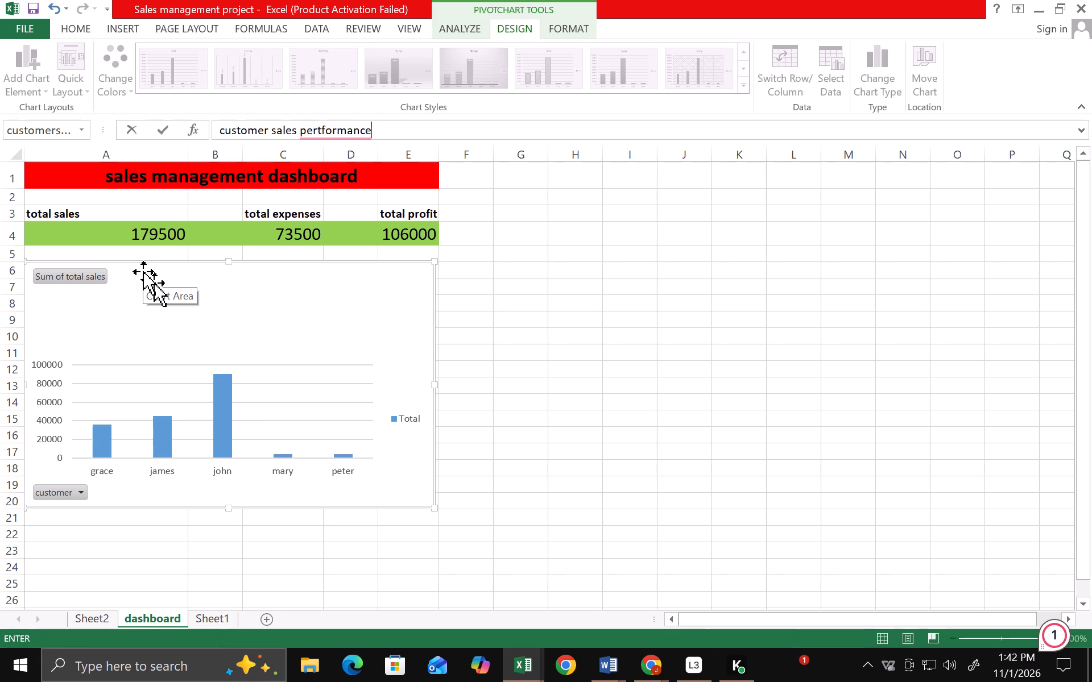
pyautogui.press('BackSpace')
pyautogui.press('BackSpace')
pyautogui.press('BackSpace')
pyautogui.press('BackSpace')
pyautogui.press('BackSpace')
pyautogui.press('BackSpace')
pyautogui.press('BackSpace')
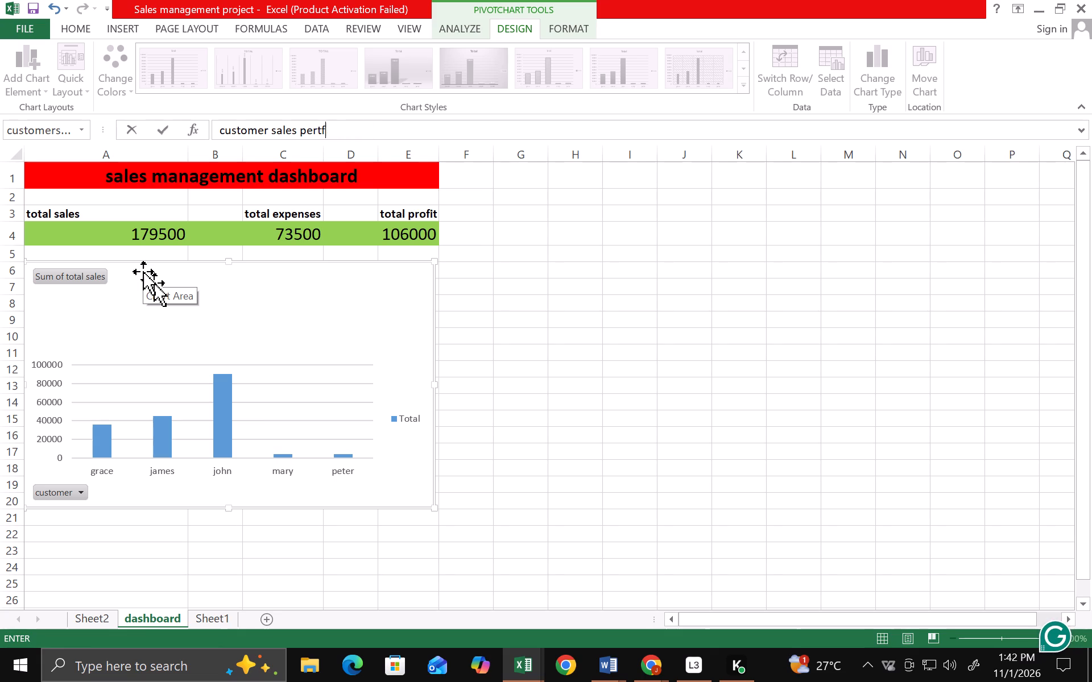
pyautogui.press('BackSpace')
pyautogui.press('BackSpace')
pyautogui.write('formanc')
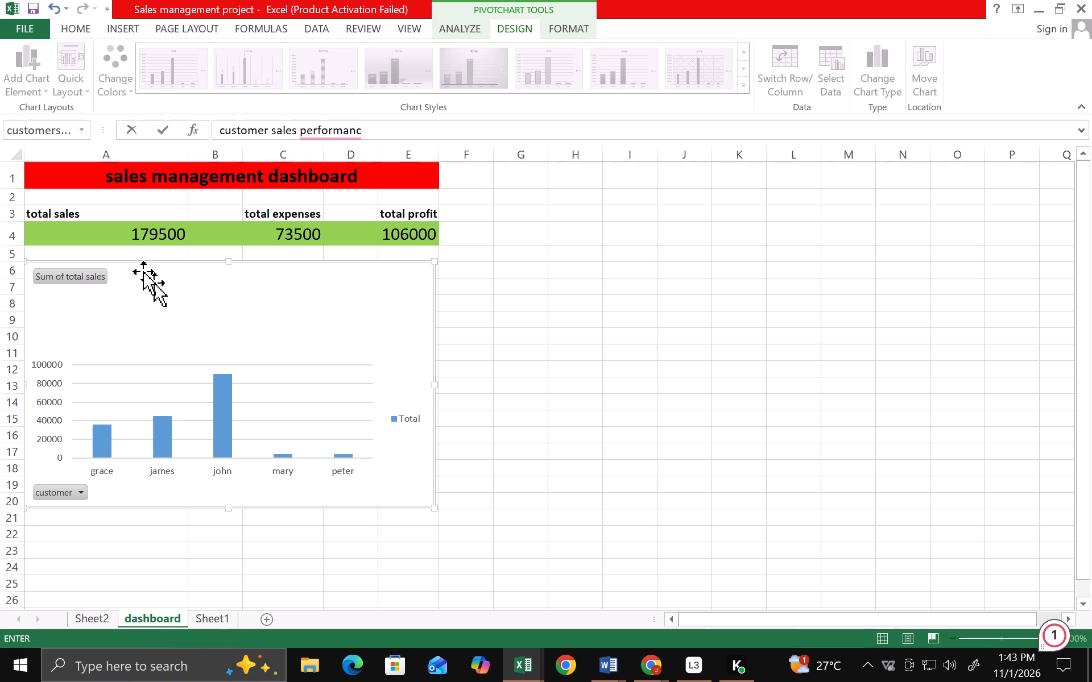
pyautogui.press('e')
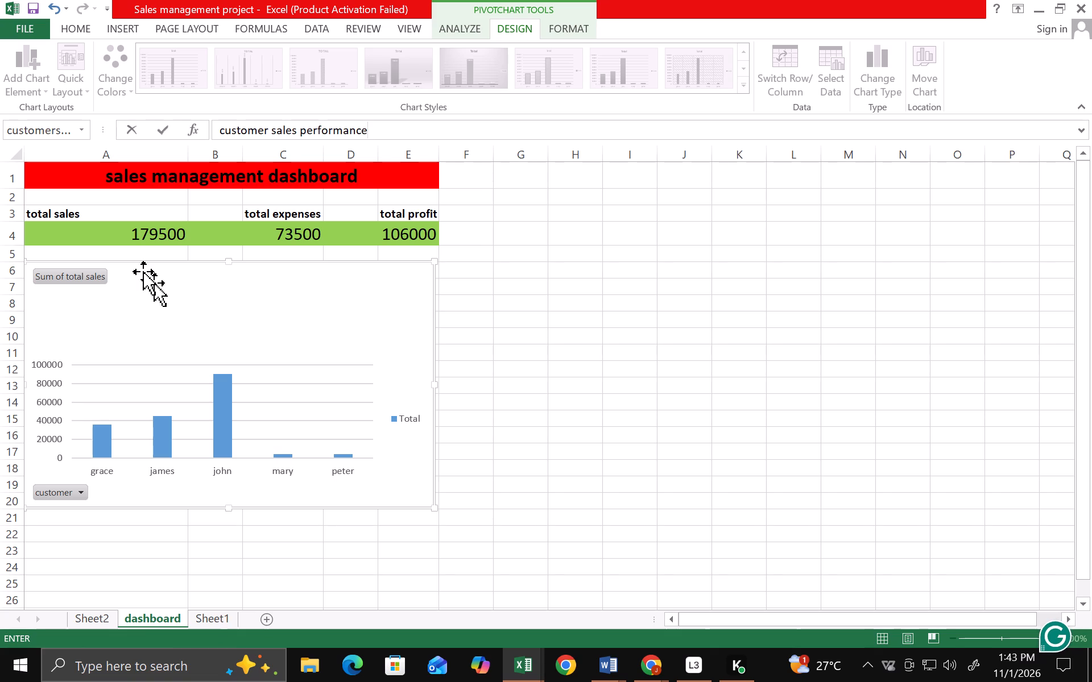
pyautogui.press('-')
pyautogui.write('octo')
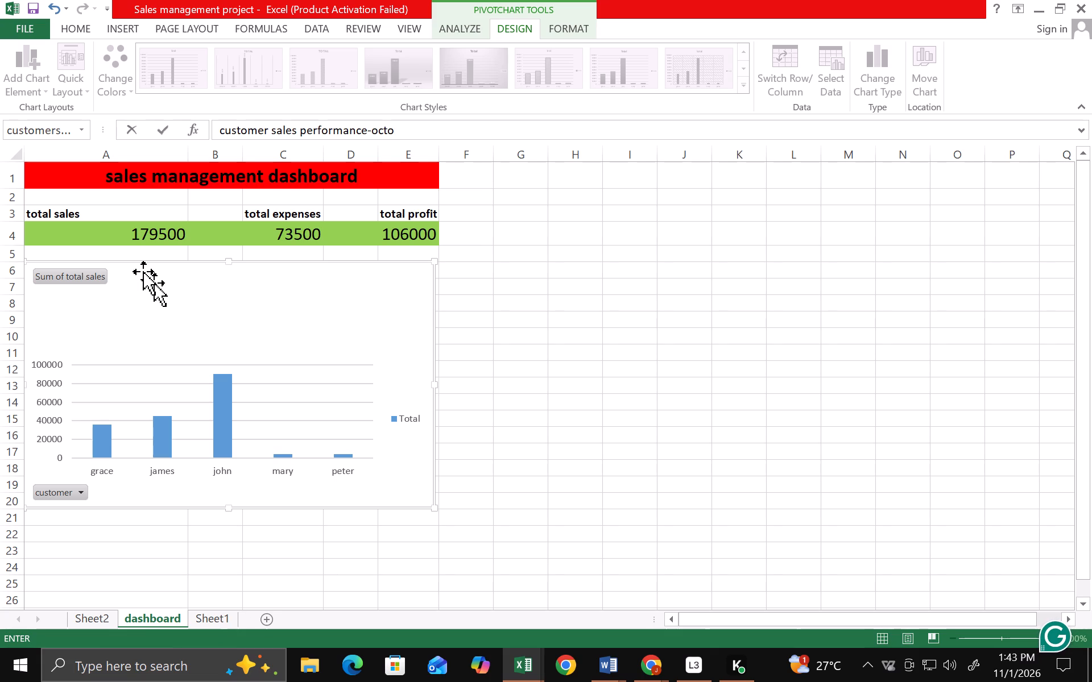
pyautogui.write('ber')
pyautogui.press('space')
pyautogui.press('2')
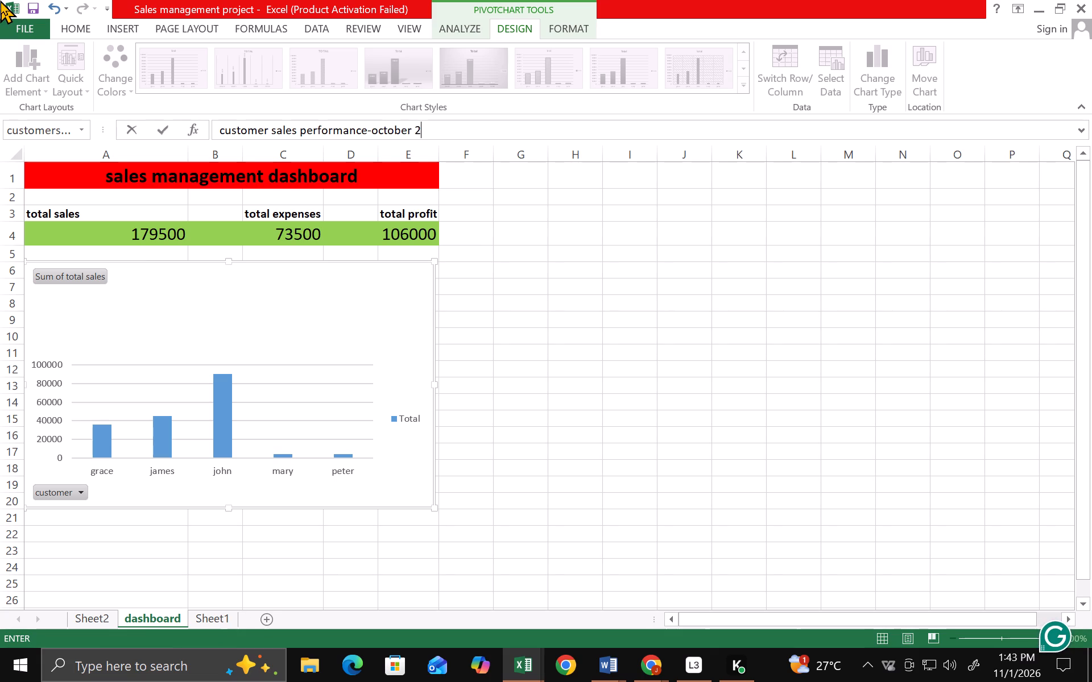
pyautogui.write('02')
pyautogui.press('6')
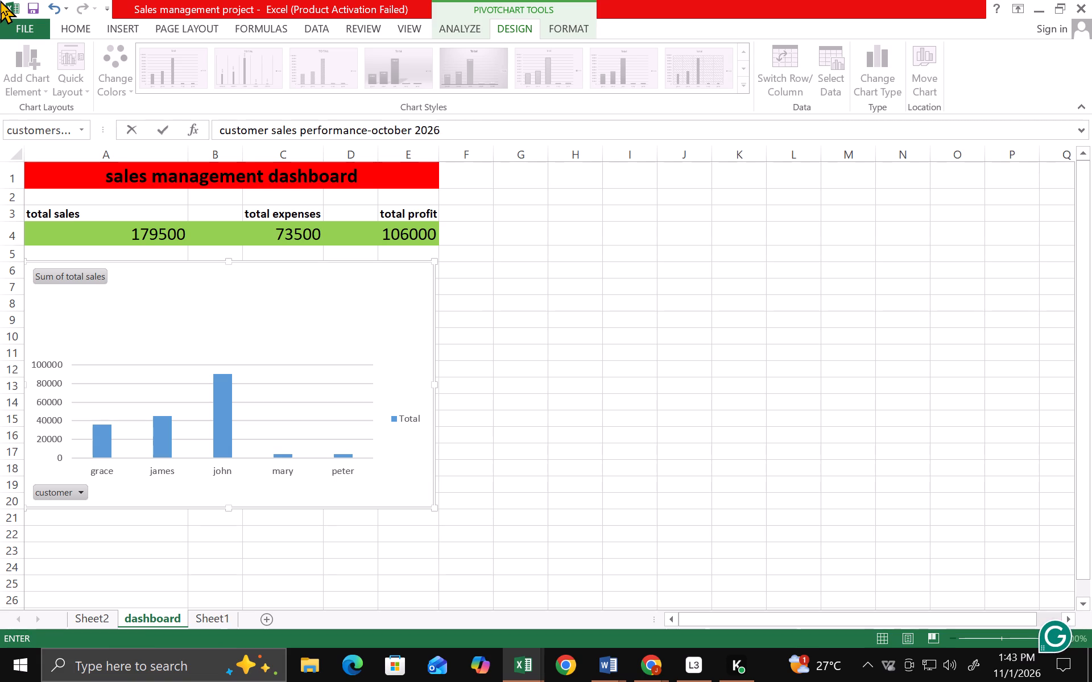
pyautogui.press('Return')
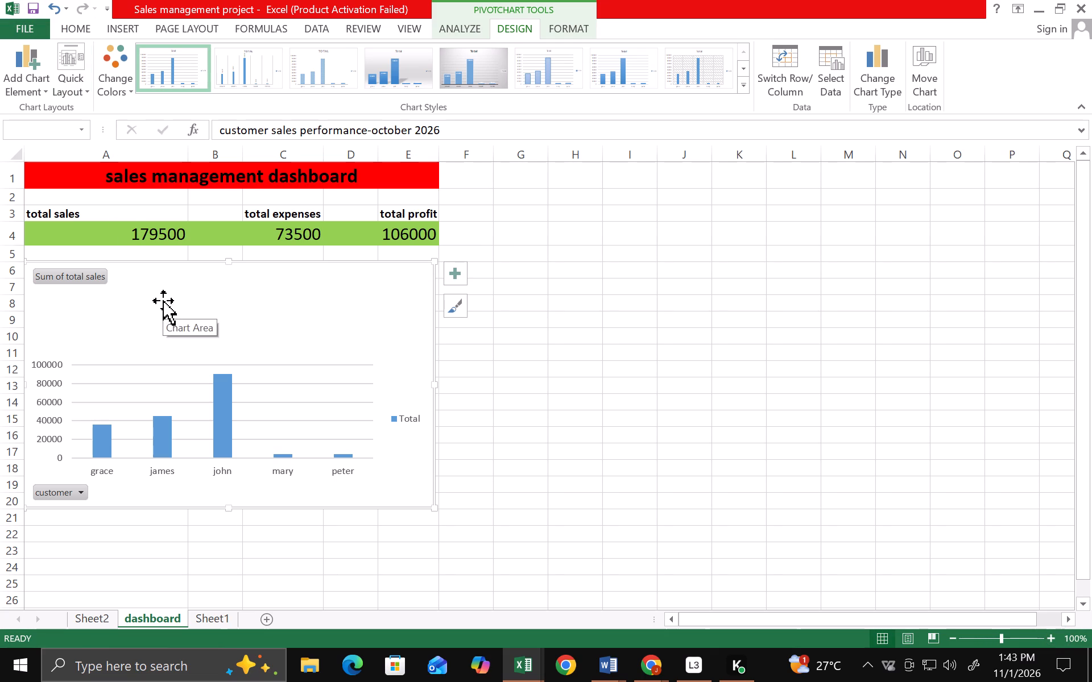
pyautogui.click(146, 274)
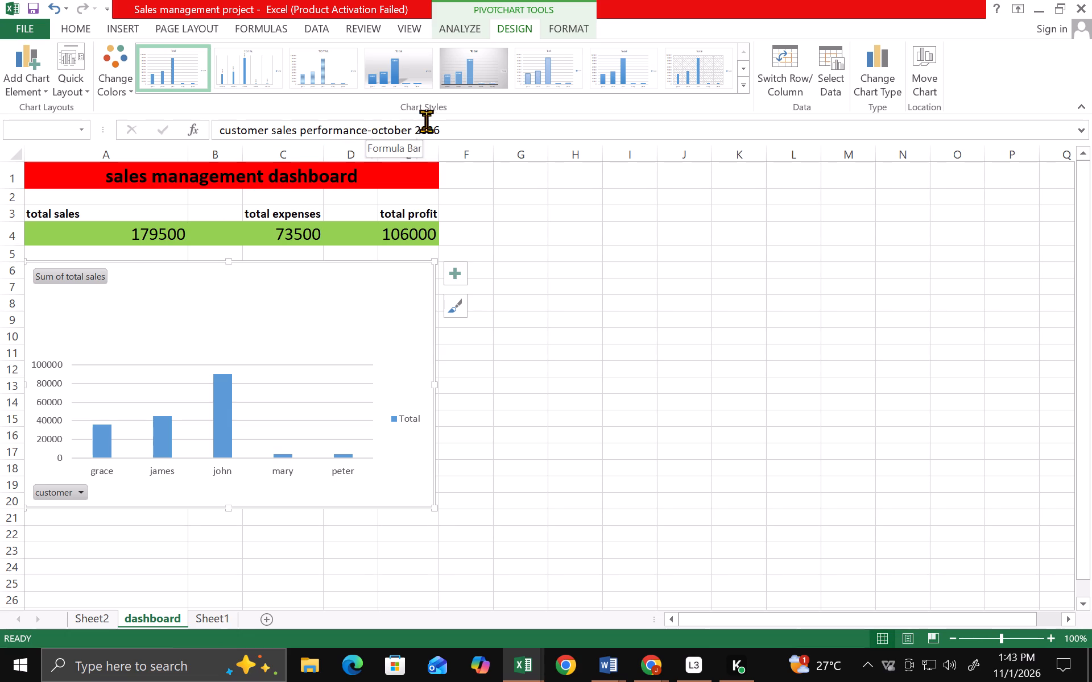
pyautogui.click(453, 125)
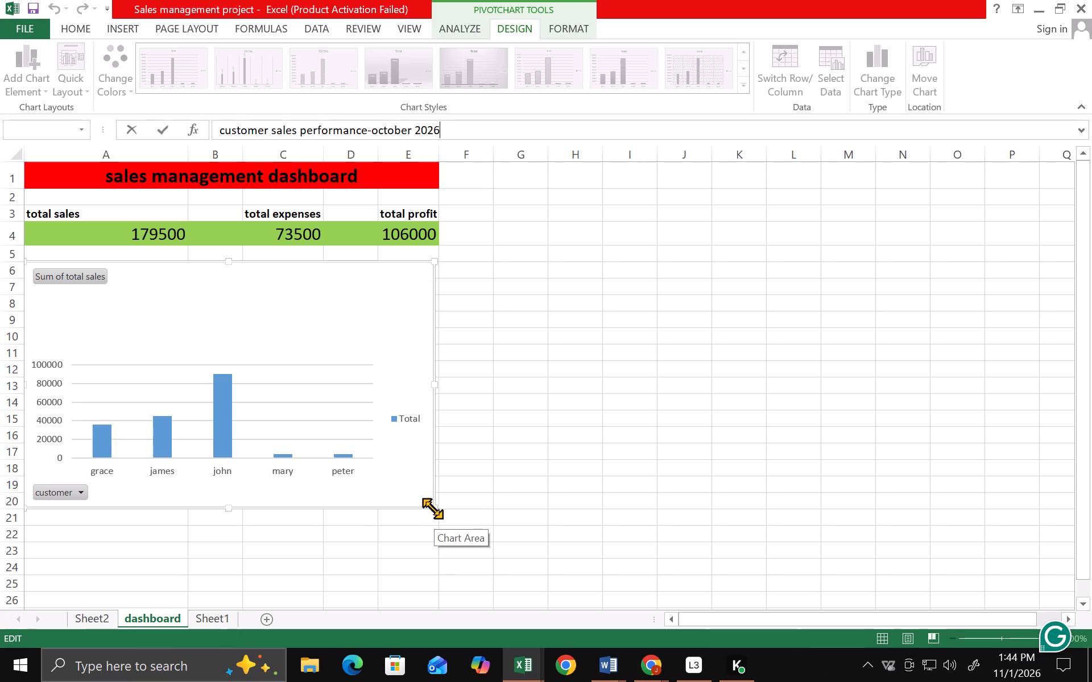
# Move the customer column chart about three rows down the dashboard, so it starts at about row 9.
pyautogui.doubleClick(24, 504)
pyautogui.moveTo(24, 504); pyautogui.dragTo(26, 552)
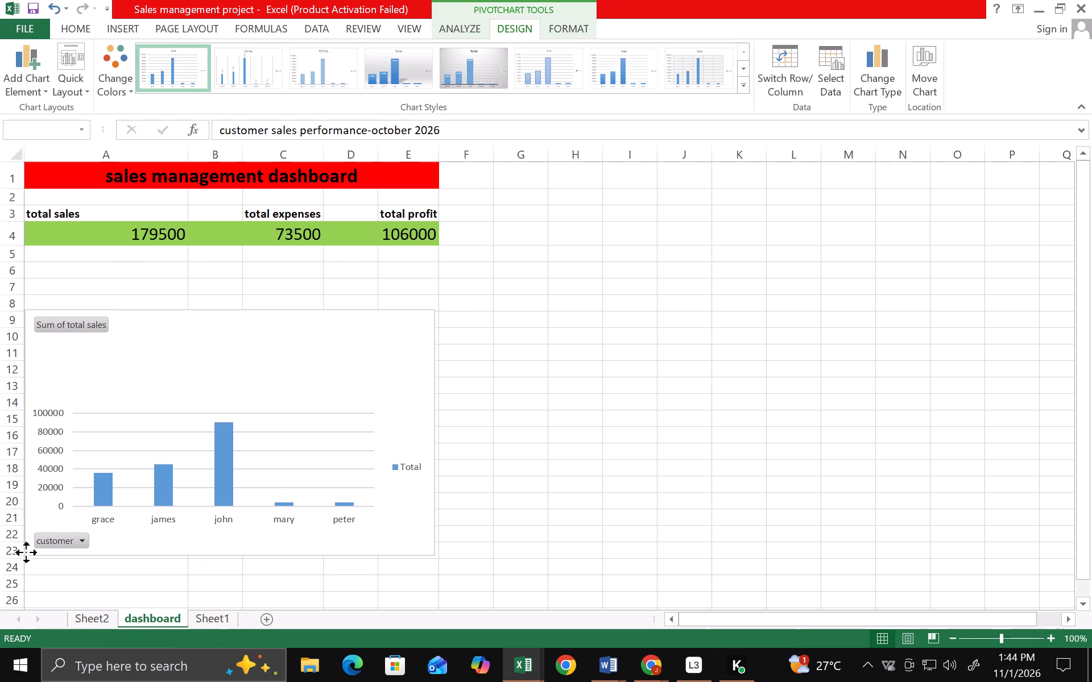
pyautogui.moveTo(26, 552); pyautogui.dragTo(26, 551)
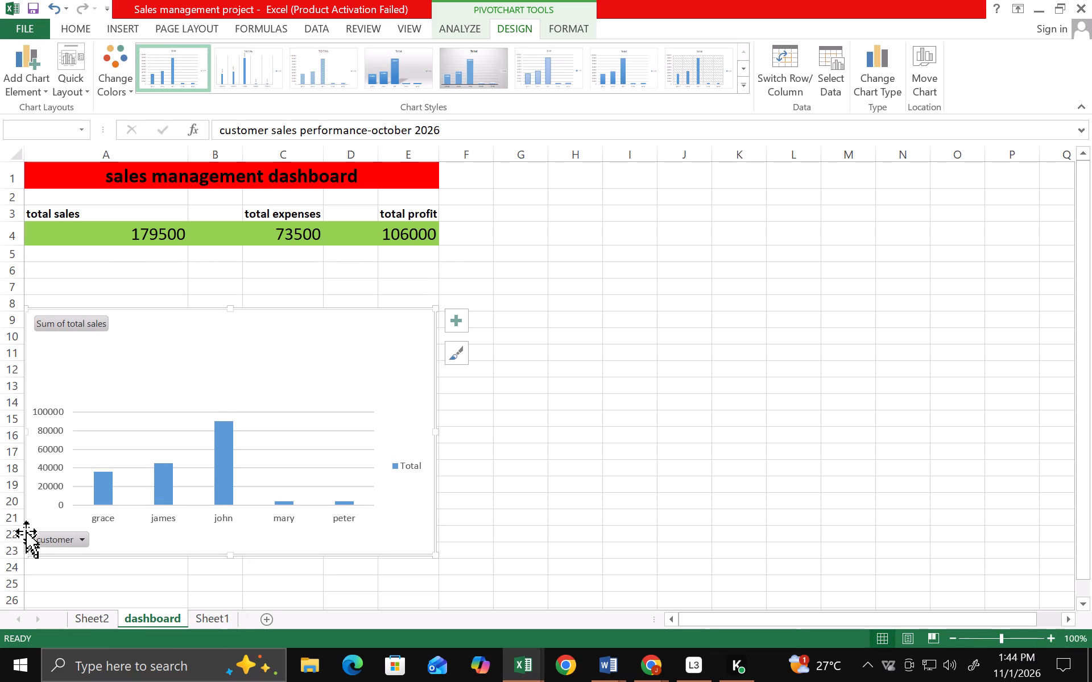
# Delete the customer column chart from the dashboard sheet.
pyautogui.click(56, 302)
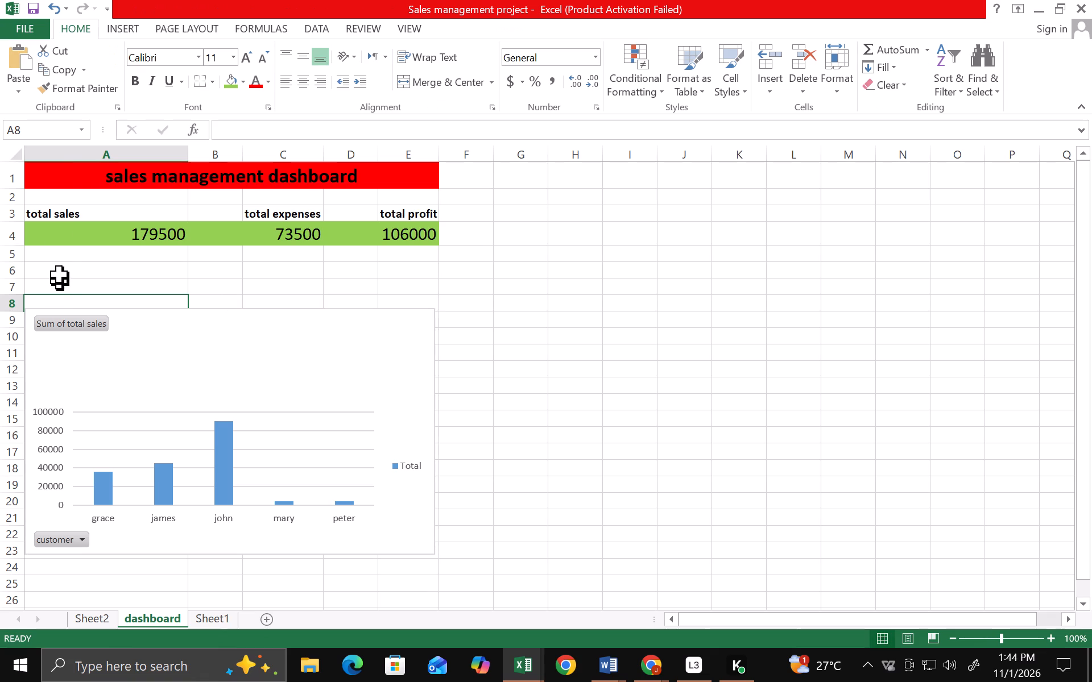
pyautogui.click(276, 296)
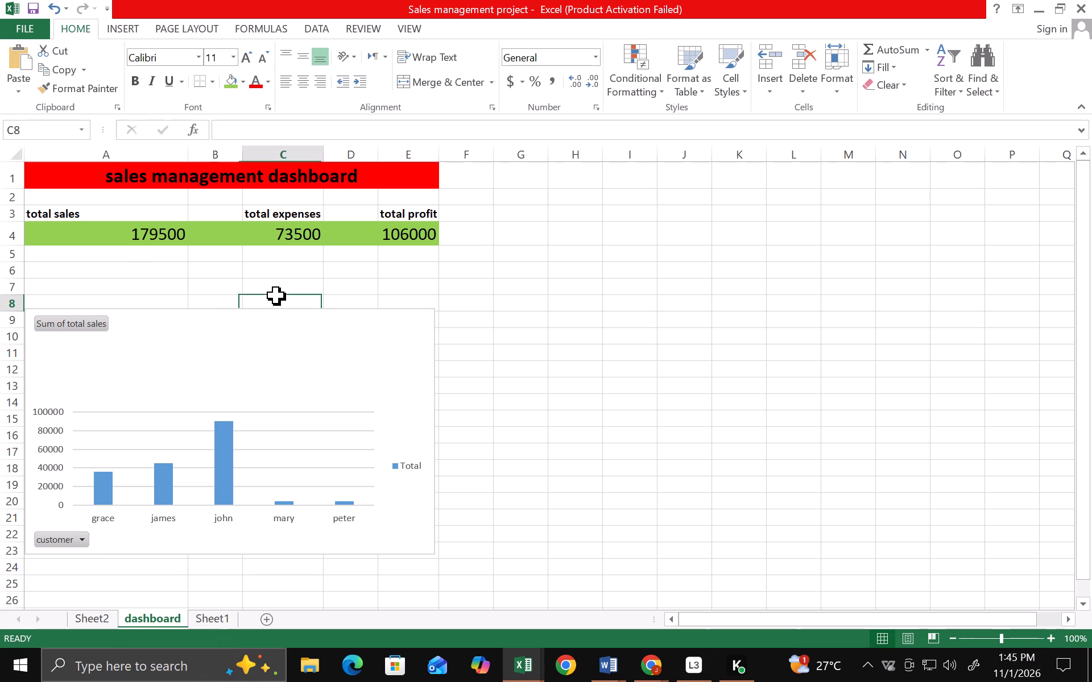
pyautogui.click(309, 342)
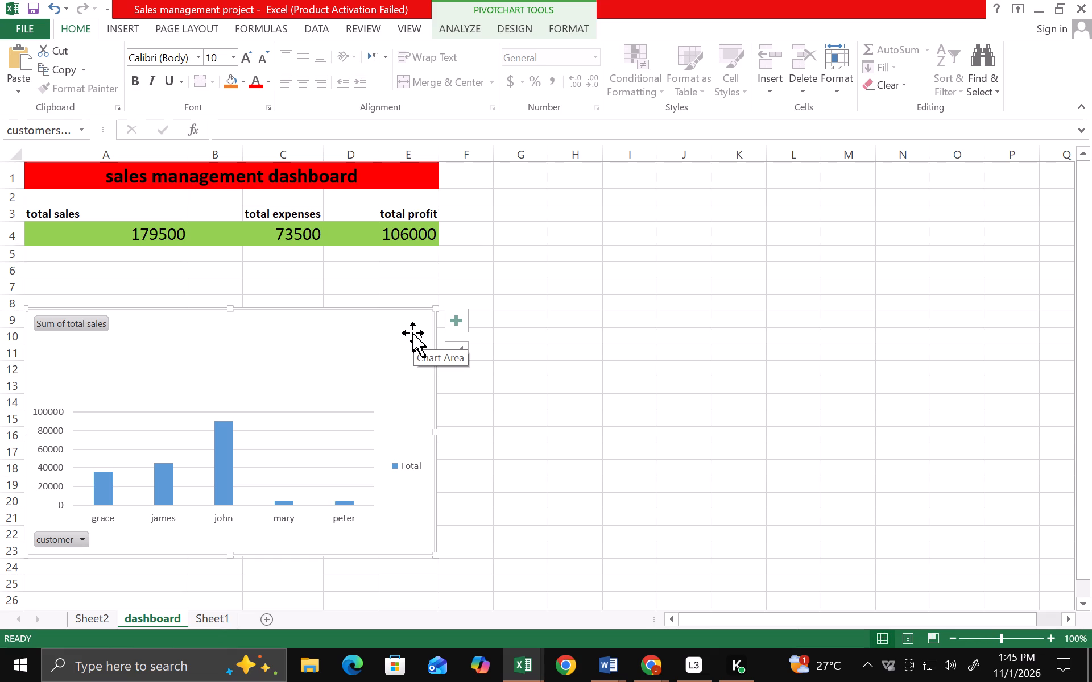
pyautogui.press('BackSpace')
pyautogui.press('BackSpace')
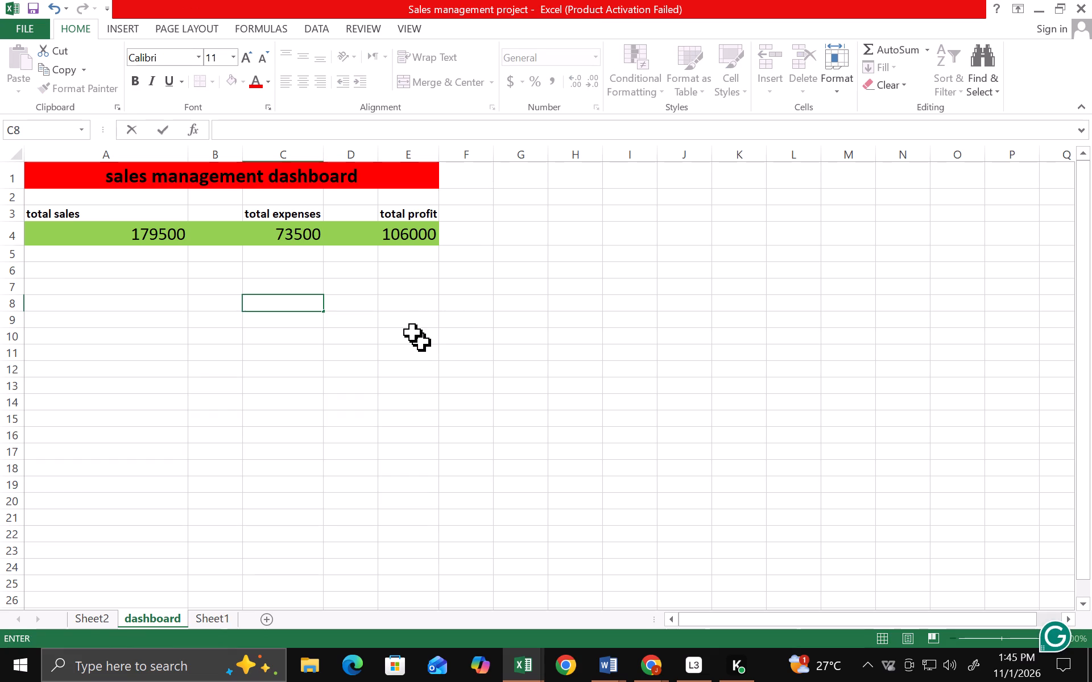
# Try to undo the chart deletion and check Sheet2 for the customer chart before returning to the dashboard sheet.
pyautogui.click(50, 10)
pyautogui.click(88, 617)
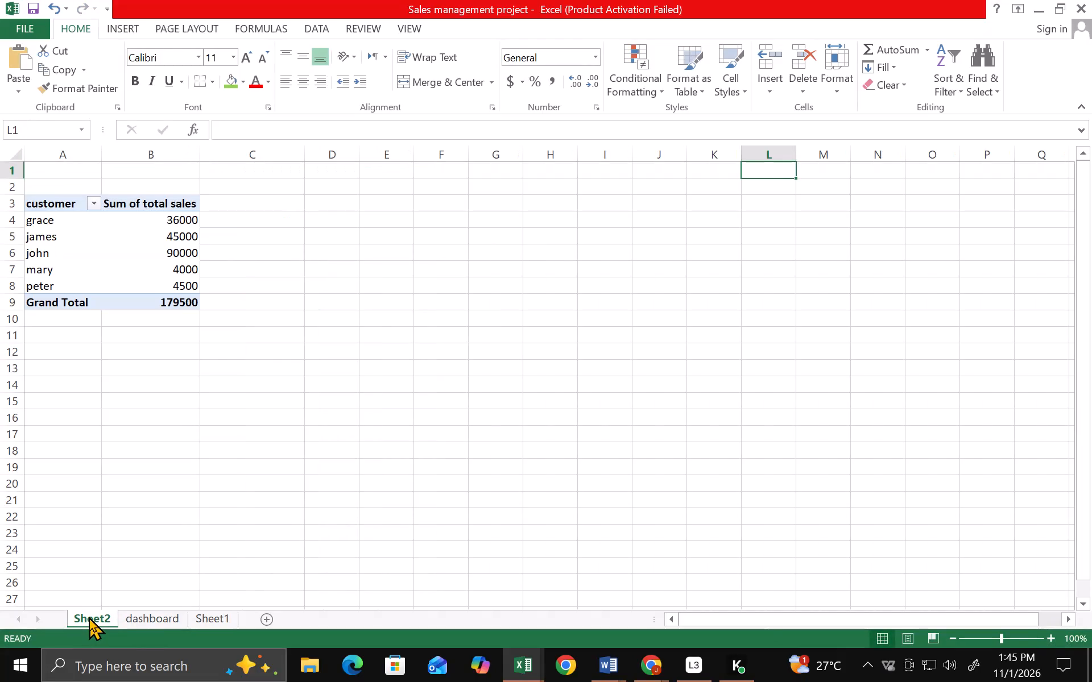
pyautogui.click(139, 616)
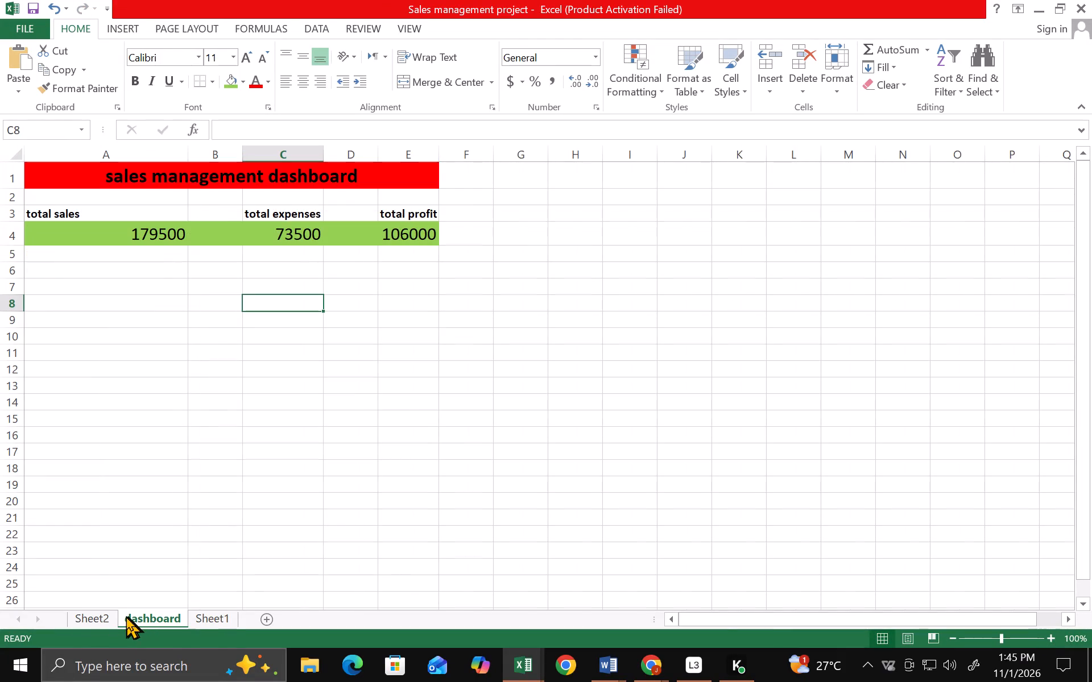
# Insert a clustered column PivotChart of total sales by customer from PivotTable range A3:B8 on Sheet2.
pyautogui.click(98, 616)
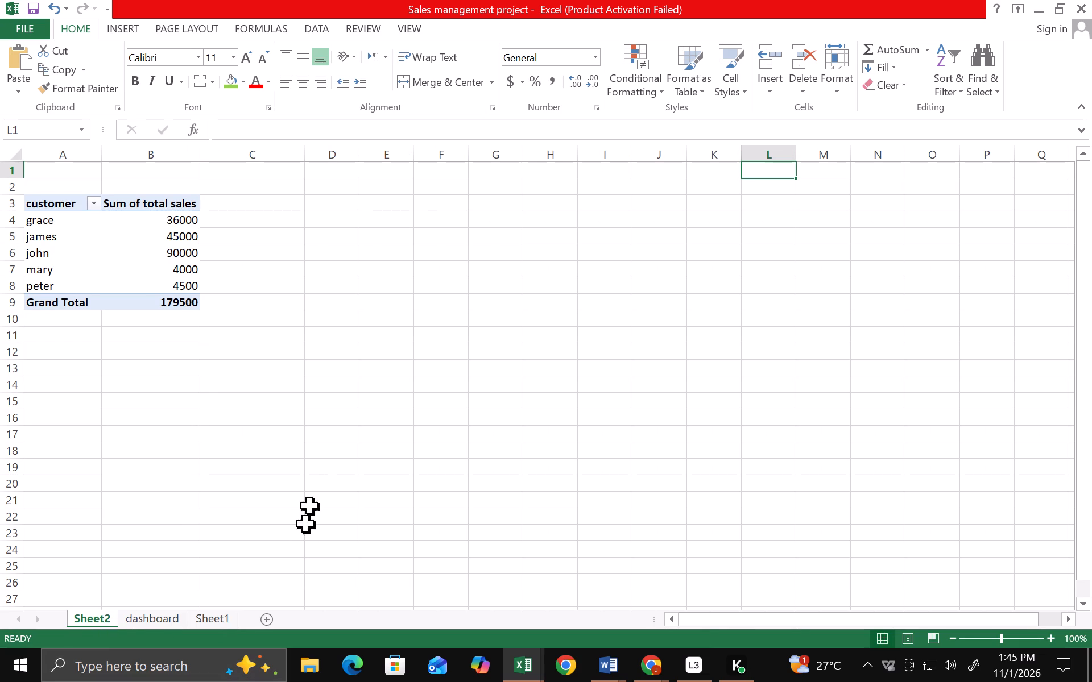
pyautogui.click(31, 203)
pyautogui.moveTo(30, 204); pyautogui.dragTo(30, 299)
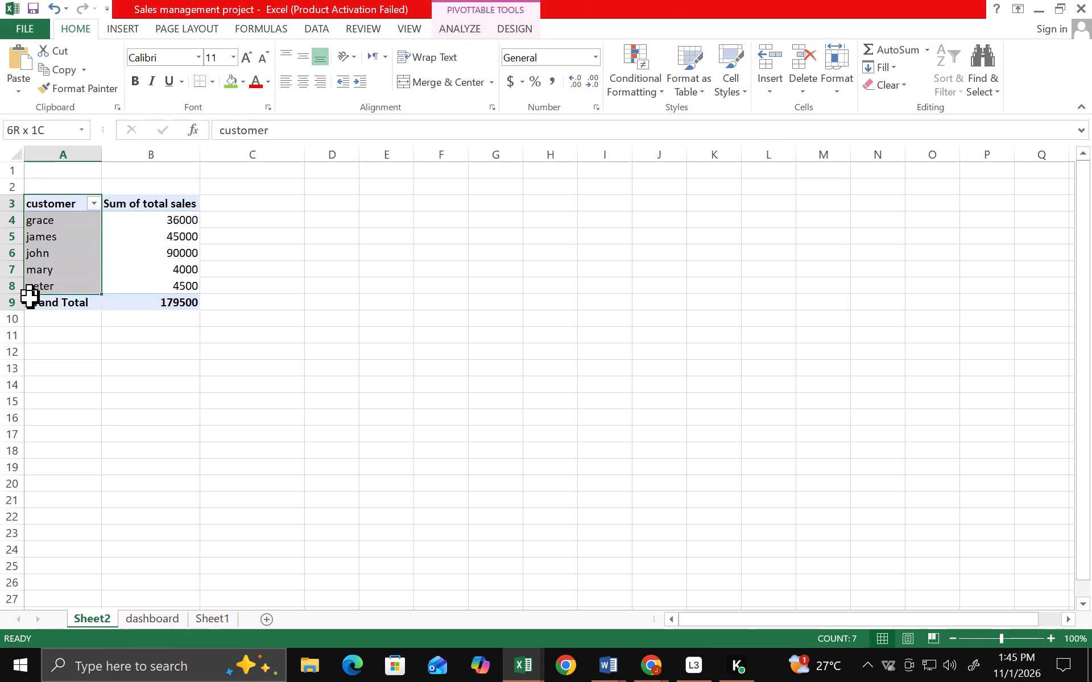
pyautogui.moveTo(30, 299); pyautogui.dragTo(114, 289)
pyautogui.click(114, 289)
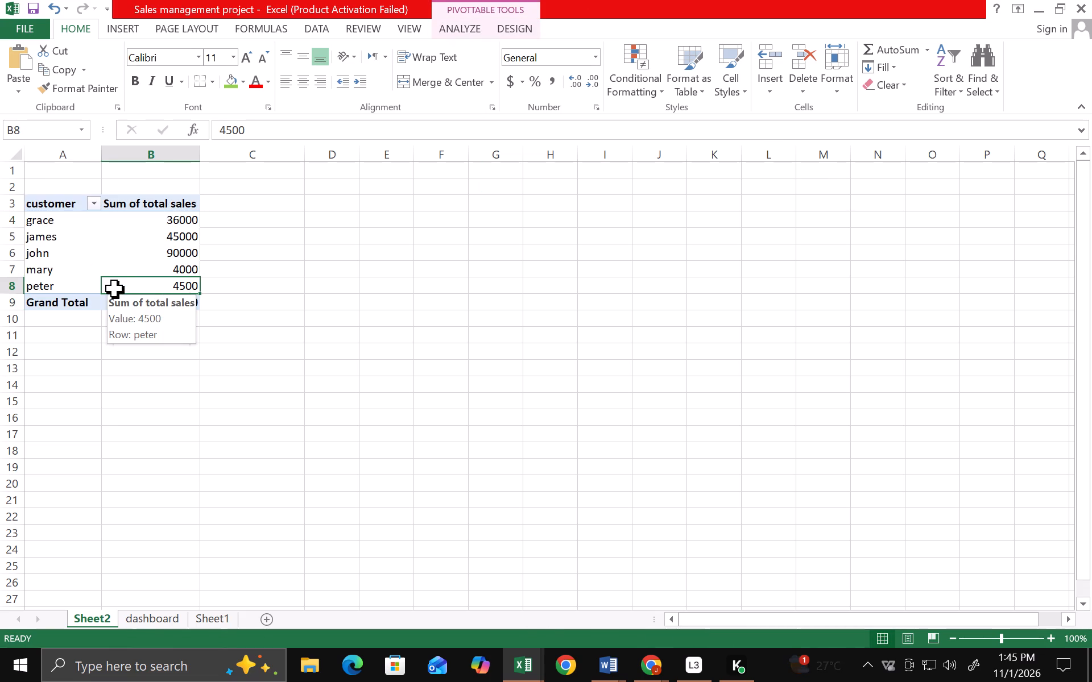
pyautogui.click(37, 201)
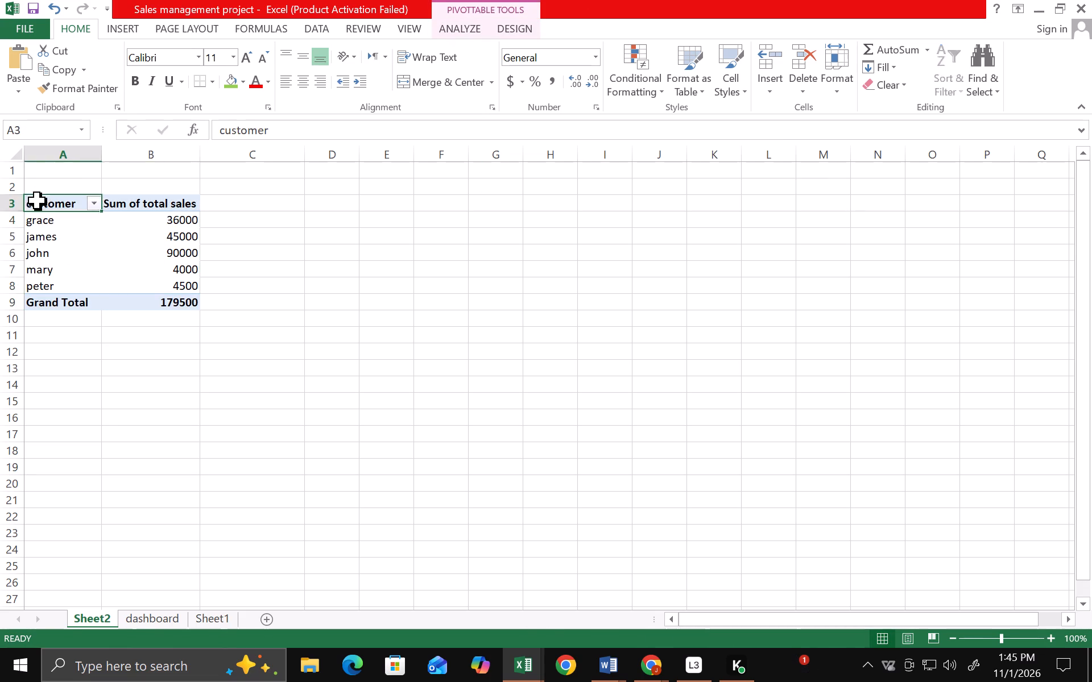
pyautogui.moveTo(37, 201); pyautogui.dragTo(163, 281)
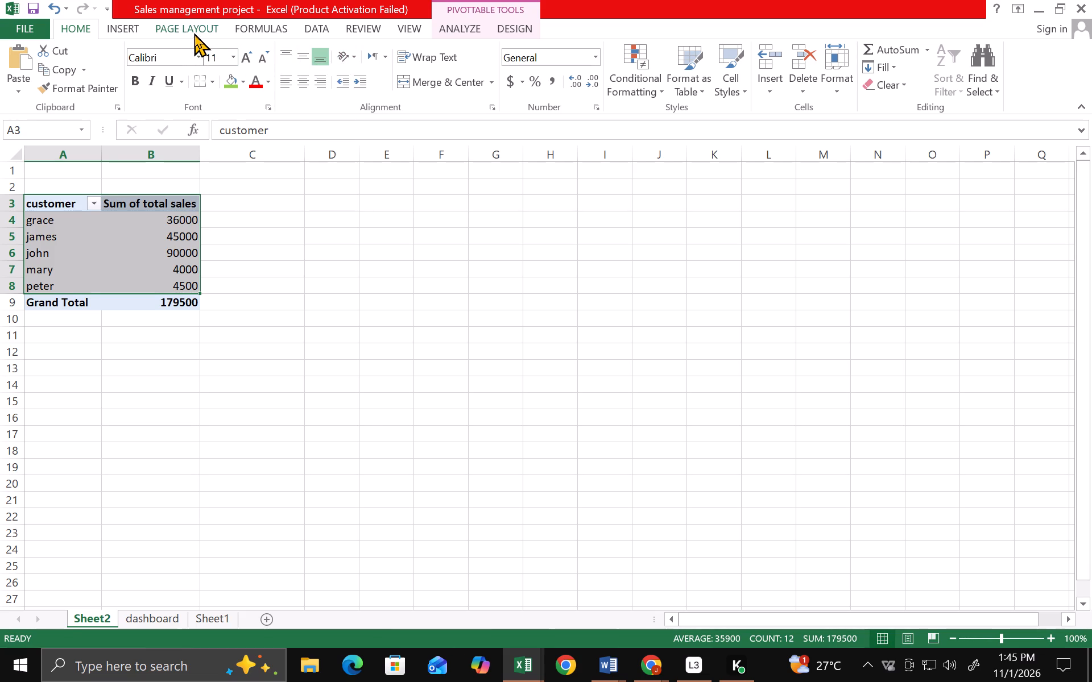
pyautogui.click(310, 28)
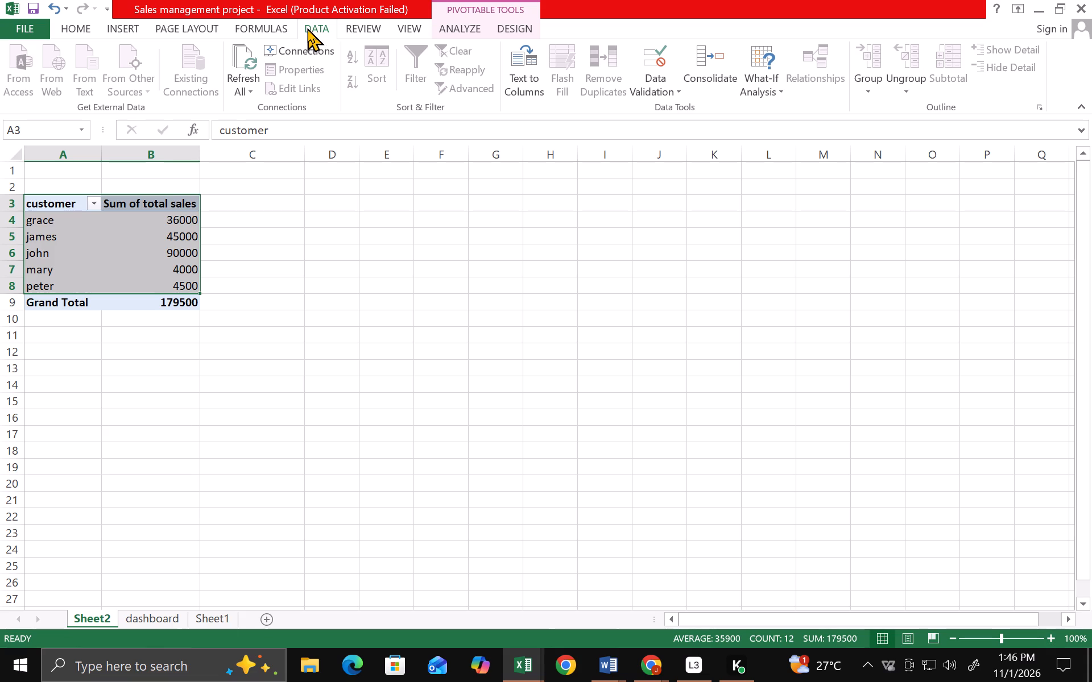
pyautogui.click(273, 25)
pyautogui.click(195, 25)
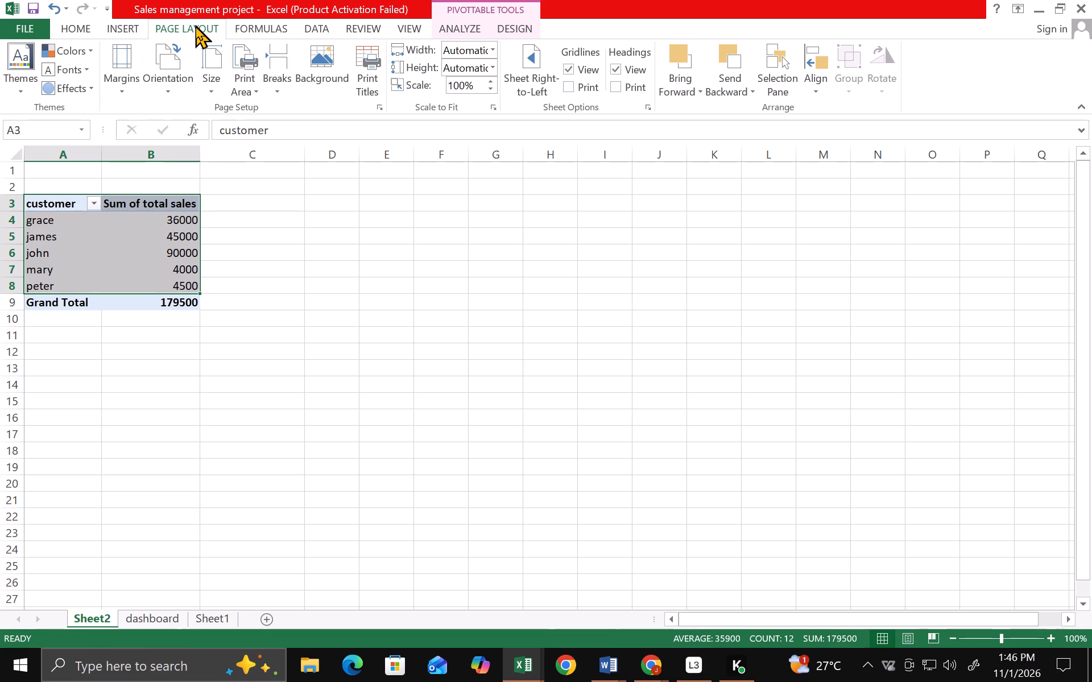
pyautogui.click(70, 24)
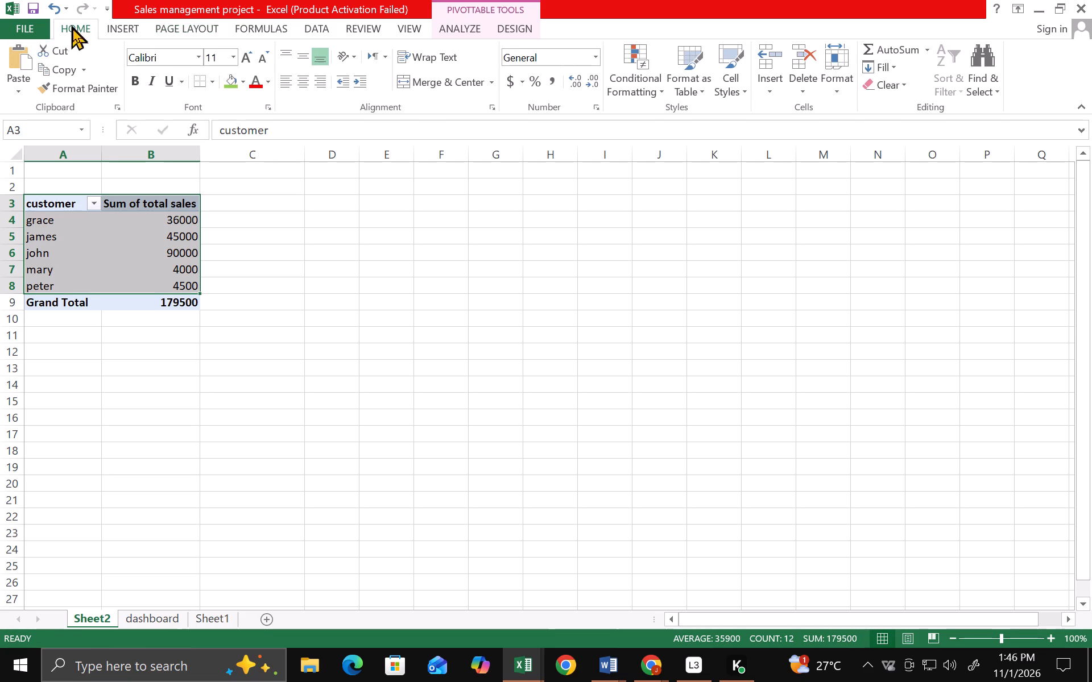
pyautogui.click(126, 25)
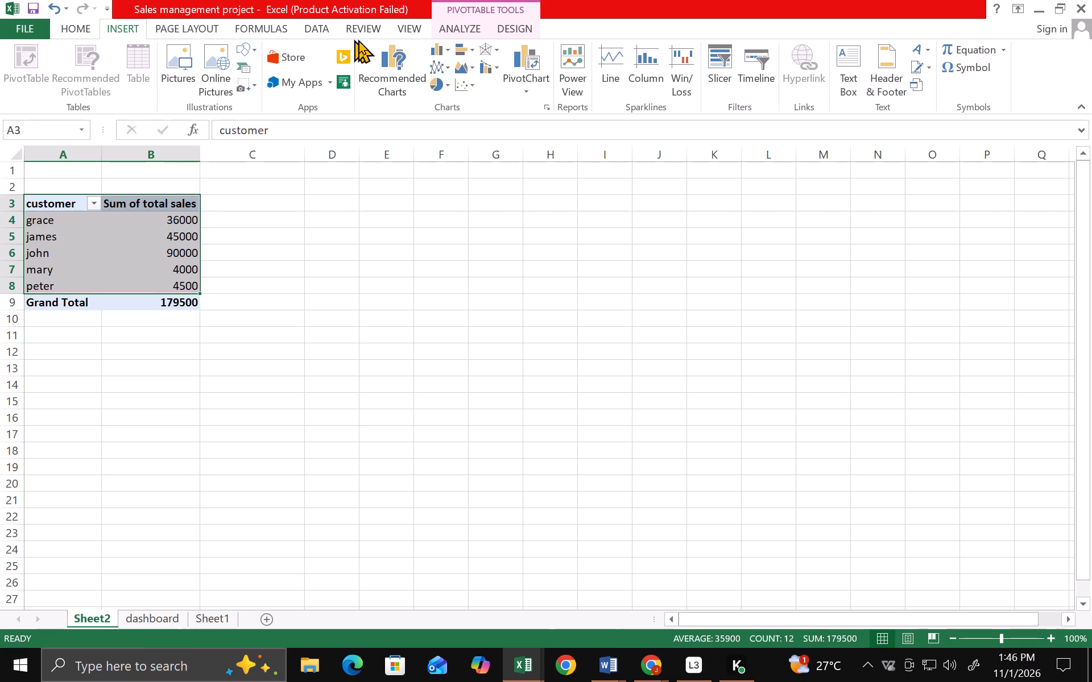
pyautogui.doubleClick(446, 47)
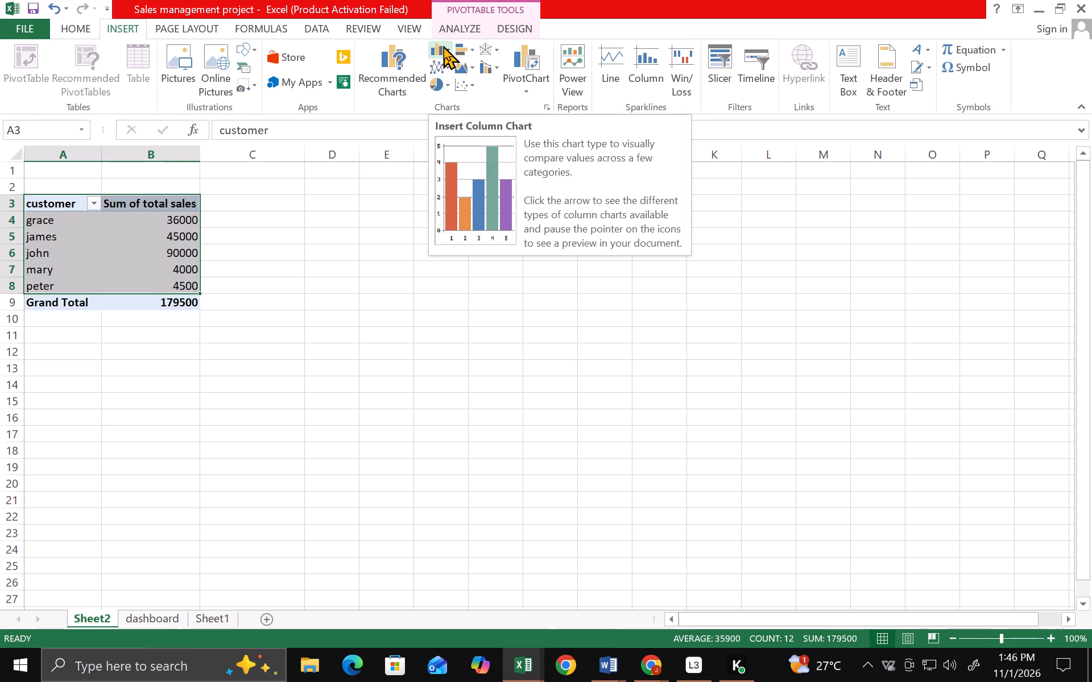
pyautogui.click(440, 45)
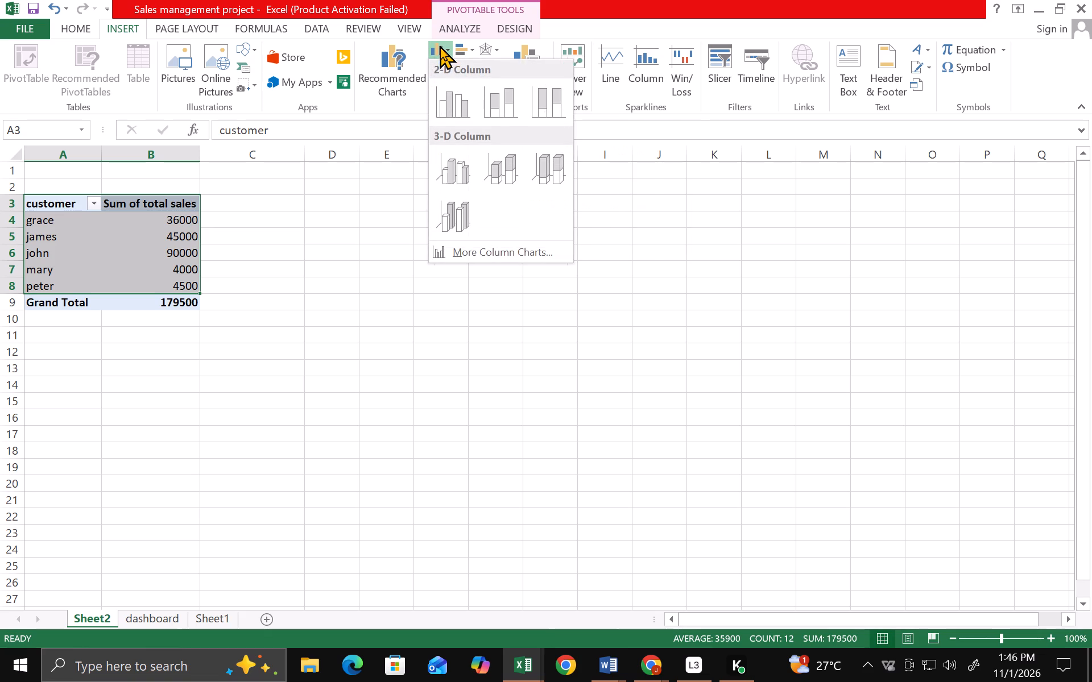
pyautogui.click(441, 90)
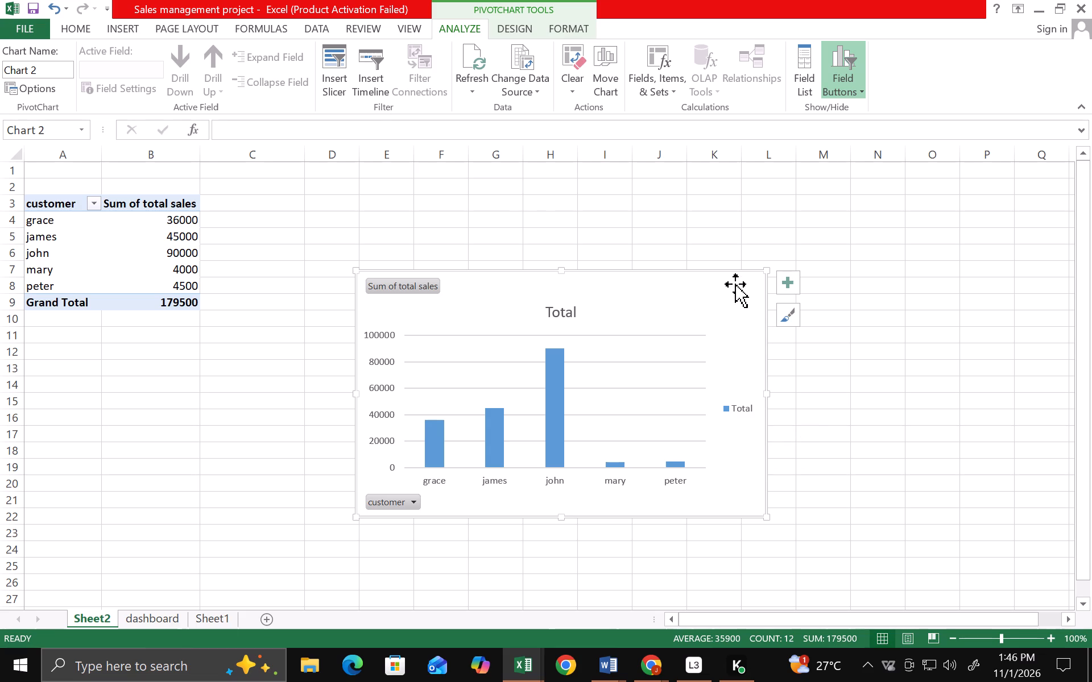
# Set the new PivotChart's chart name to "customersalesperformance".
pyautogui.doubleClick(50, 68)
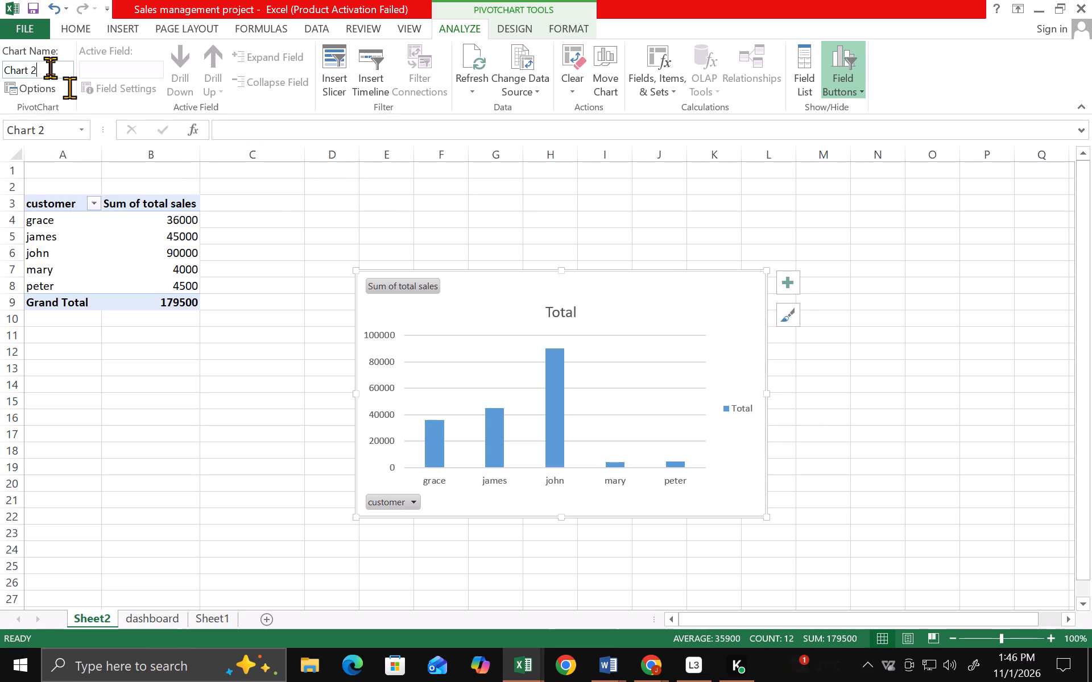
pyautogui.press('BackSpace')
pyautogui.press('BackSpace')
pyautogui.press('BackSpace')
pyautogui.press('BackSpace')
pyautogui.press('BackSpace')
pyautogui.press('BackSpace')
pyautogui.press('BackSpace')
pyautogui.press('BackSpace')
pyautogui.press('BackSpace')
pyautogui.press('BackSpace')
pyautogui.press('BackSpace')
pyautogui.press('BackSpace')
pyautogui.press('BackSpace')
pyautogui.press('BackSpace')
pyautogui.press('BackSpace')
pyautogui.press('BackSpace')
pyautogui.press('BackSpace')
pyautogui.press('BackSpace')
pyautogui.press('BackSpace')
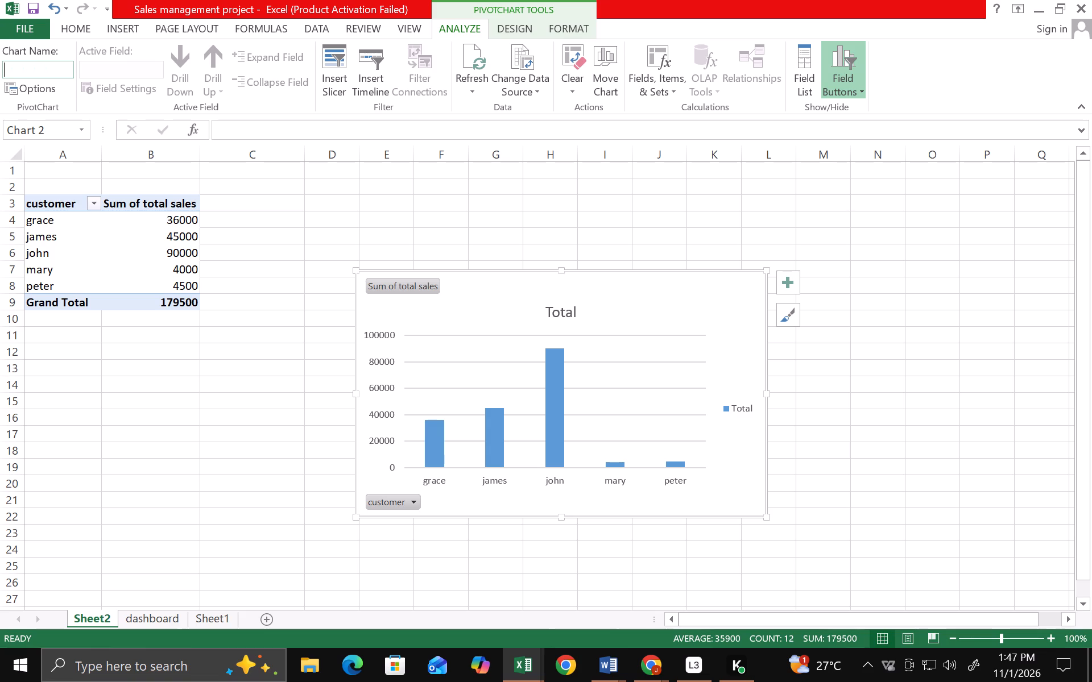
pyautogui.write('customer')
pyautogui.write('sales')
pyautogui.press('p')
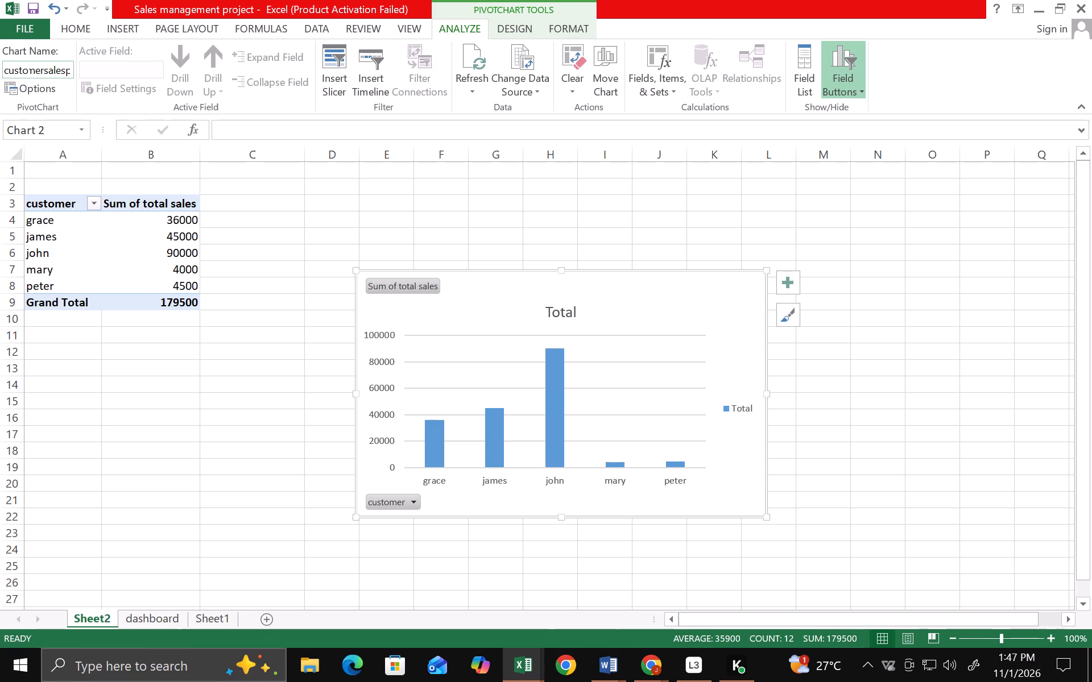
pyautogui.write('erforman')
pyautogui.write('ce')
pyautogui.press('Return')
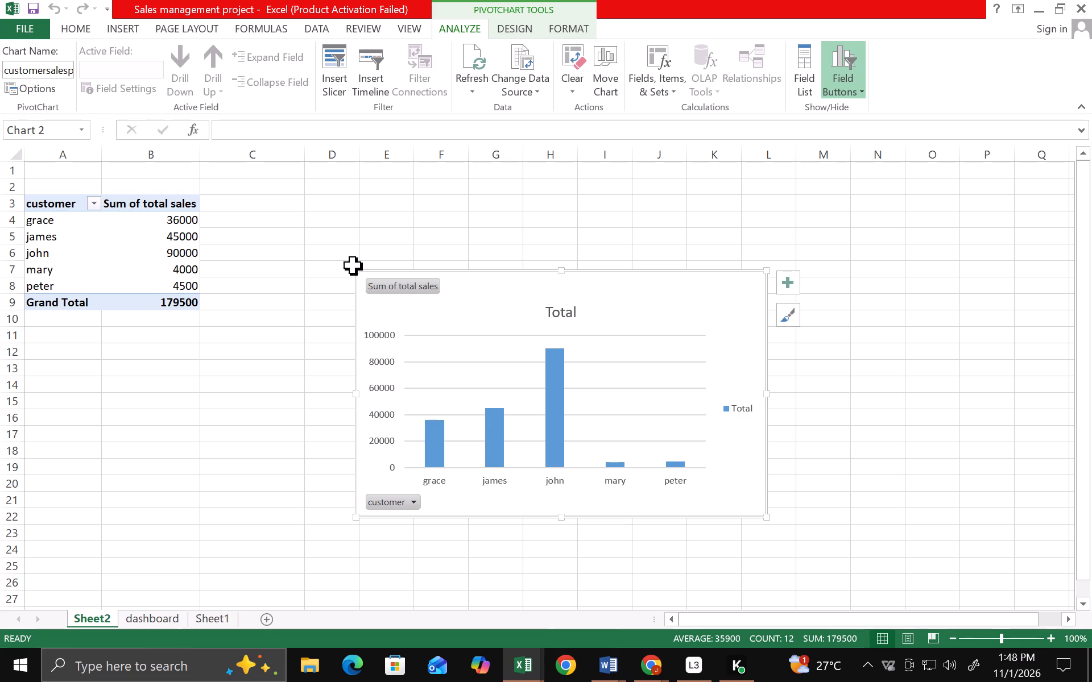
# Move the customer PivotChart from Sheet2 to the dashboard sheet by cutting and pasting it at cell A10.
pyautogui.hotkey('ctrl', 'x')
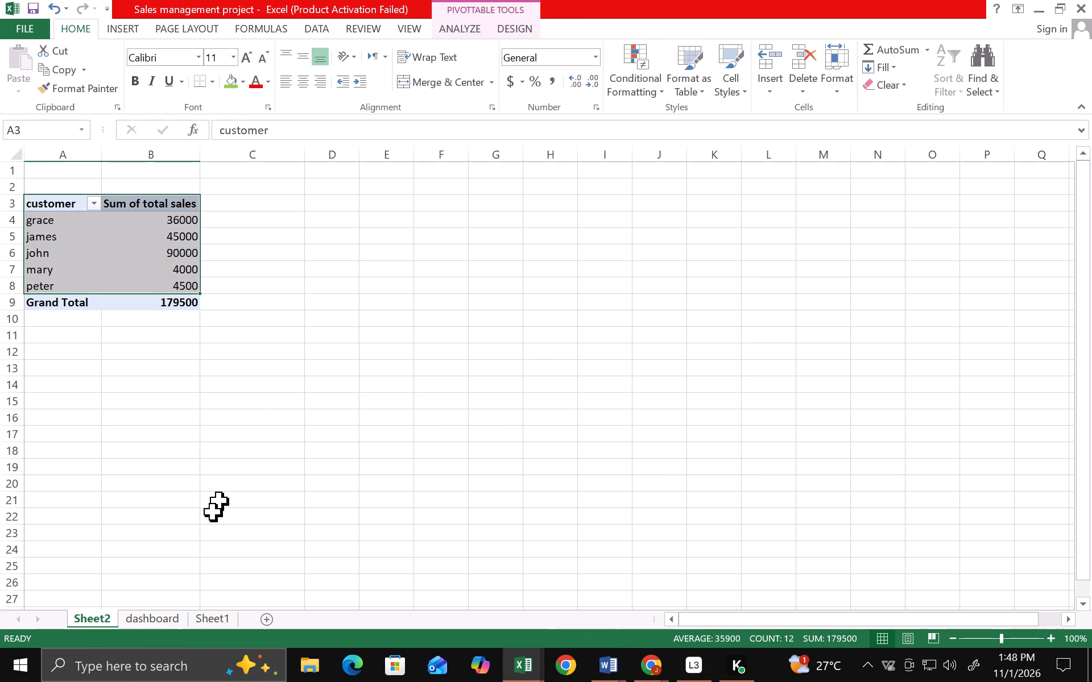
pyautogui.click(156, 614)
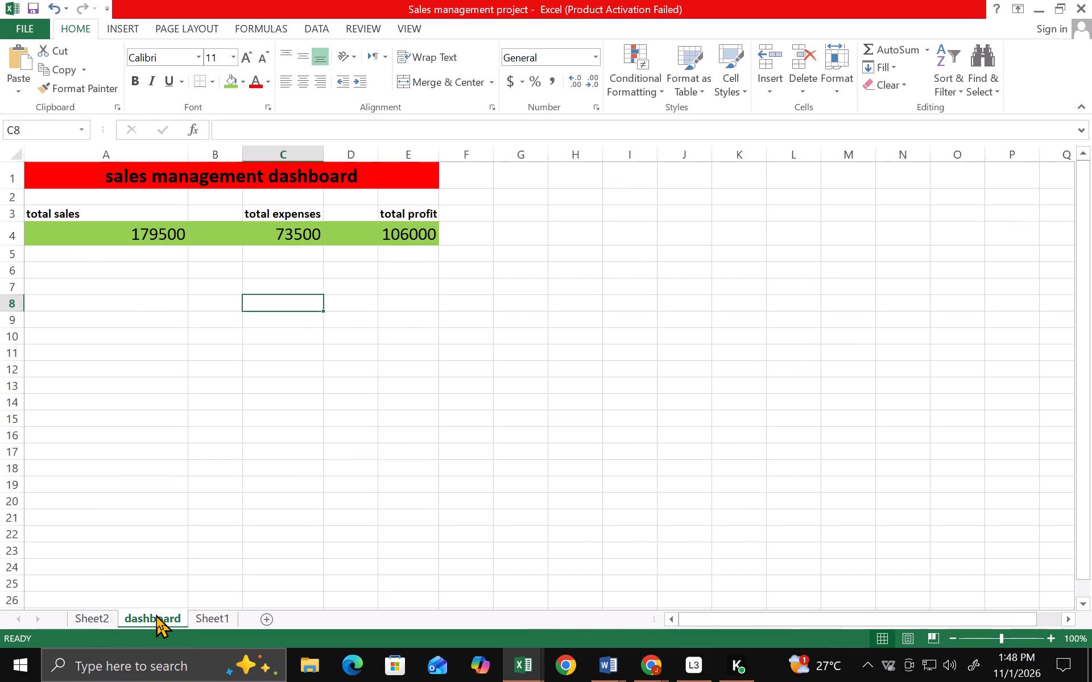
pyautogui.click(46, 335)
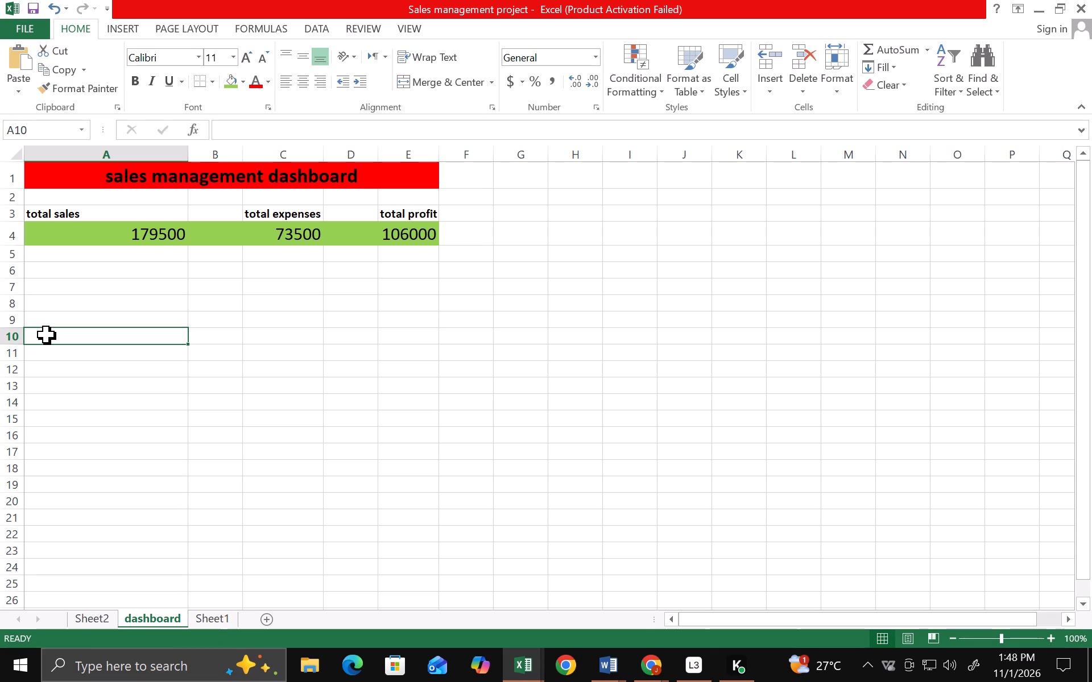
pyautogui.hotkey('ctrl', 'v')
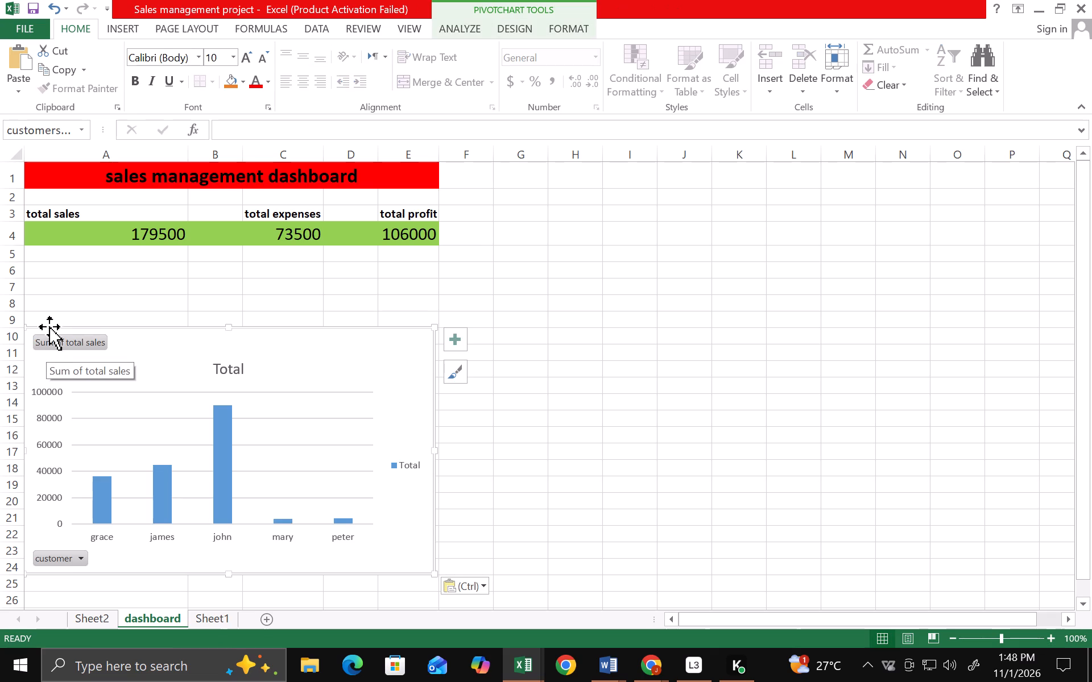
pyautogui.click(73, 314)
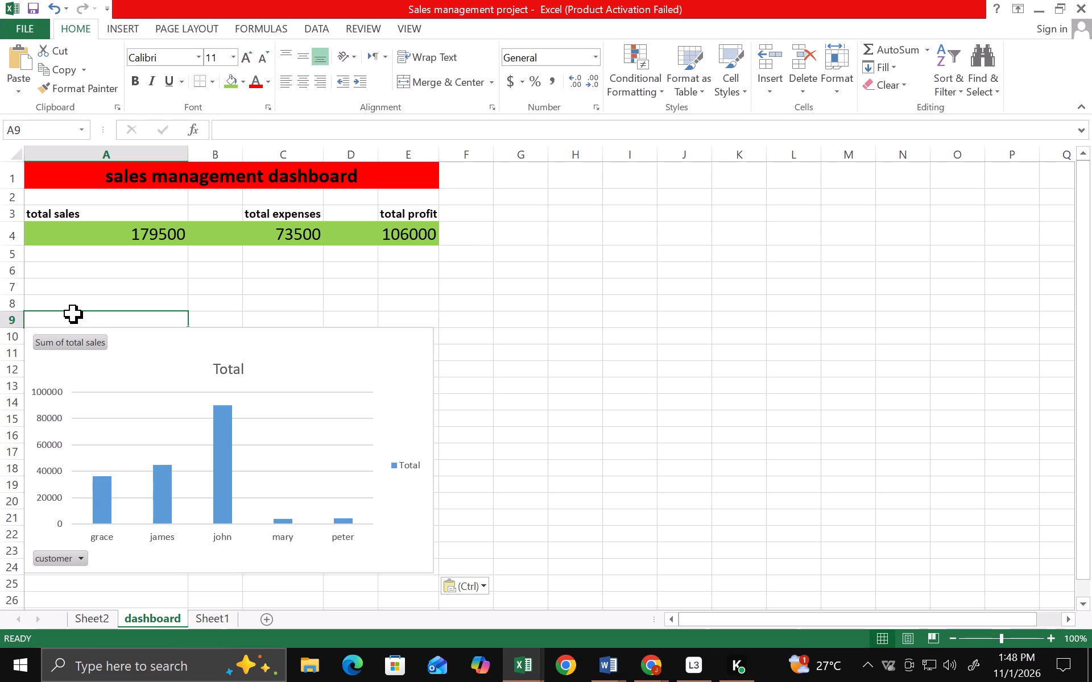
# Set the dashboard customer chart's title to a centered overlay.
pyautogui.click(411, 359)
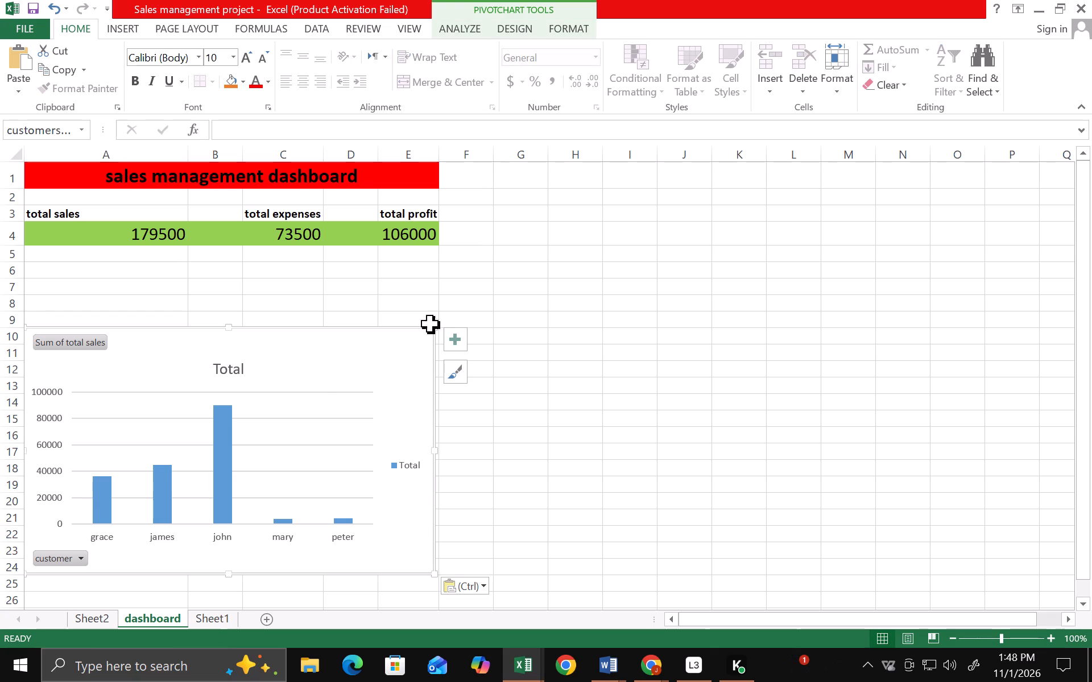
pyautogui.click(510, 28)
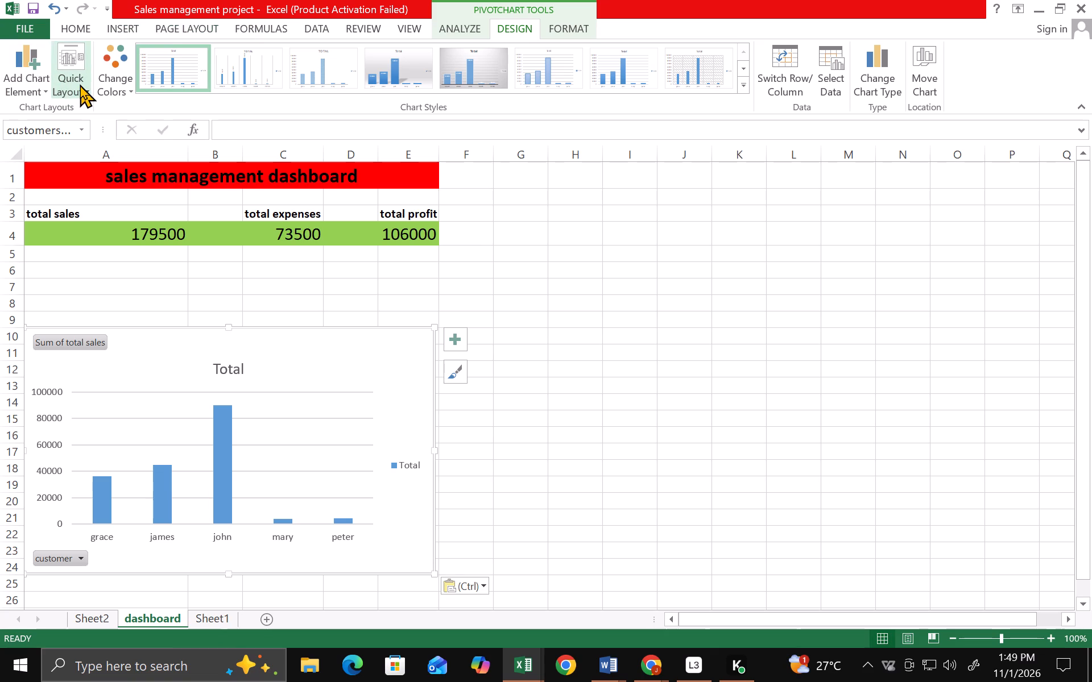
pyautogui.click(42, 86)
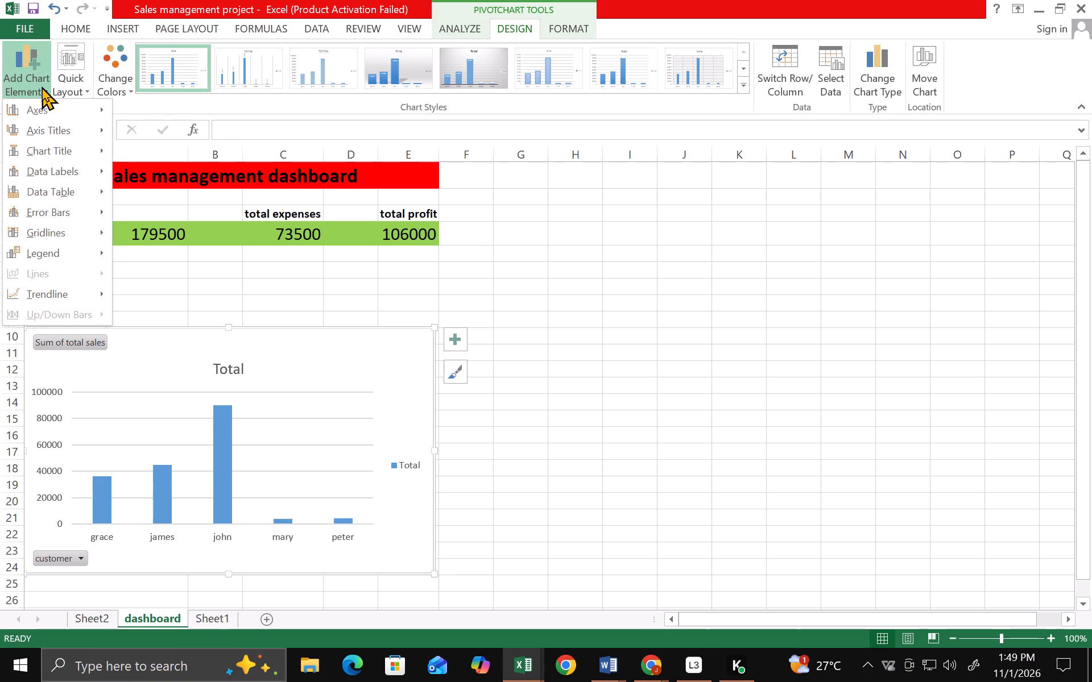
pyautogui.click(57, 146)
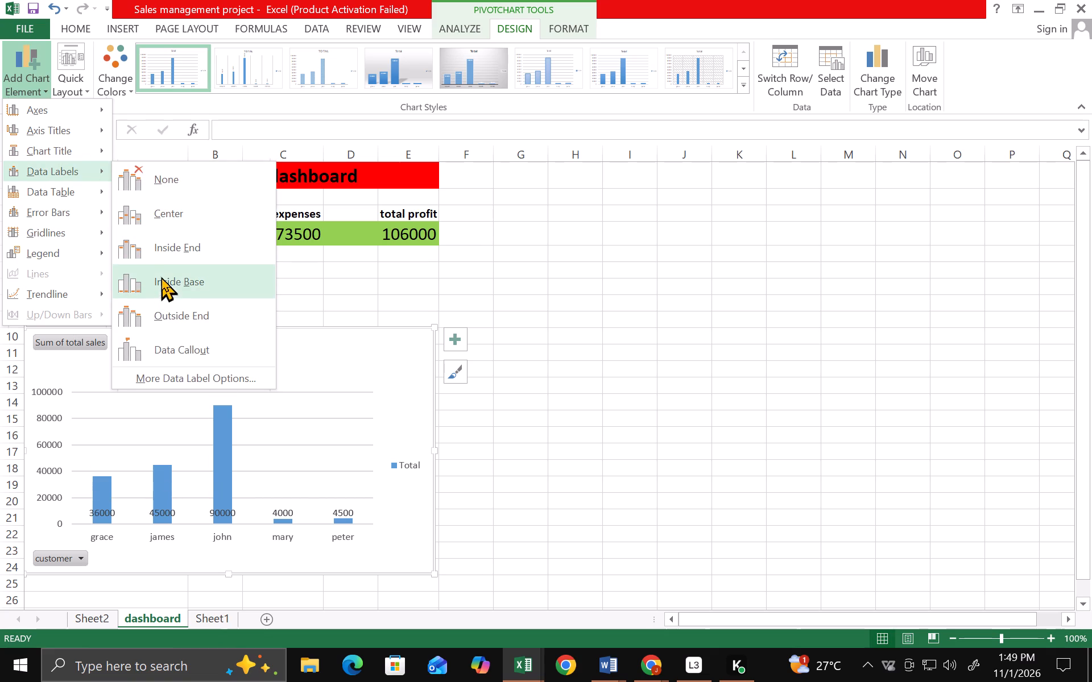
pyautogui.doubleClick(71, 148)
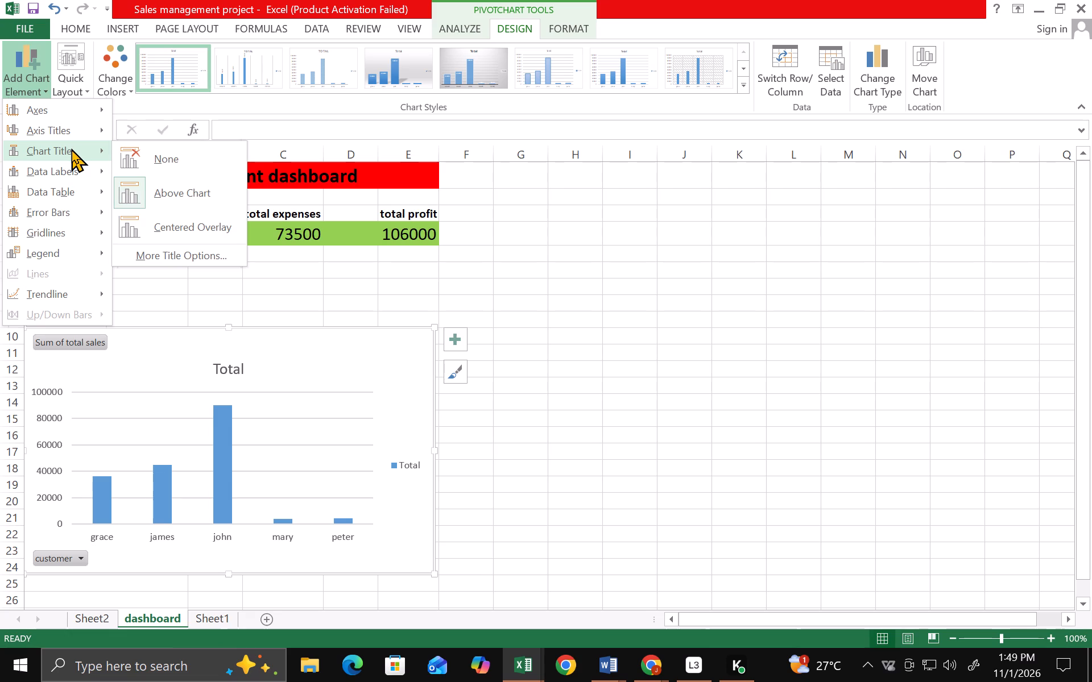
pyautogui.click(177, 223)
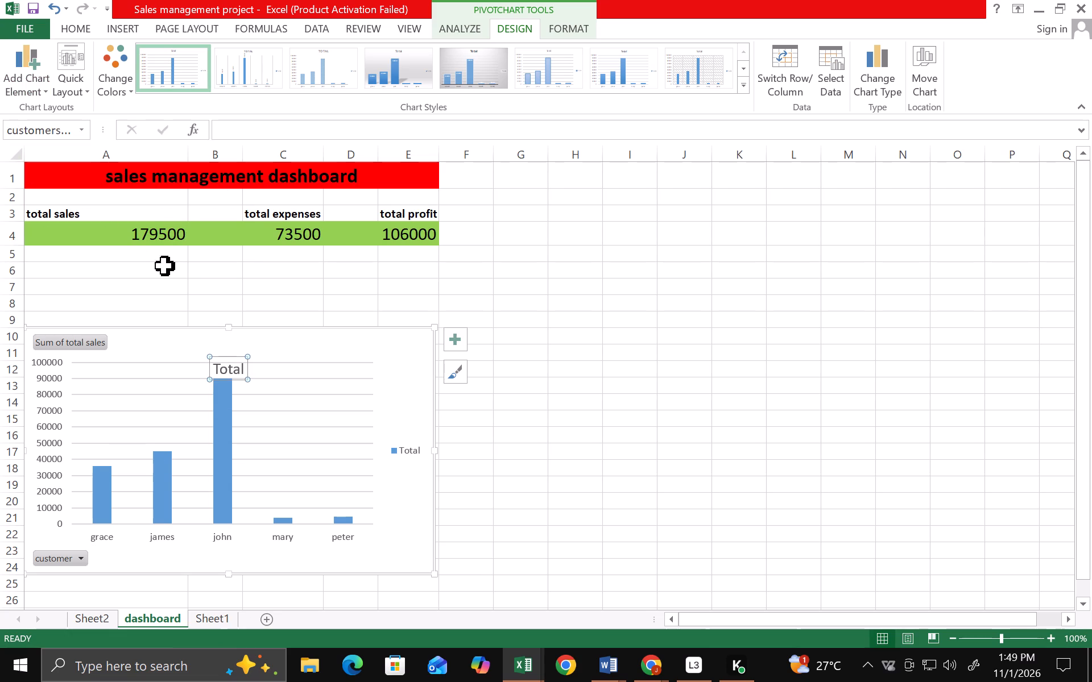
# Enter the heading "CUSTOMER SALES PERFORMANCE -OCTOBER 2026" in cell A9 above the dashboard chart.
pyautogui.click(139, 317)
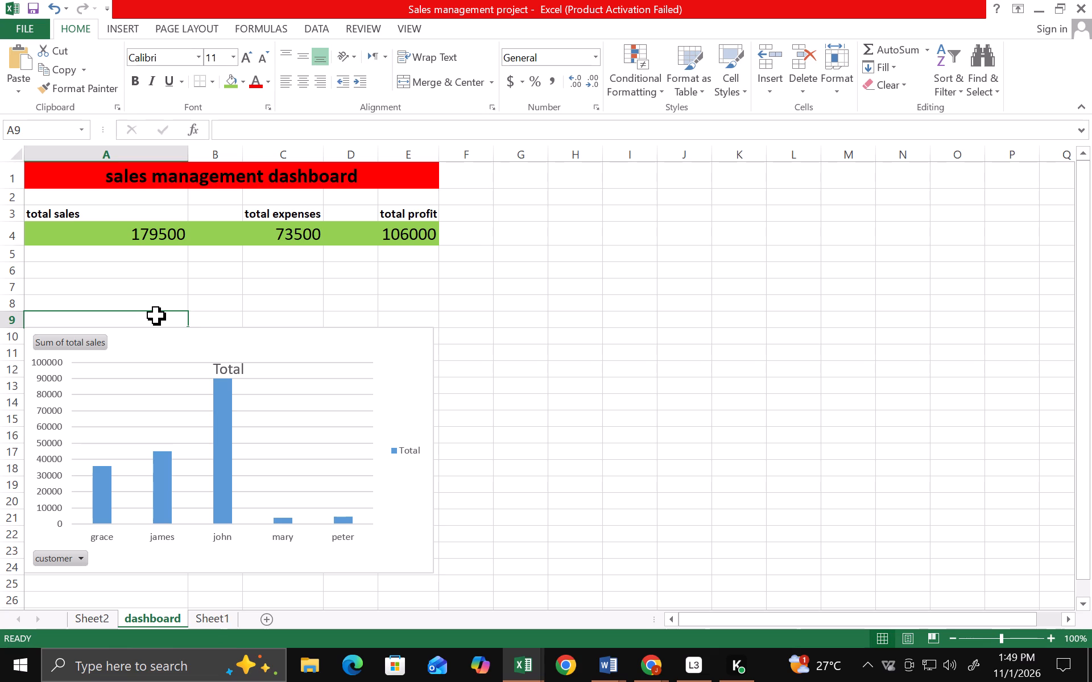
pyautogui.write('CUSTOMER')
pyautogui.press('space')
pyautogui.write('SALES')
pyautogui.press('space')
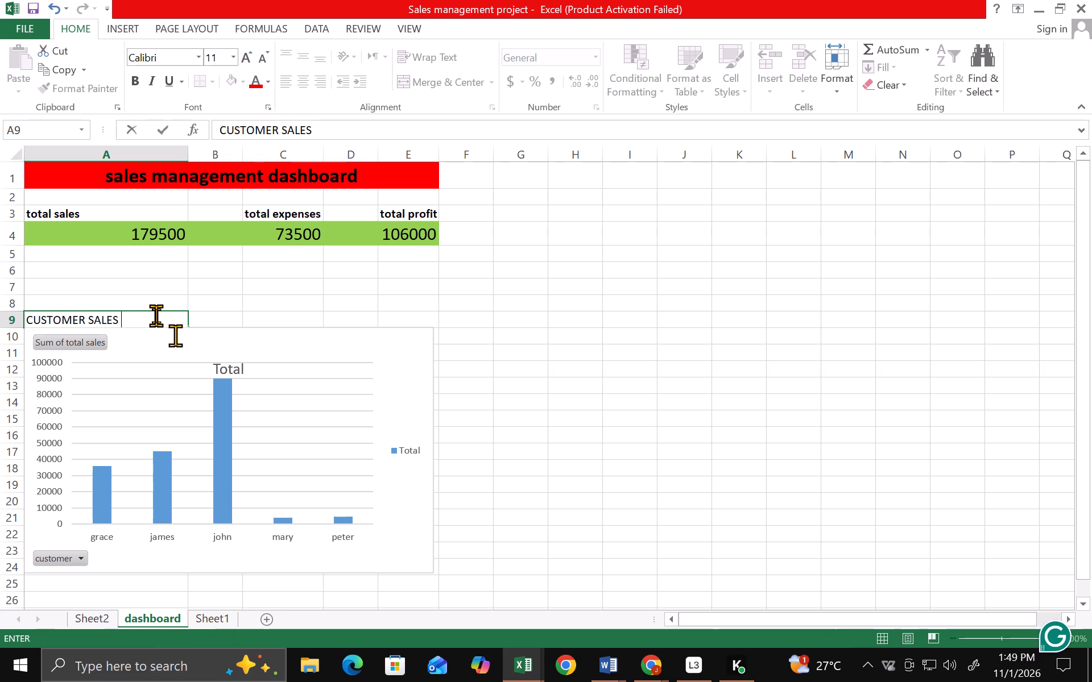
pyautogui.write('PERFORMANCE')
pyautogui.press('space')
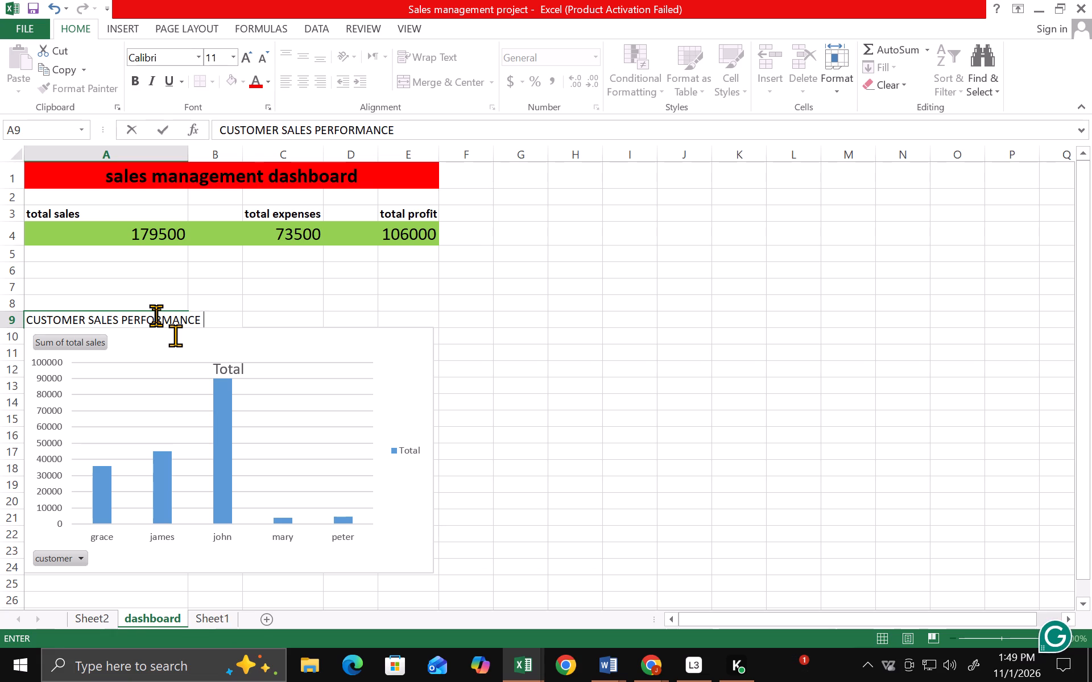
pyautogui.press('-')
pyautogui.write('OCTOBER')
pyautogui.press('space')
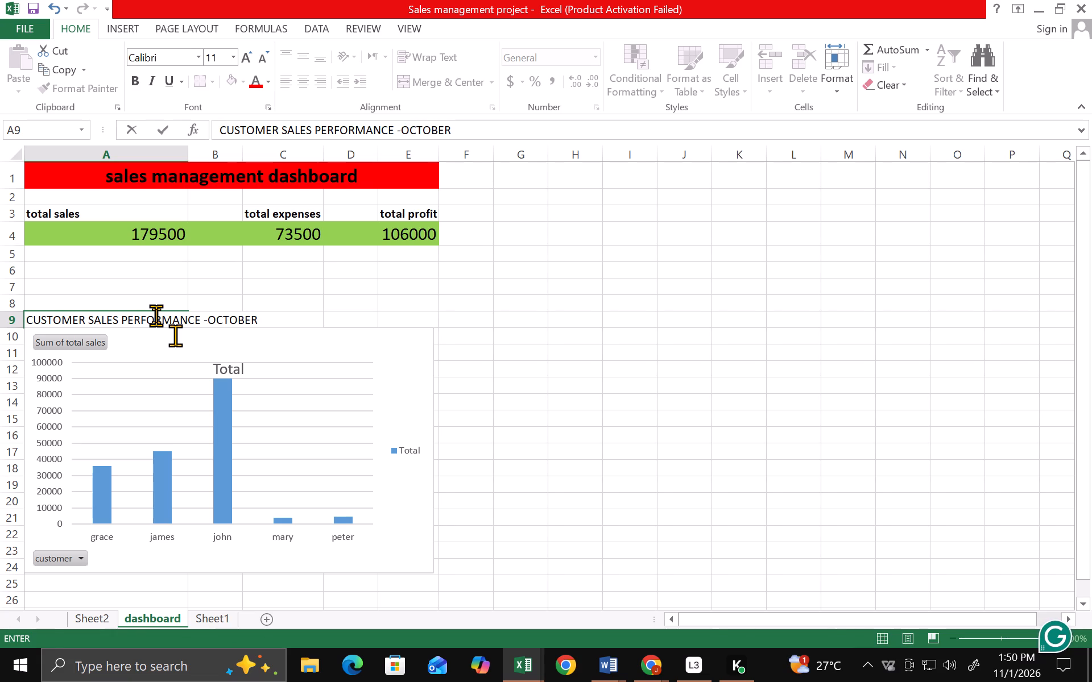
pyautogui.write('2026')
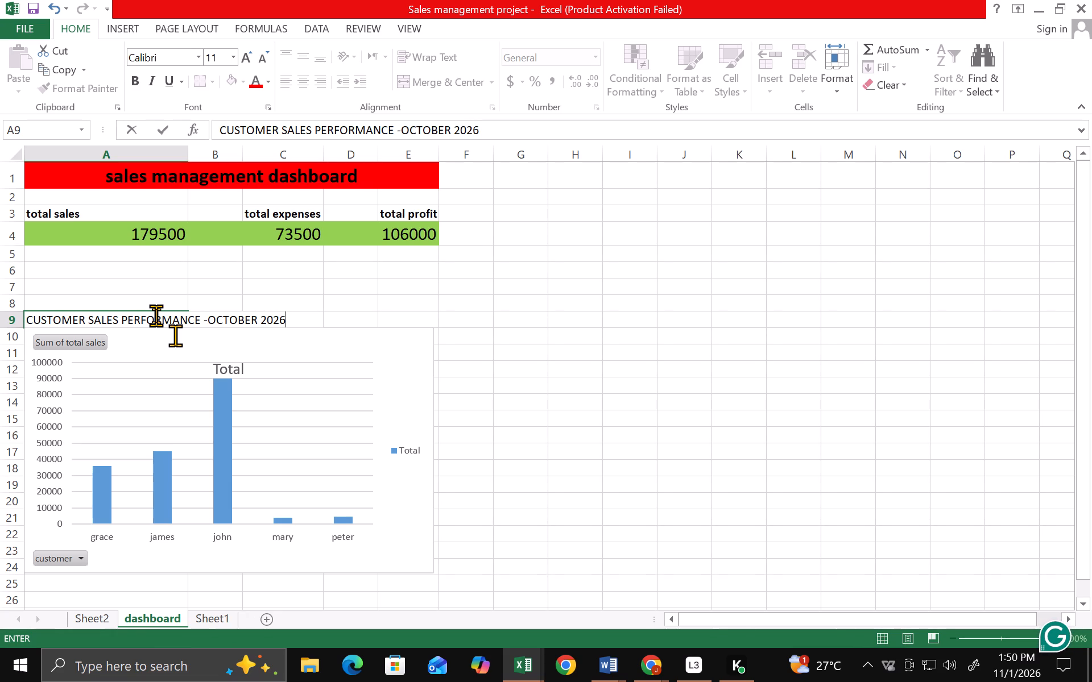
pyautogui.press('Return')
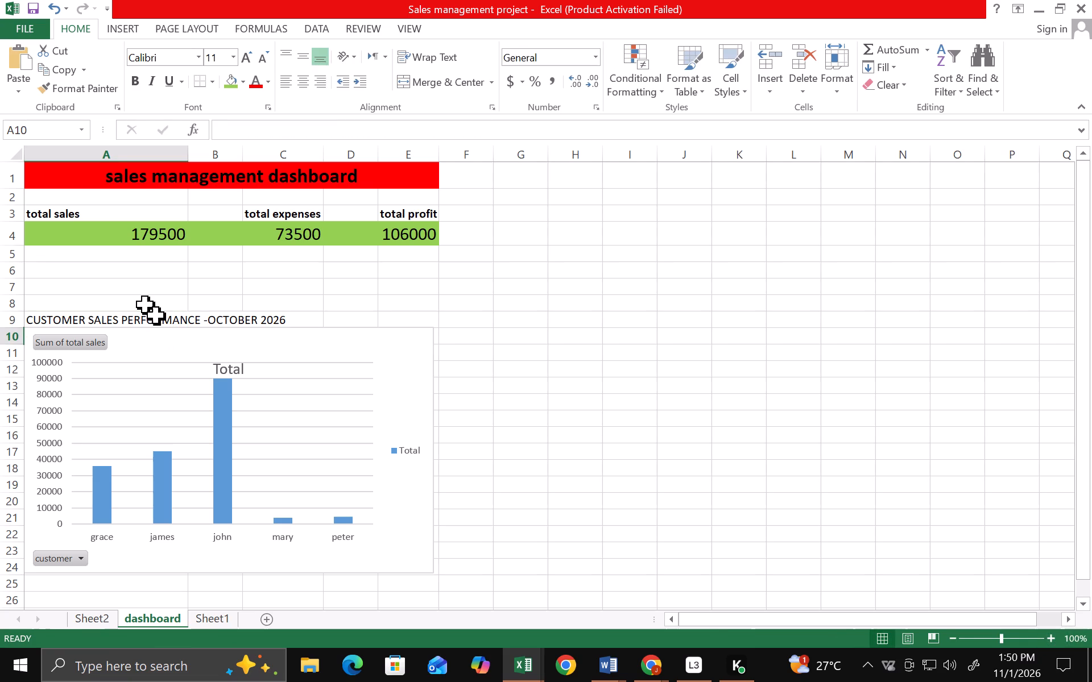
# Format the customer sales heading across A9:C9 as bold with font size 14.
pyautogui.click(231, 317)
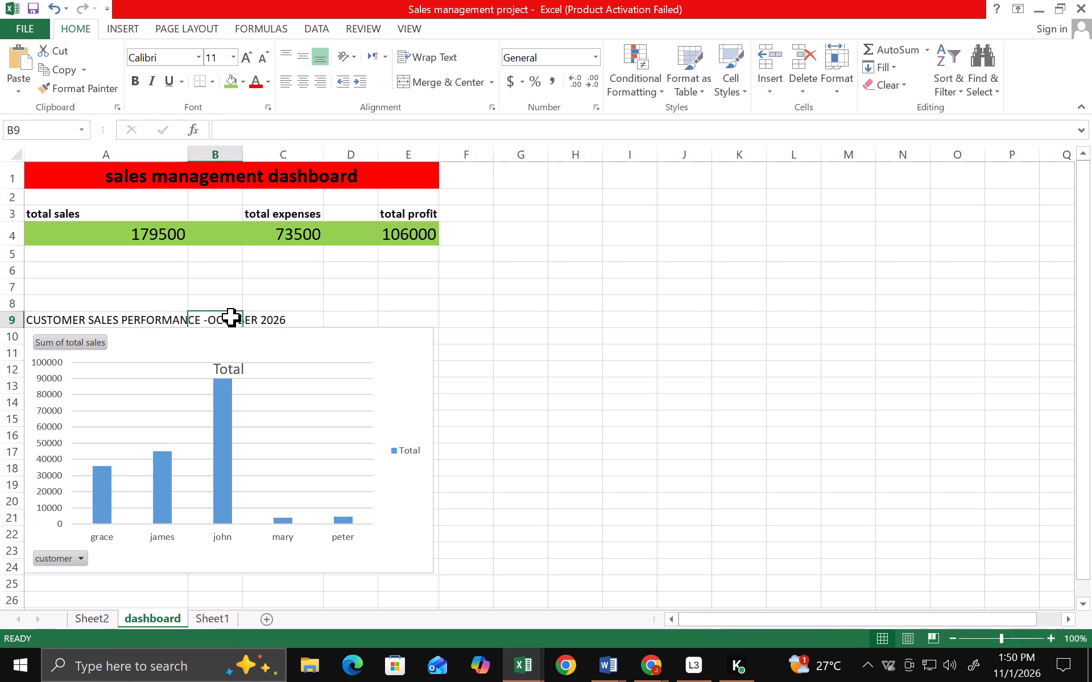
pyautogui.moveTo(231, 317); pyautogui.dragTo(150, 314)
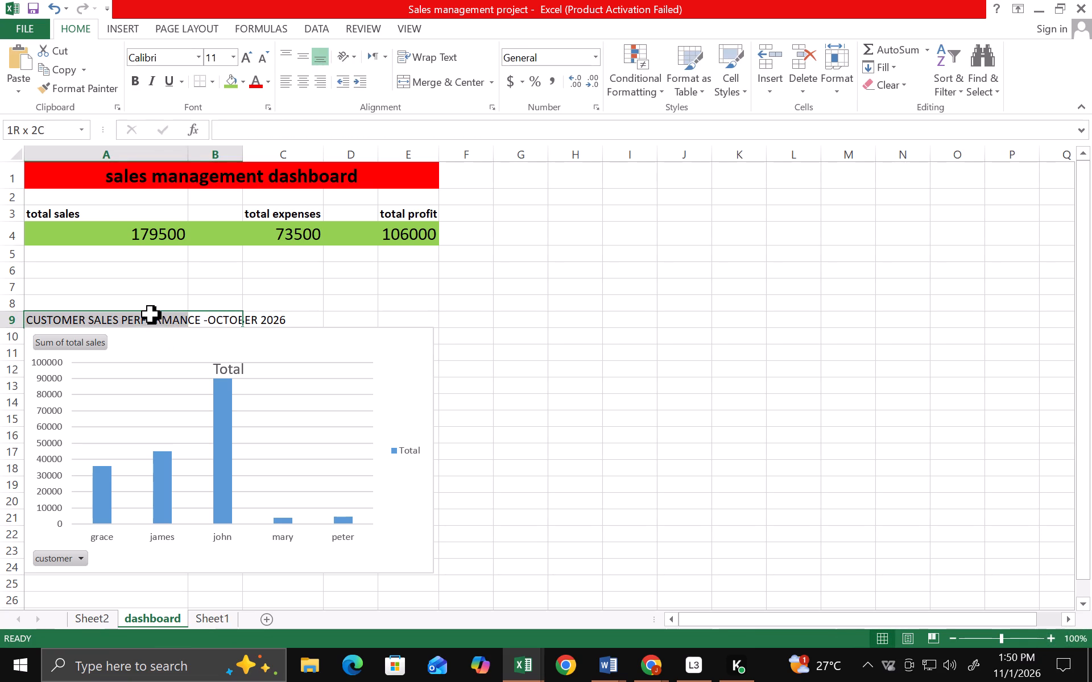
pyautogui.moveTo(150, 314); pyautogui.dragTo(249, 324)
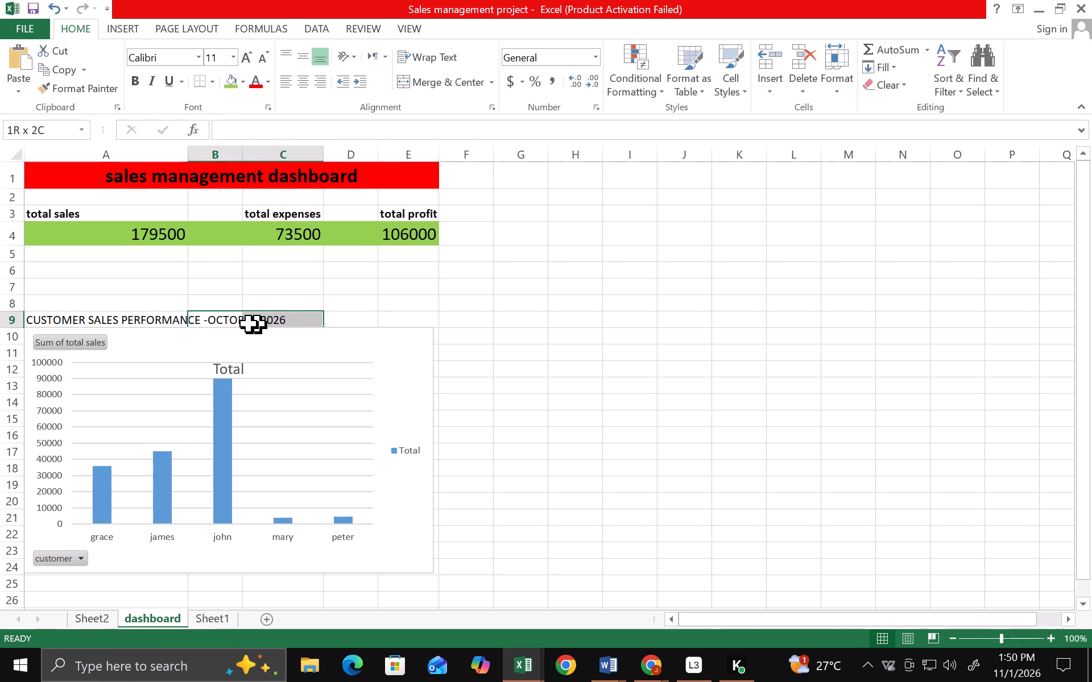
pyautogui.moveTo(249, 324); pyautogui.dragTo(253, 321)
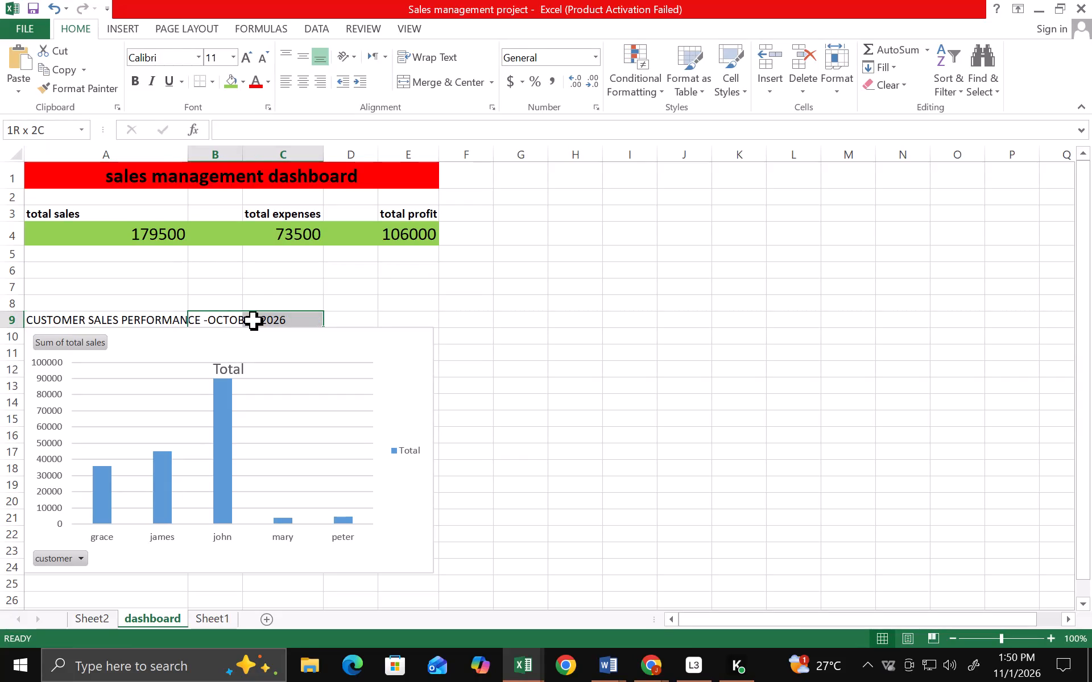
pyautogui.moveTo(253, 321); pyautogui.dragTo(280, 322)
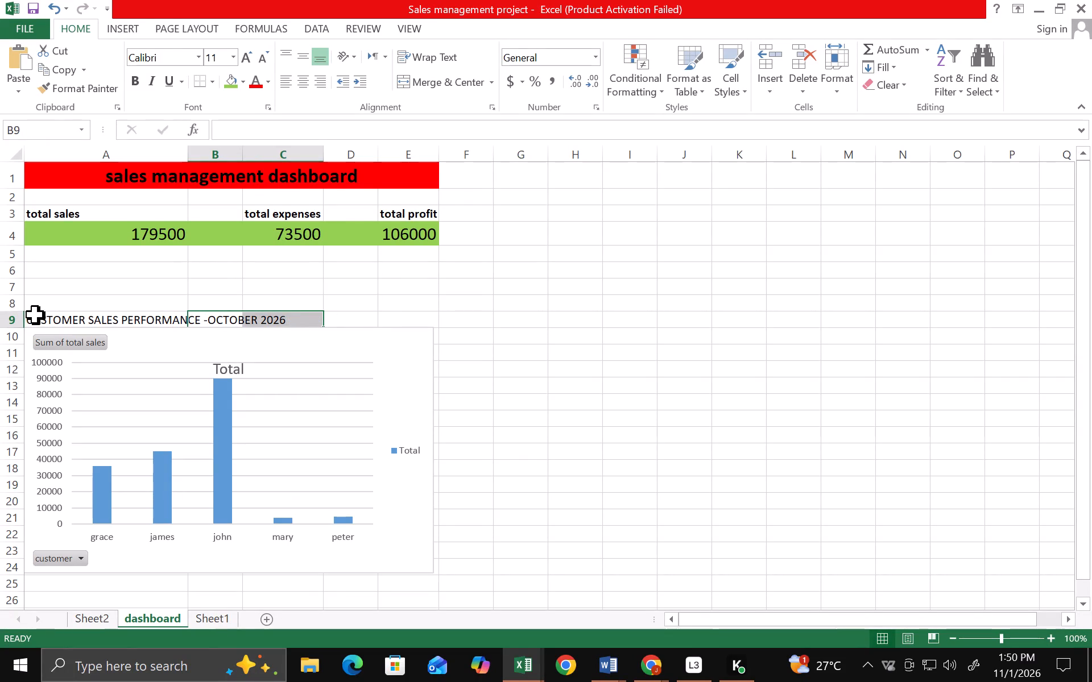
pyautogui.doubleClick(34, 315)
pyautogui.moveTo(34, 315); pyautogui.dragTo(105, 317)
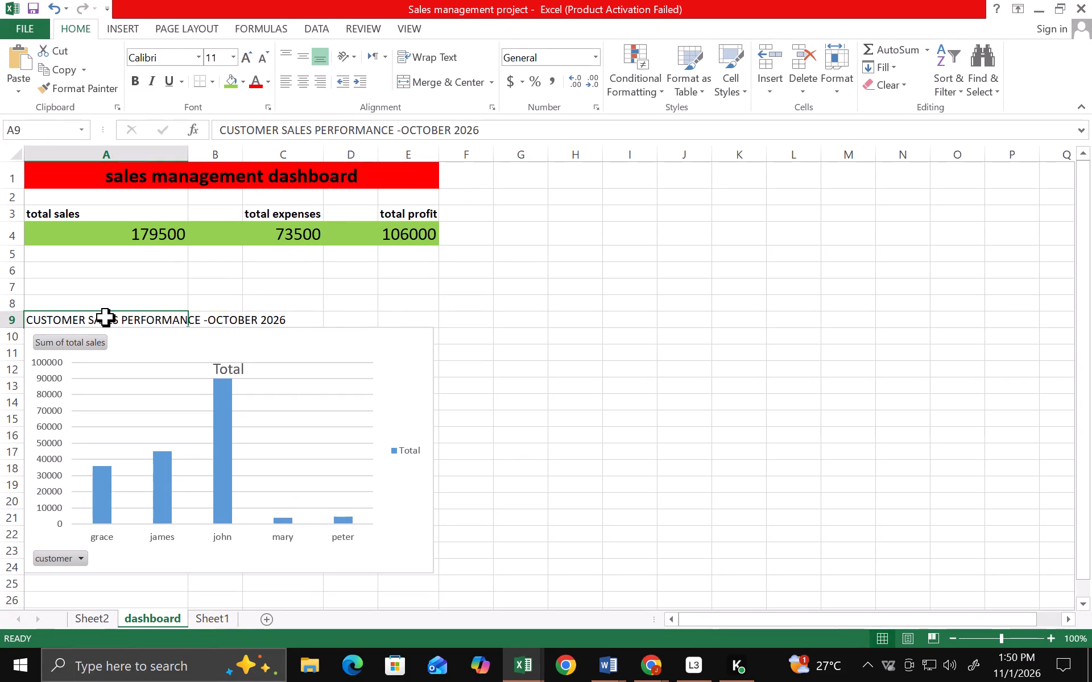
pyautogui.moveTo(105, 317); pyautogui.dragTo(67, 317)
pyautogui.click(61, 317)
pyautogui.click(54, 317)
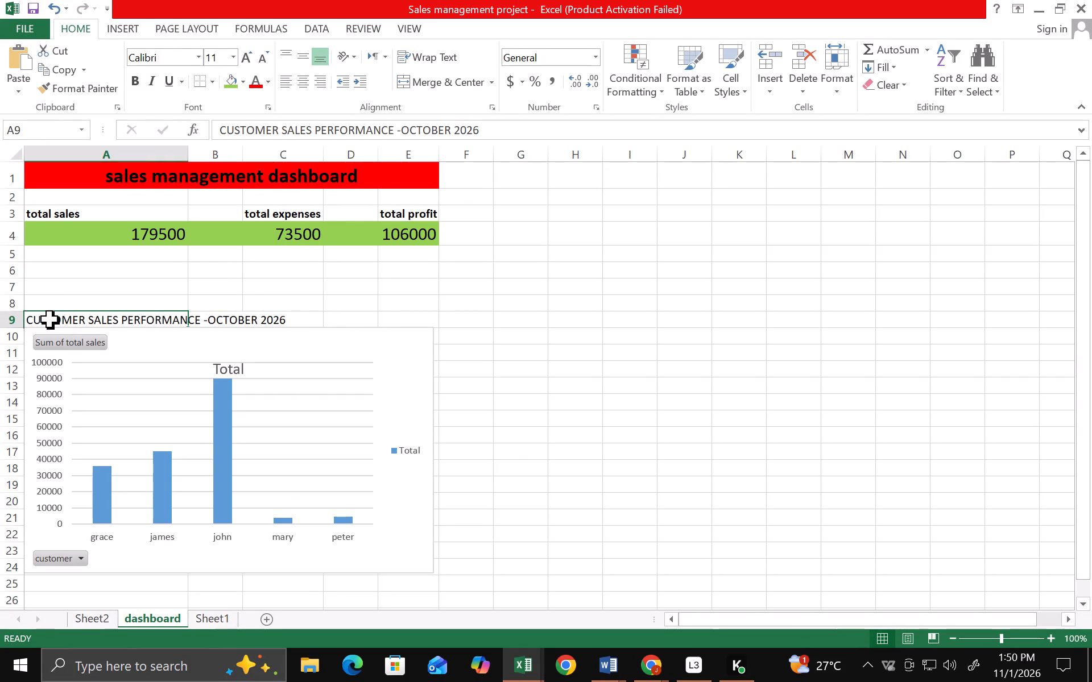
pyautogui.click(49, 319)
pyautogui.moveTo(47, 319); pyautogui.dragTo(166, 321)
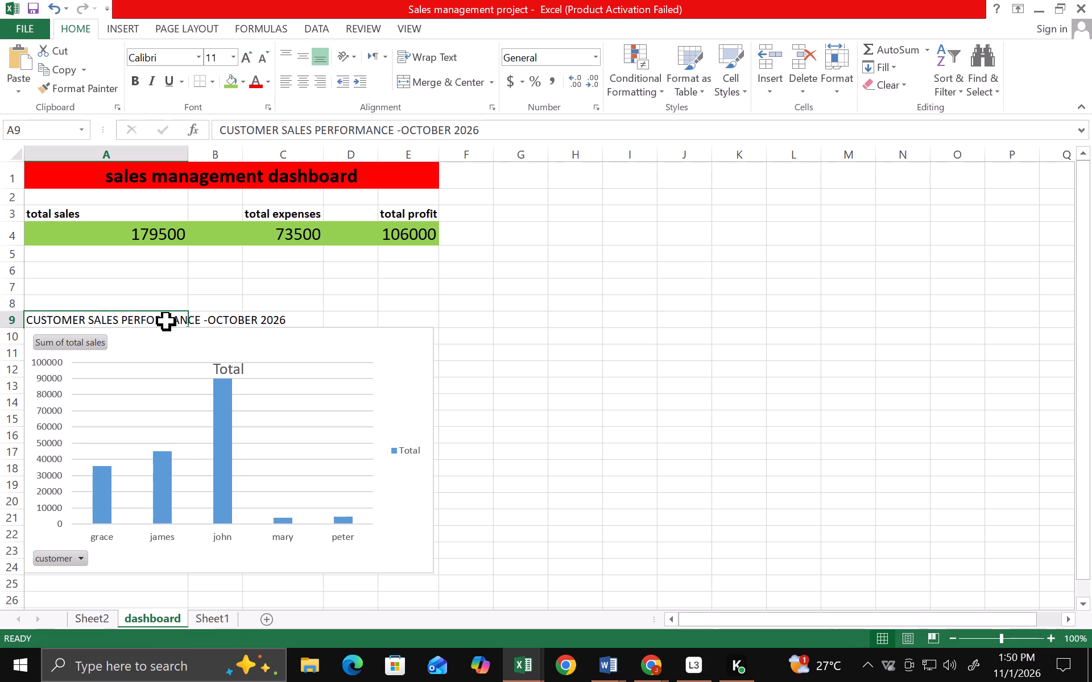
pyautogui.moveTo(166, 321); pyautogui.dragTo(261, 324)
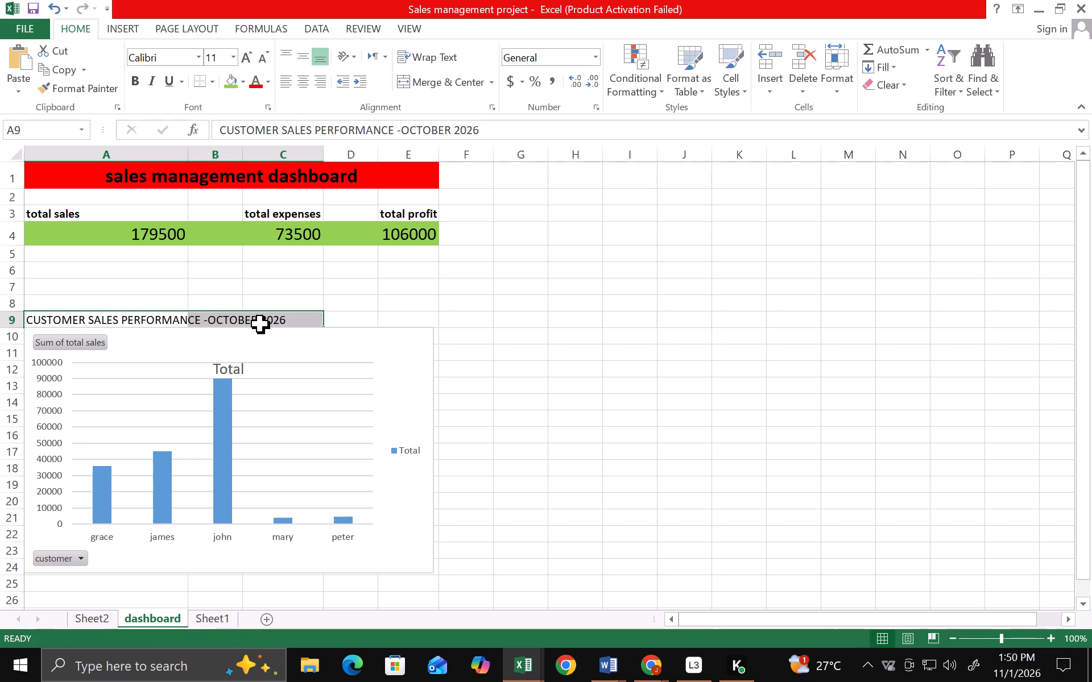
pyautogui.click(136, 81)
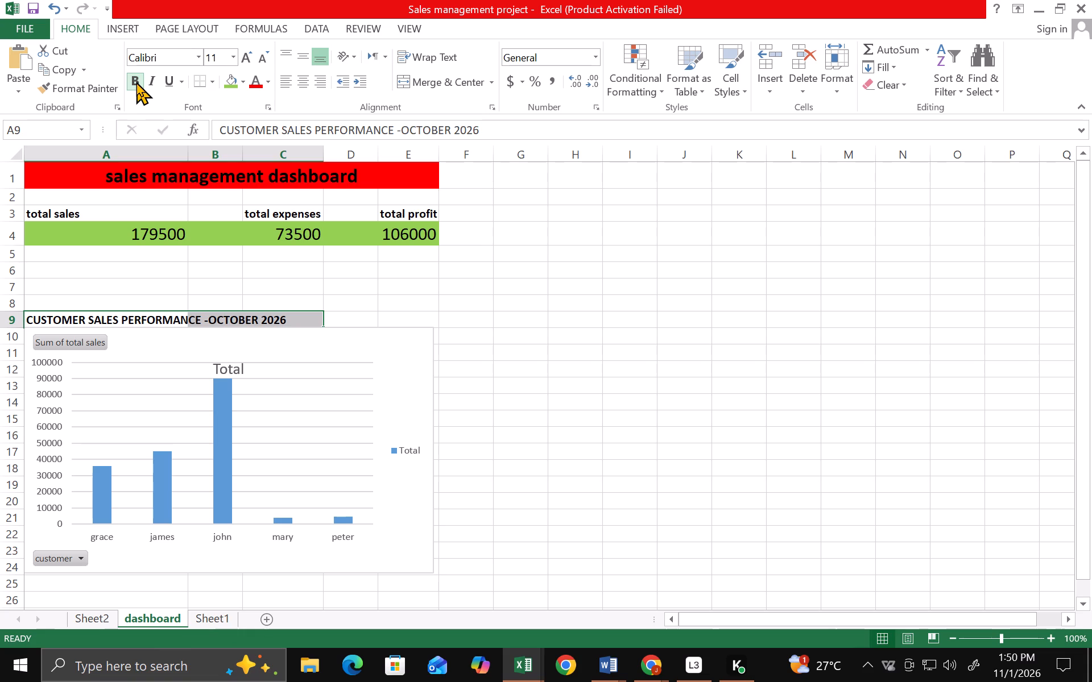
pyautogui.click(234, 54)
pyautogui.click(215, 149)
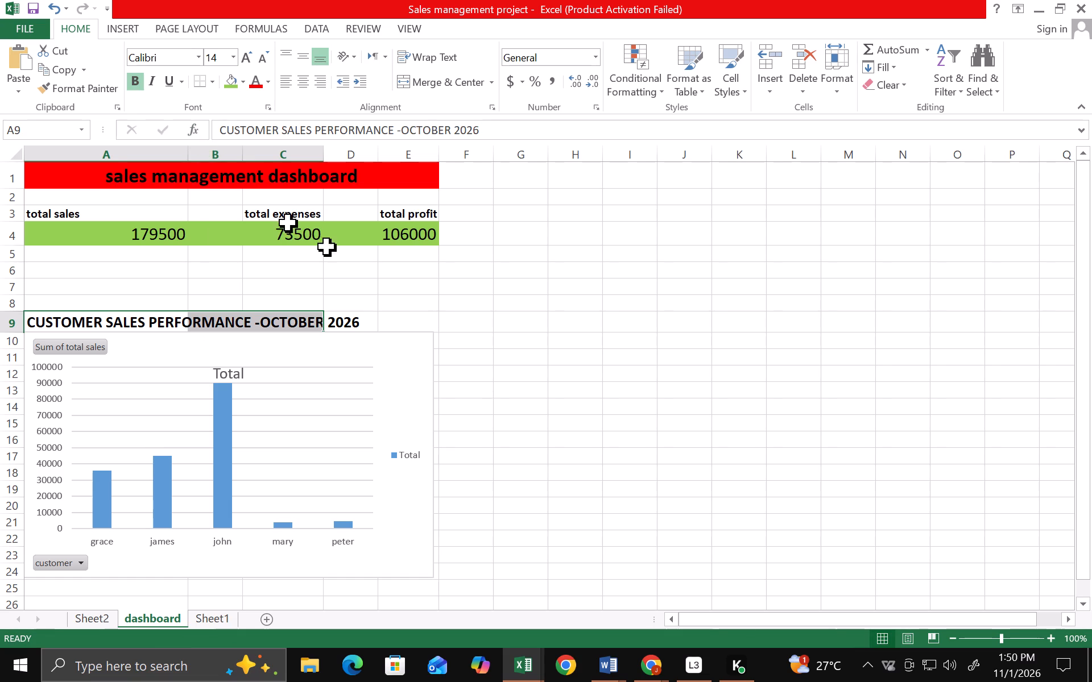
pyautogui.click(434, 323)
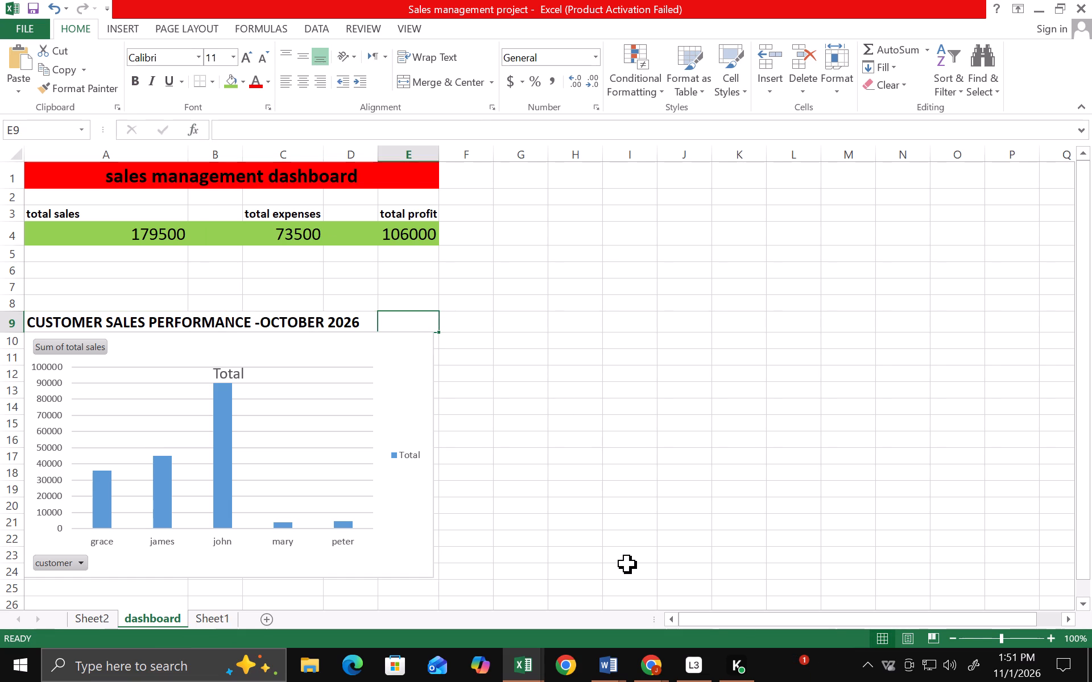
pyautogui.click(714, 476)
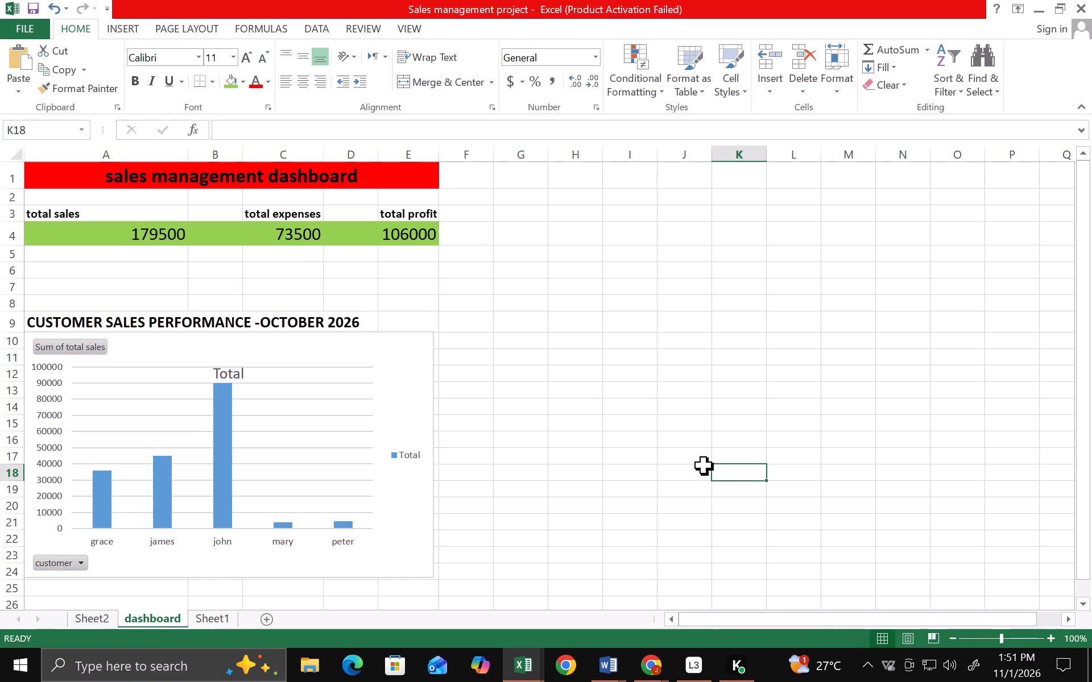
# Move the customer PivotChart across the dashboard so its upper corner sits at about cell G10.
pyautogui.click(419, 386)
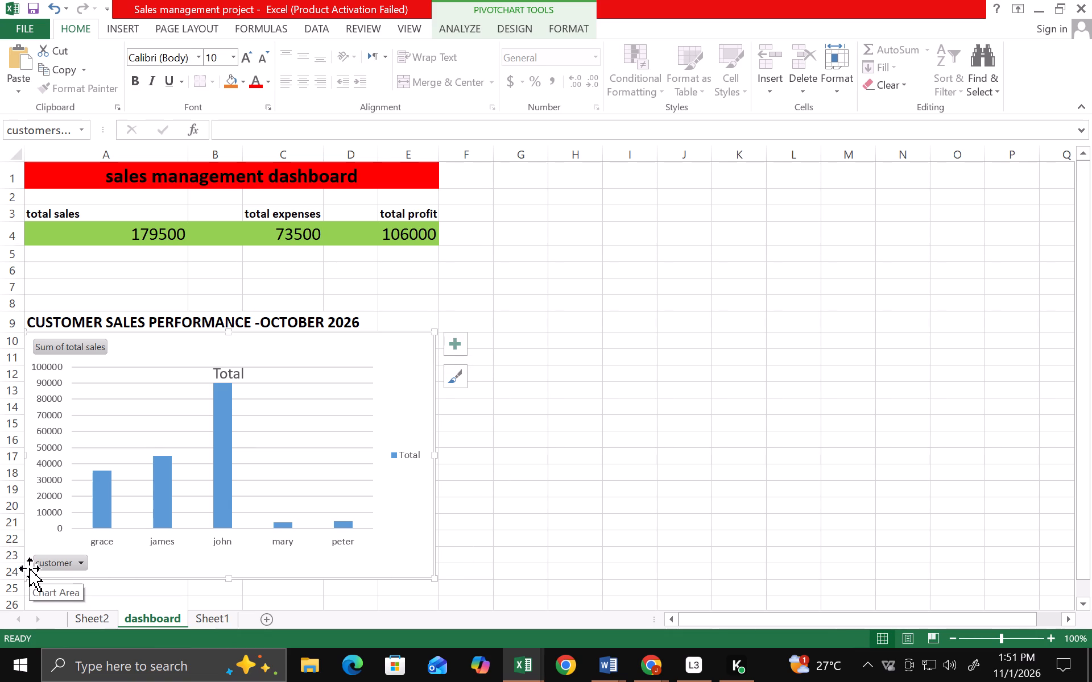
pyautogui.moveTo(29, 568); pyautogui.dragTo(86, 593)
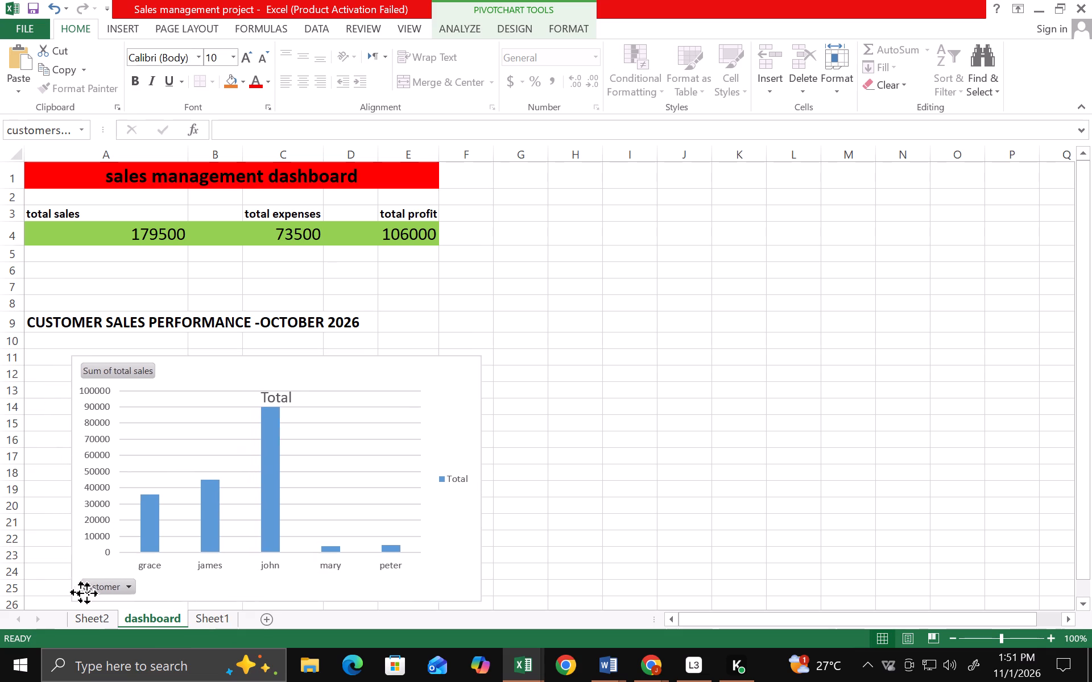
pyautogui.moveTo(86, 593); pyautogui.dragTo(413, 587)
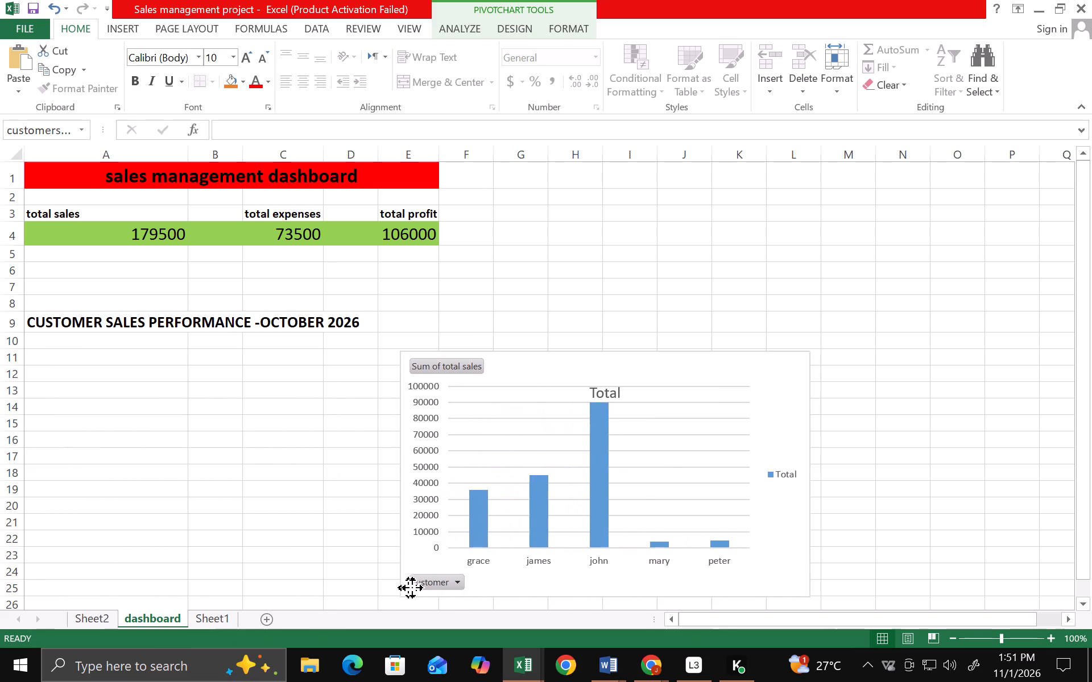
pyautogui.moveTo(413, 587); pyautogui.dragTo(503, 573)
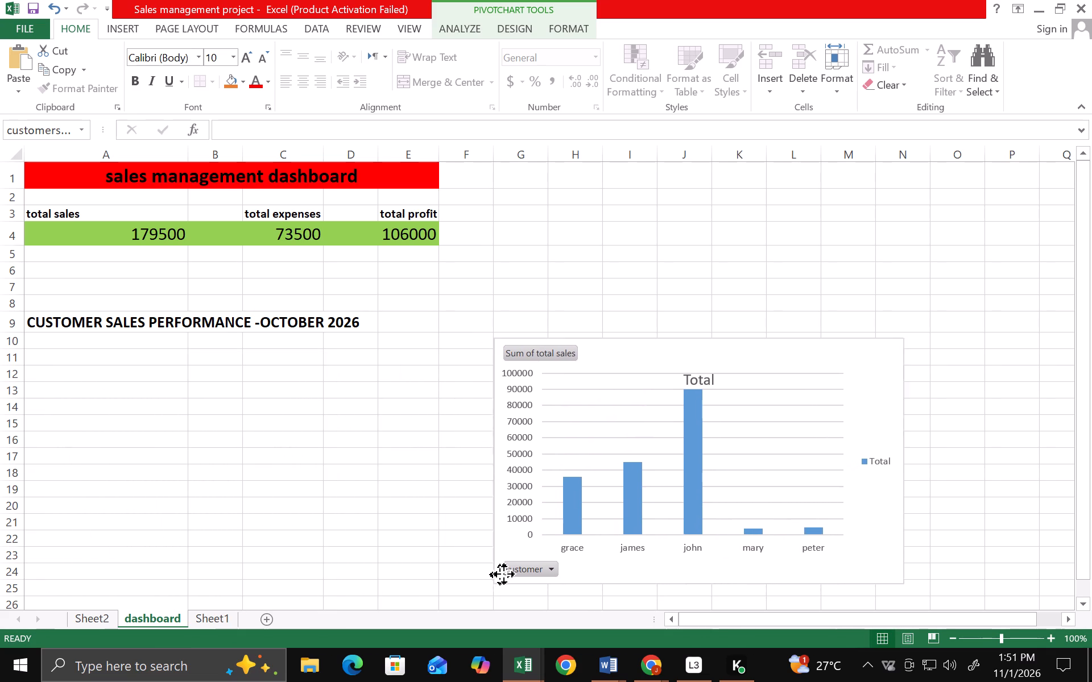
pyautogui.moveTo(503, 573); pyautogui.dragTo(499, 576)
pyautogui.click(499, 576)
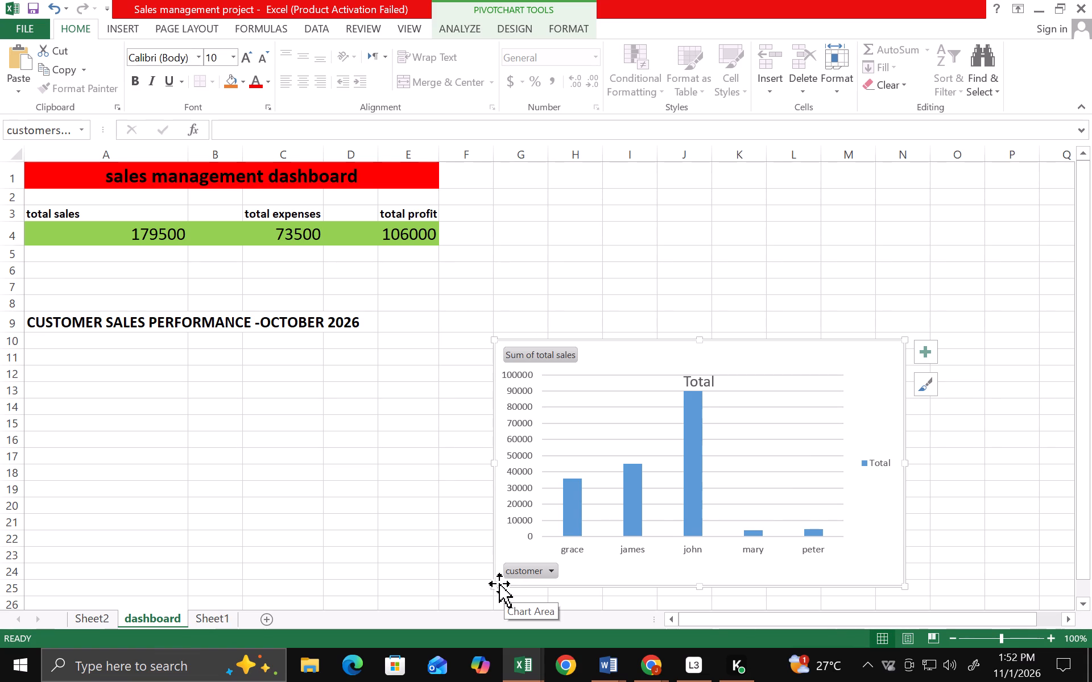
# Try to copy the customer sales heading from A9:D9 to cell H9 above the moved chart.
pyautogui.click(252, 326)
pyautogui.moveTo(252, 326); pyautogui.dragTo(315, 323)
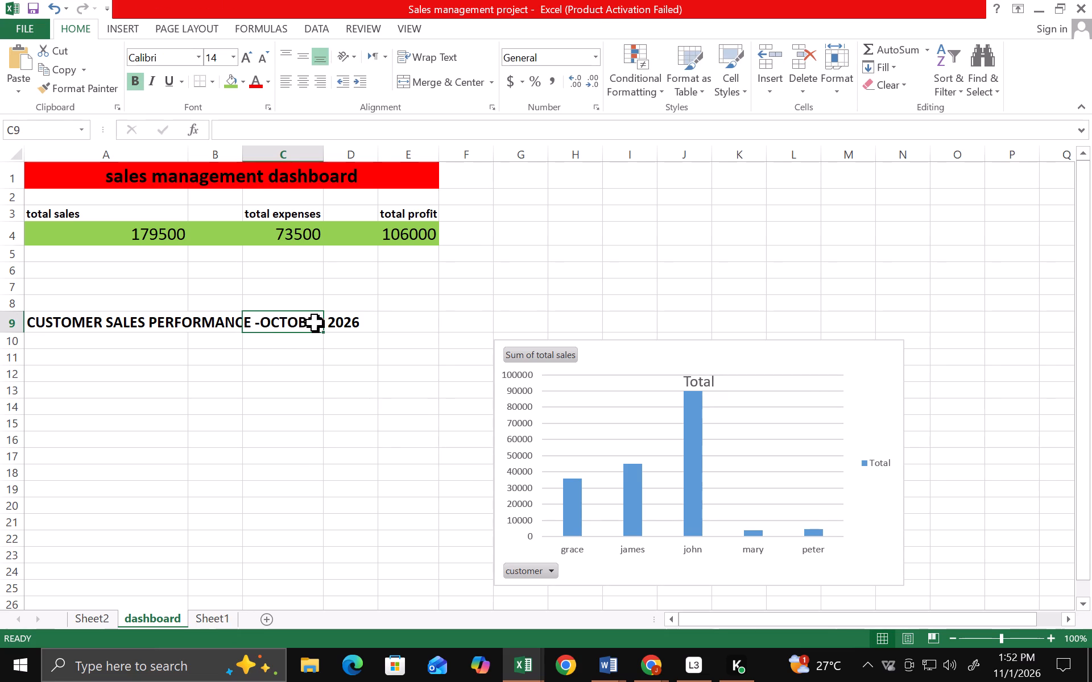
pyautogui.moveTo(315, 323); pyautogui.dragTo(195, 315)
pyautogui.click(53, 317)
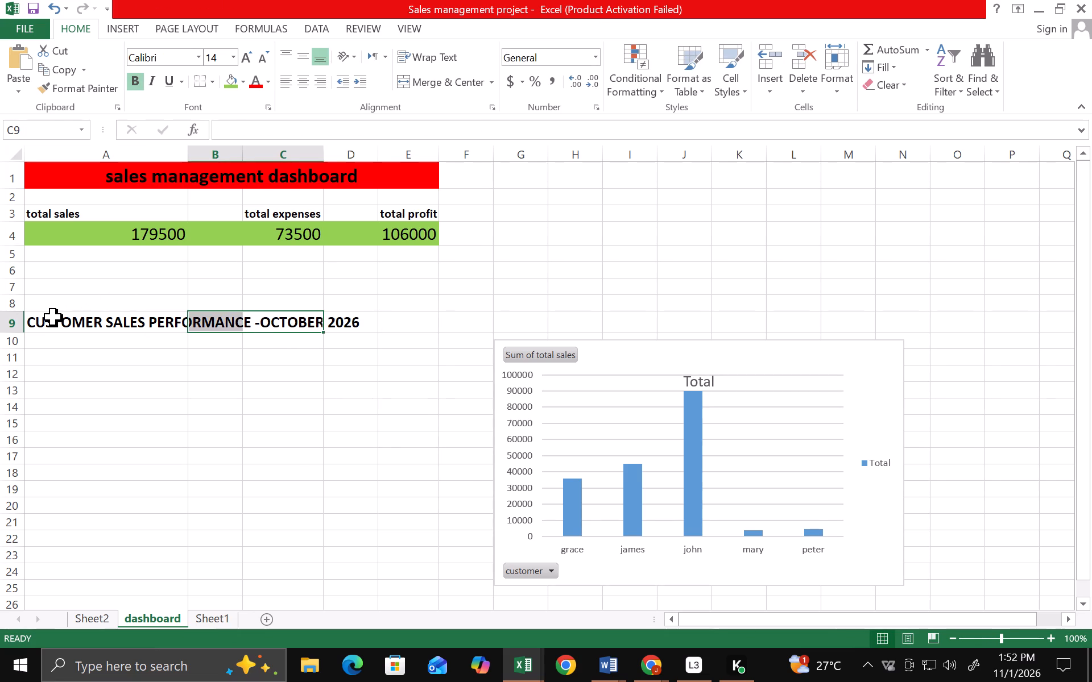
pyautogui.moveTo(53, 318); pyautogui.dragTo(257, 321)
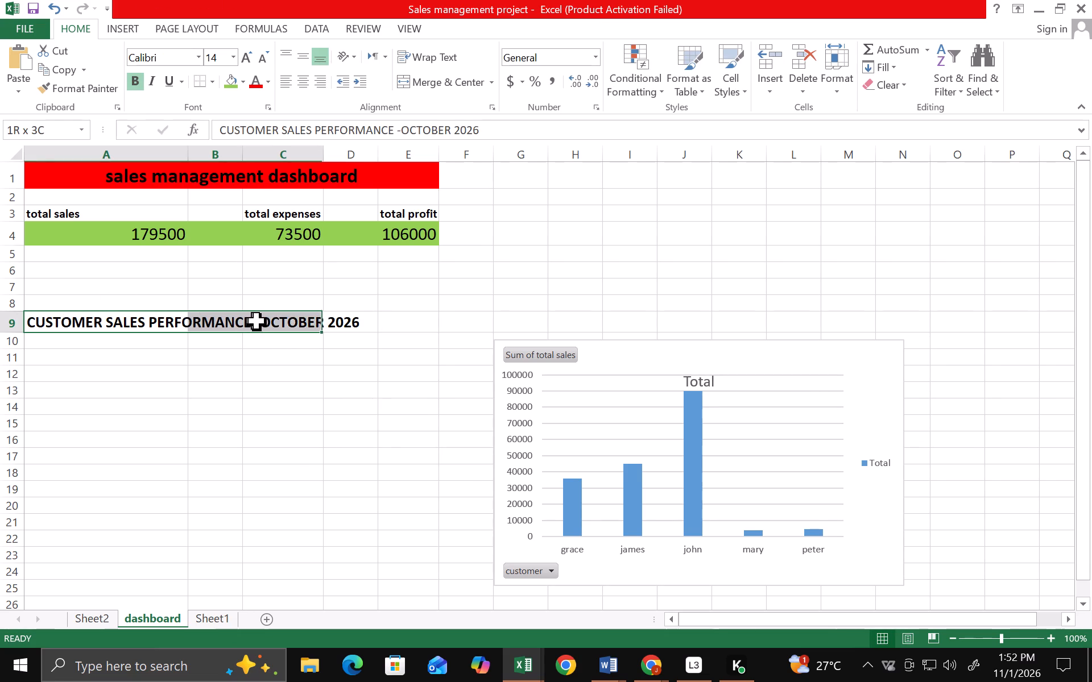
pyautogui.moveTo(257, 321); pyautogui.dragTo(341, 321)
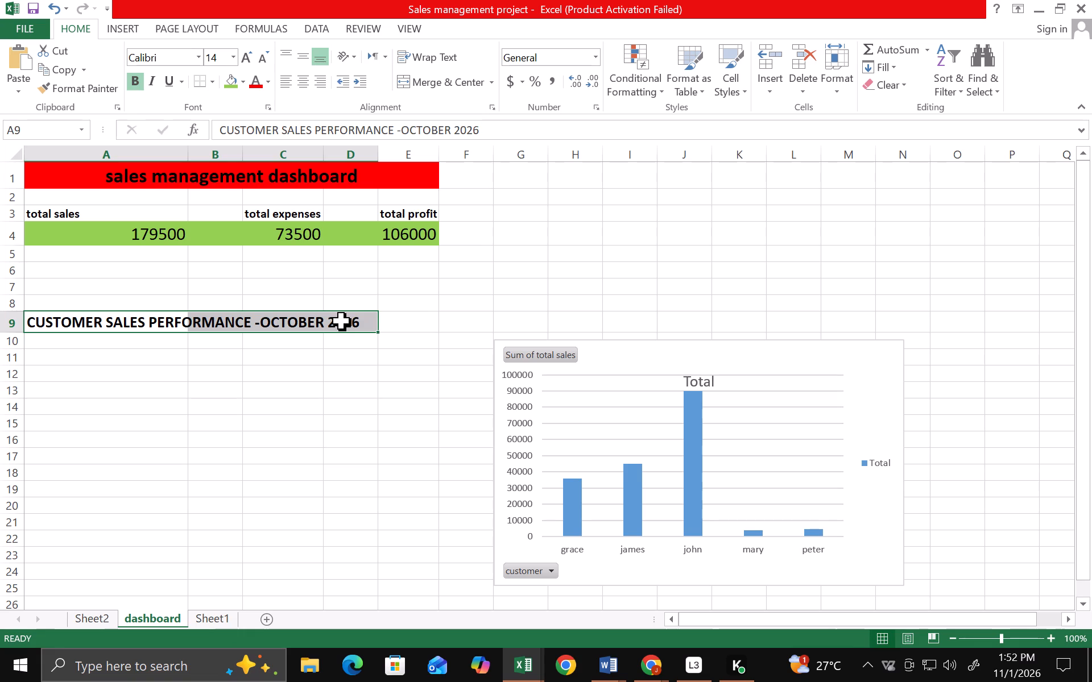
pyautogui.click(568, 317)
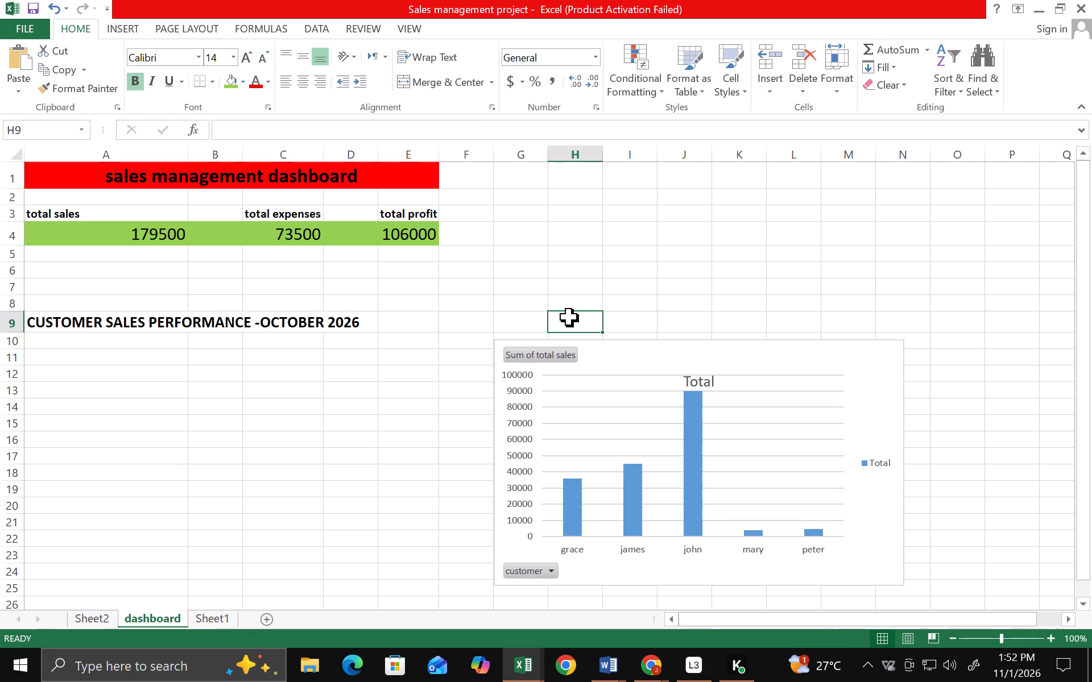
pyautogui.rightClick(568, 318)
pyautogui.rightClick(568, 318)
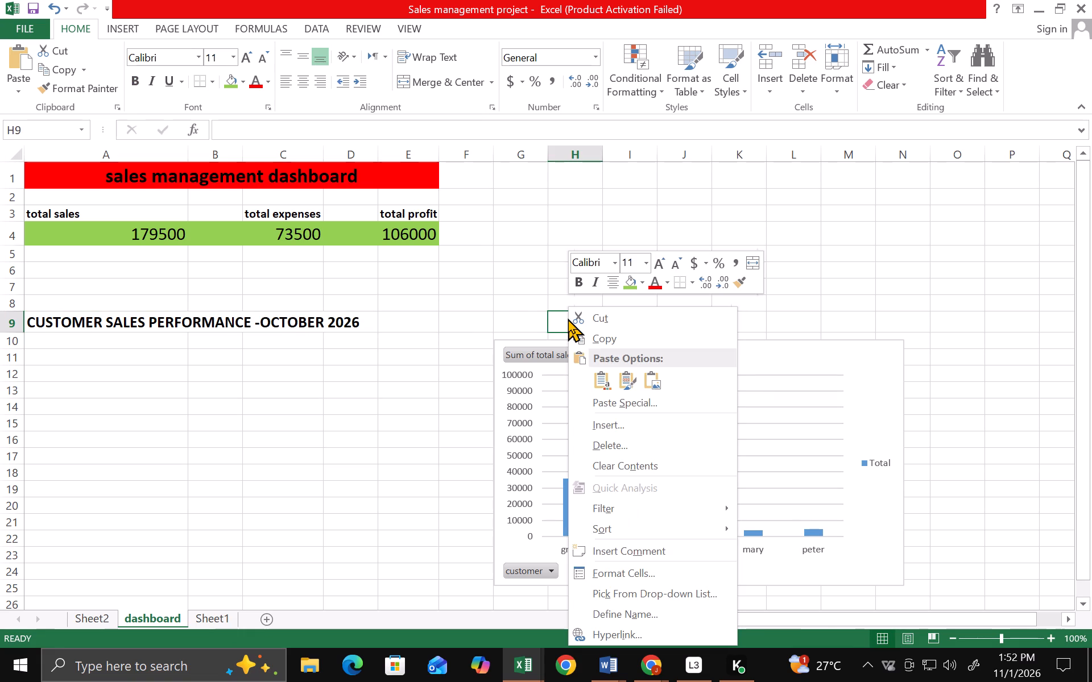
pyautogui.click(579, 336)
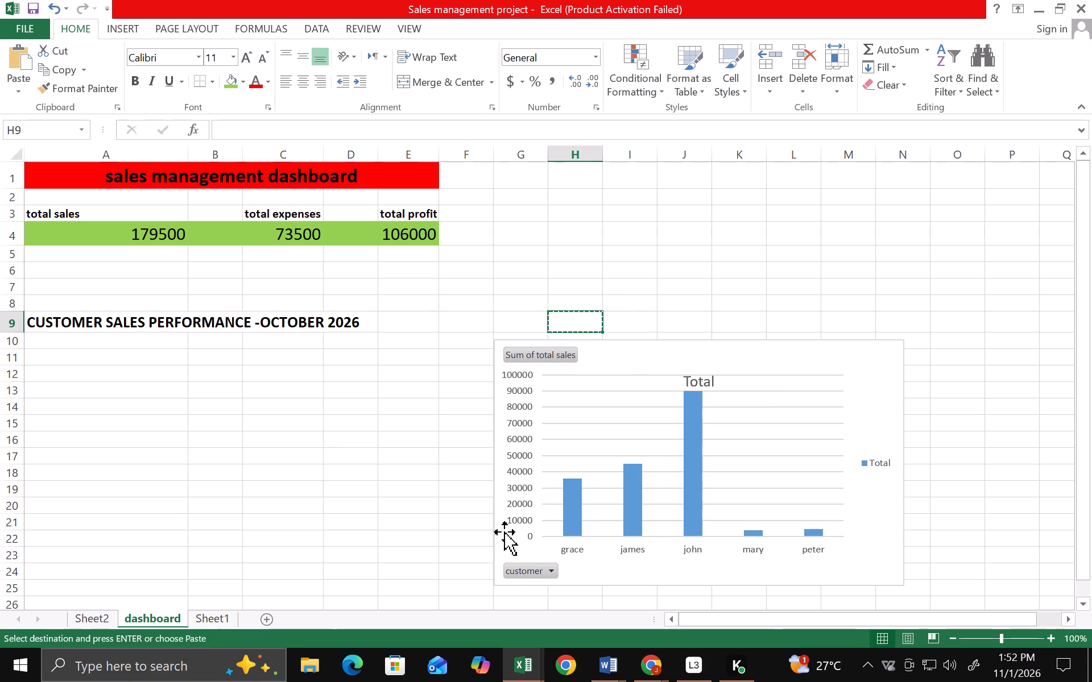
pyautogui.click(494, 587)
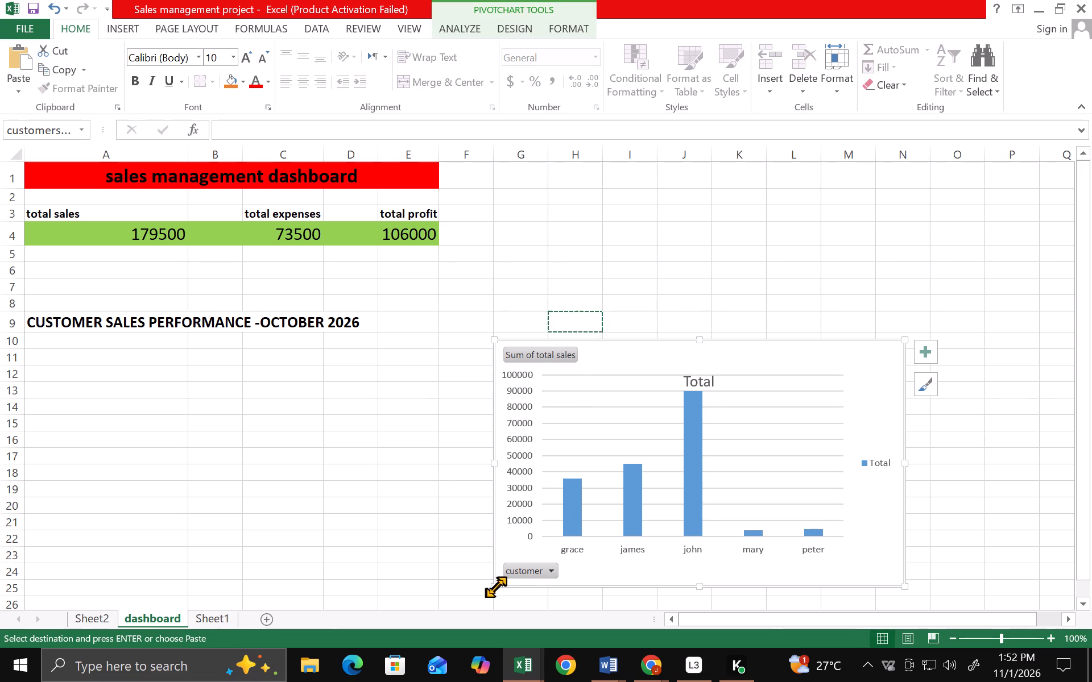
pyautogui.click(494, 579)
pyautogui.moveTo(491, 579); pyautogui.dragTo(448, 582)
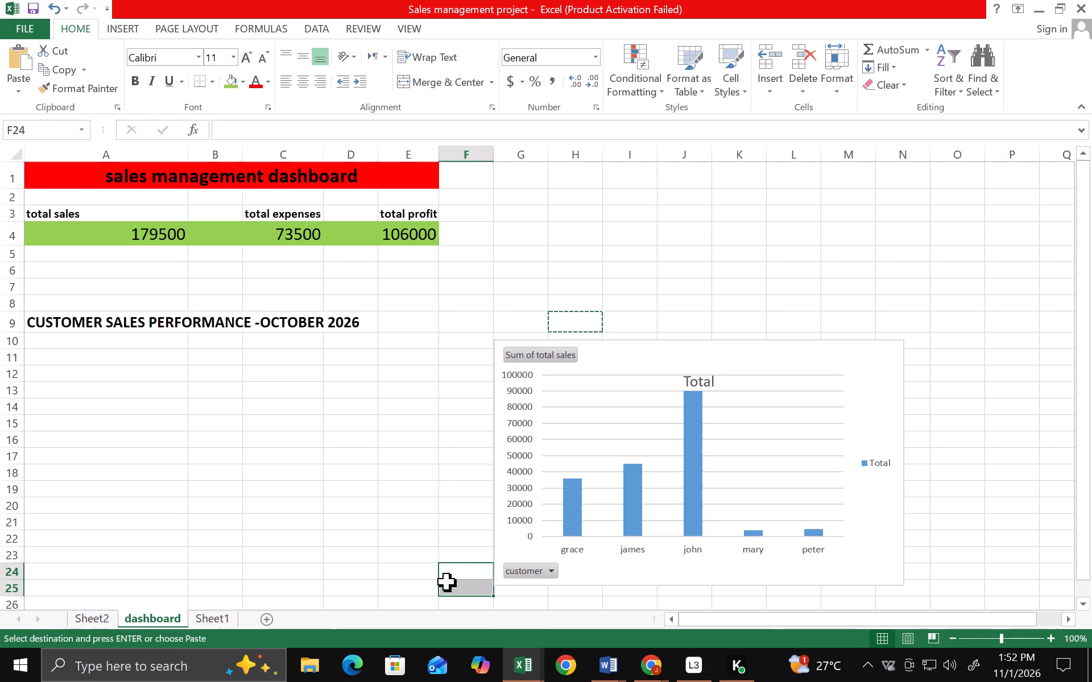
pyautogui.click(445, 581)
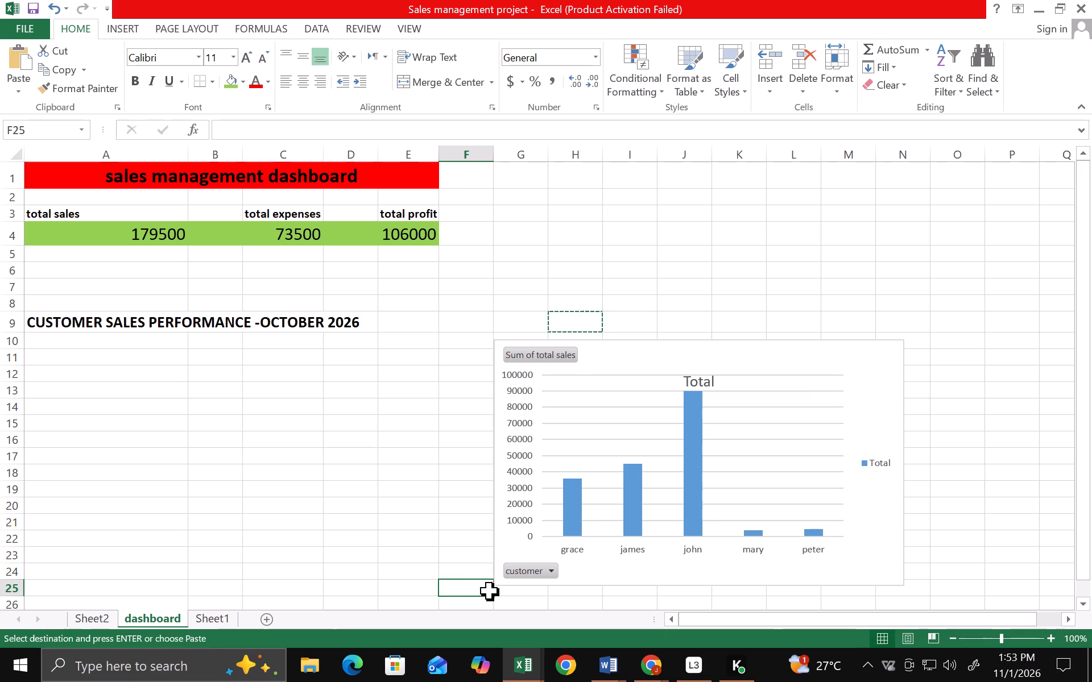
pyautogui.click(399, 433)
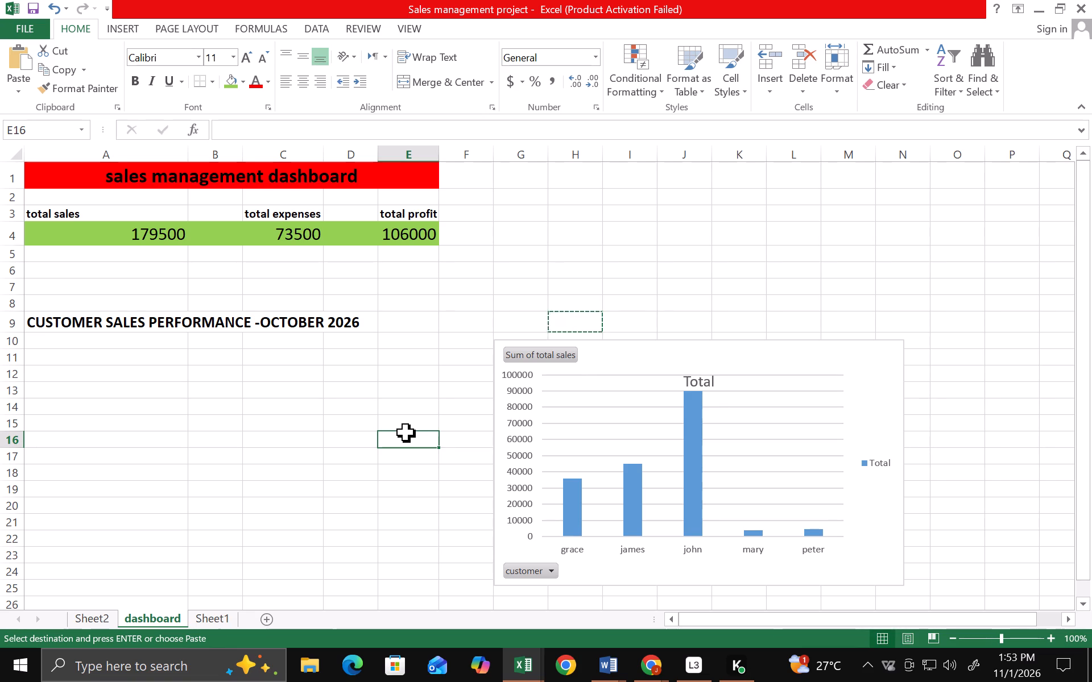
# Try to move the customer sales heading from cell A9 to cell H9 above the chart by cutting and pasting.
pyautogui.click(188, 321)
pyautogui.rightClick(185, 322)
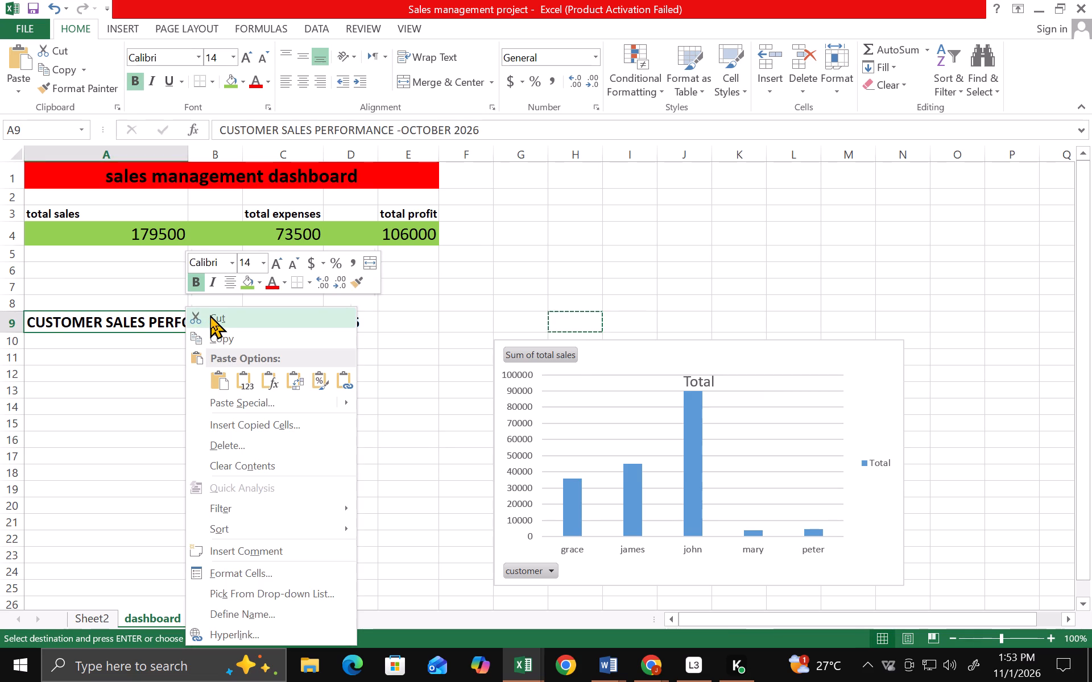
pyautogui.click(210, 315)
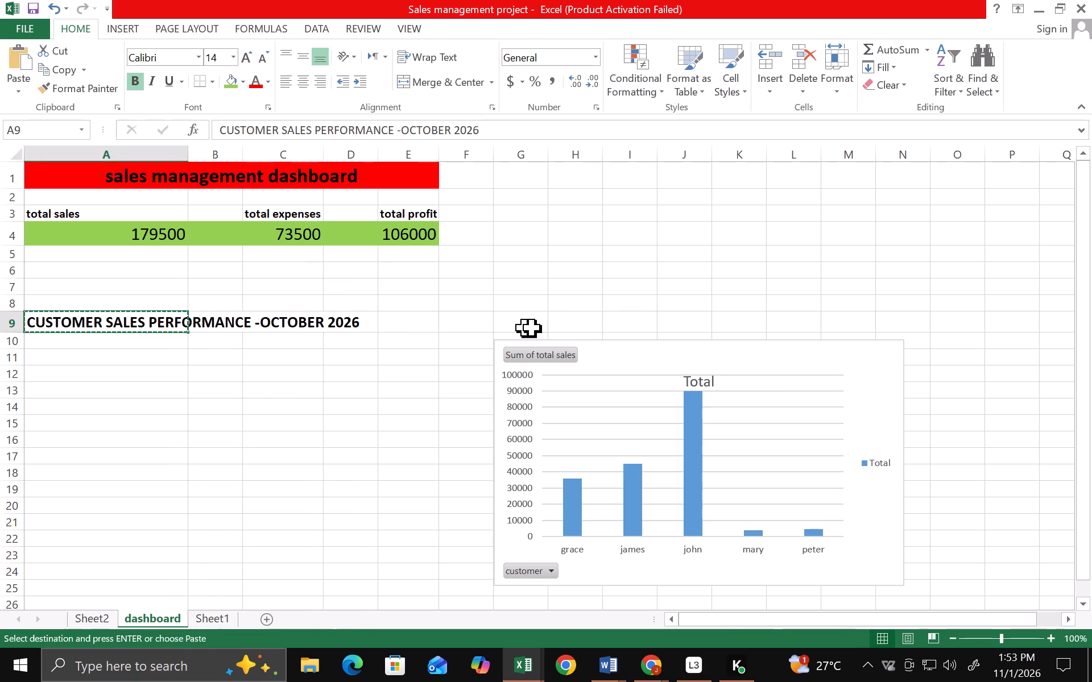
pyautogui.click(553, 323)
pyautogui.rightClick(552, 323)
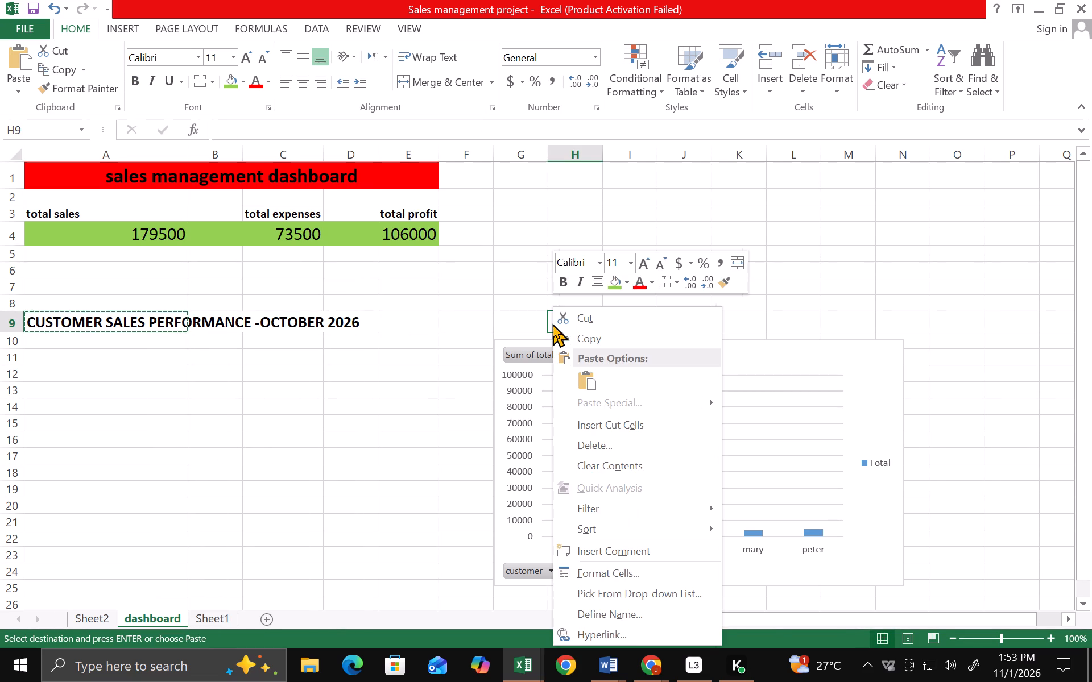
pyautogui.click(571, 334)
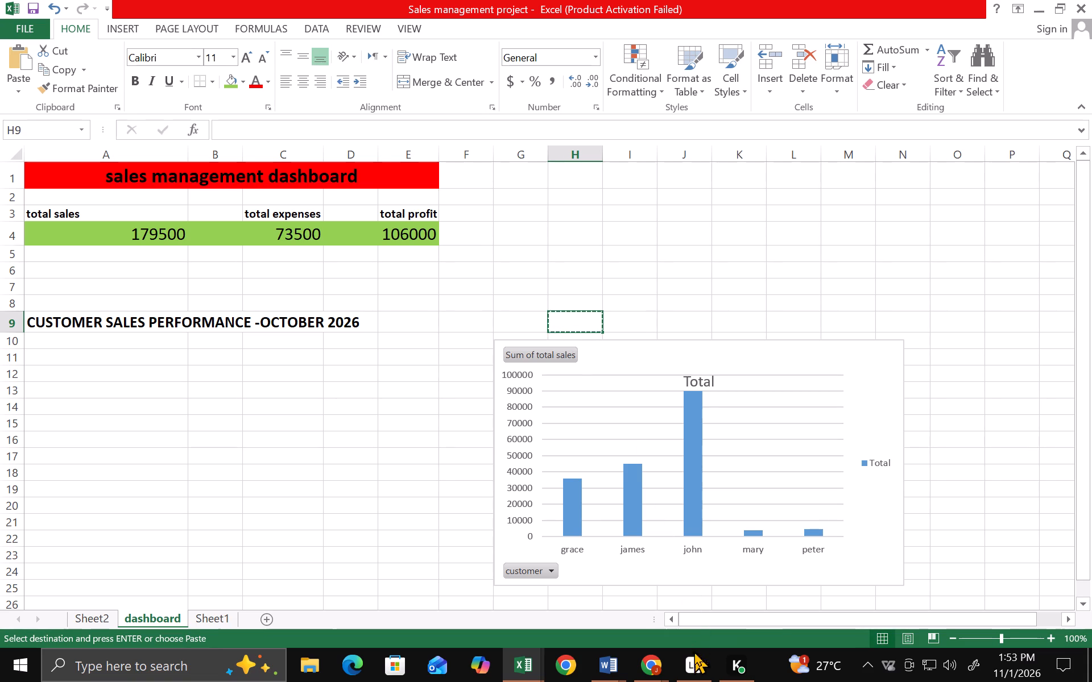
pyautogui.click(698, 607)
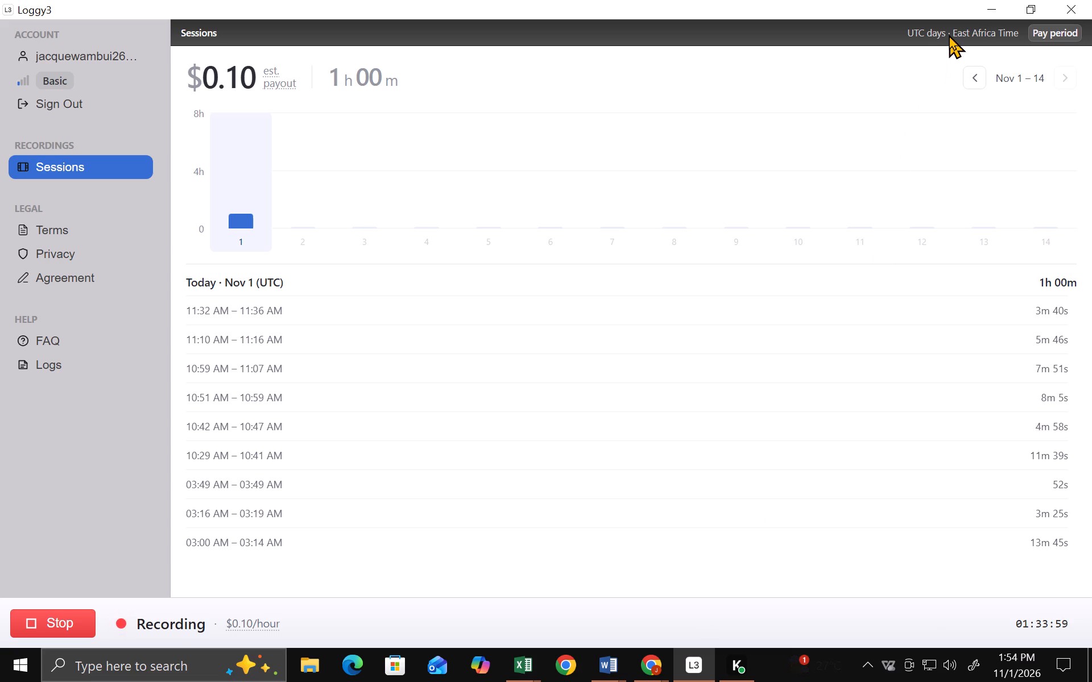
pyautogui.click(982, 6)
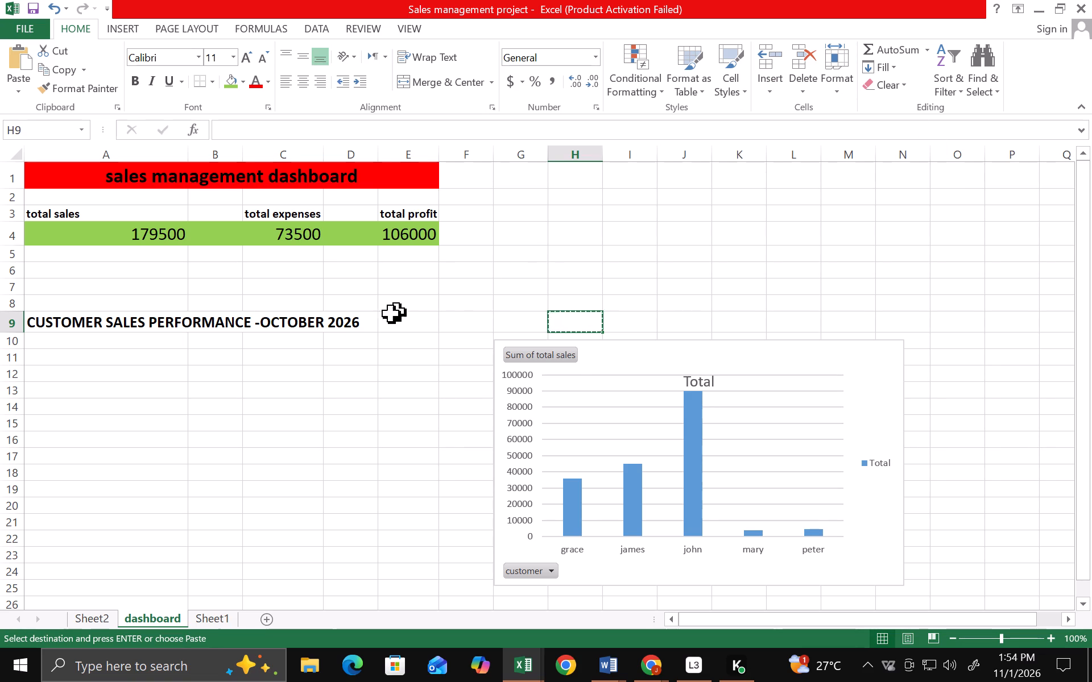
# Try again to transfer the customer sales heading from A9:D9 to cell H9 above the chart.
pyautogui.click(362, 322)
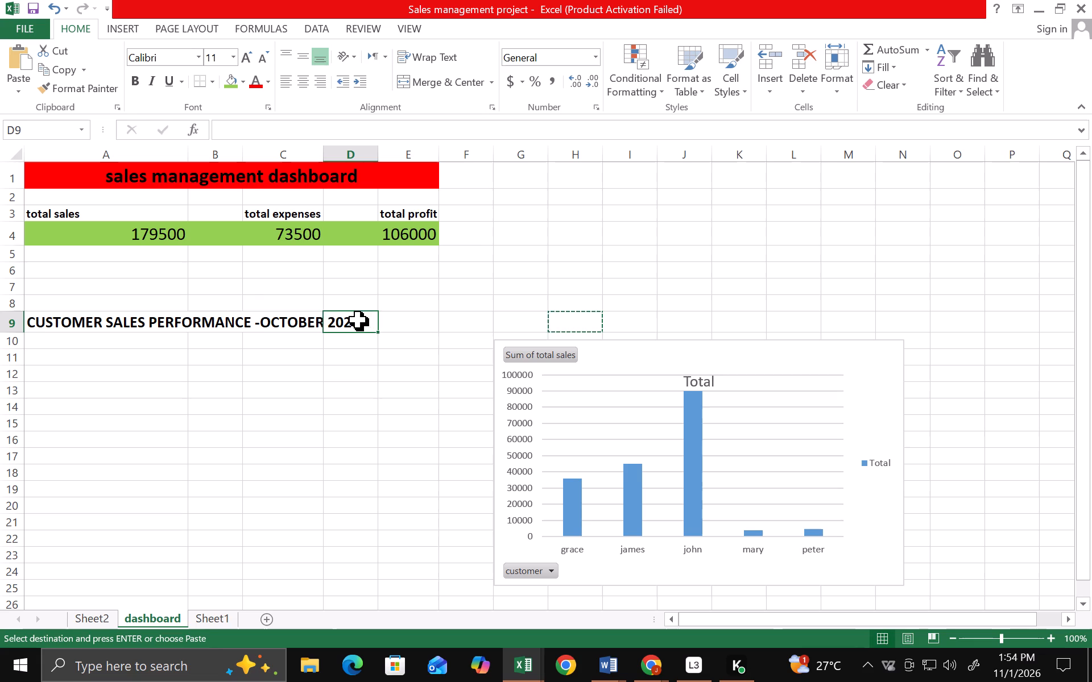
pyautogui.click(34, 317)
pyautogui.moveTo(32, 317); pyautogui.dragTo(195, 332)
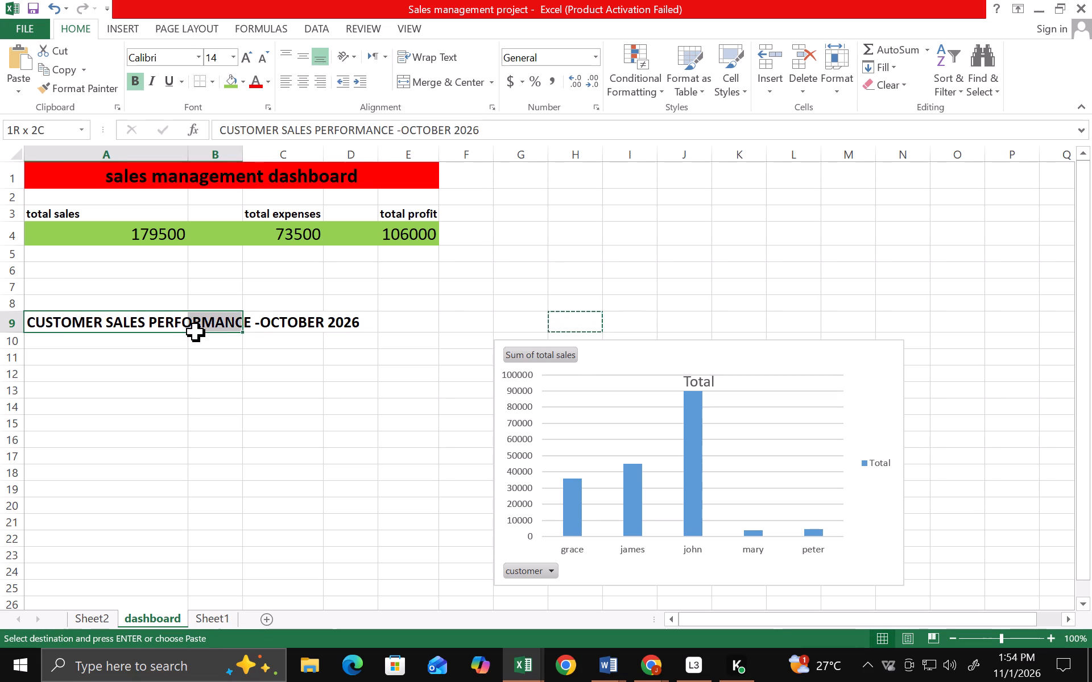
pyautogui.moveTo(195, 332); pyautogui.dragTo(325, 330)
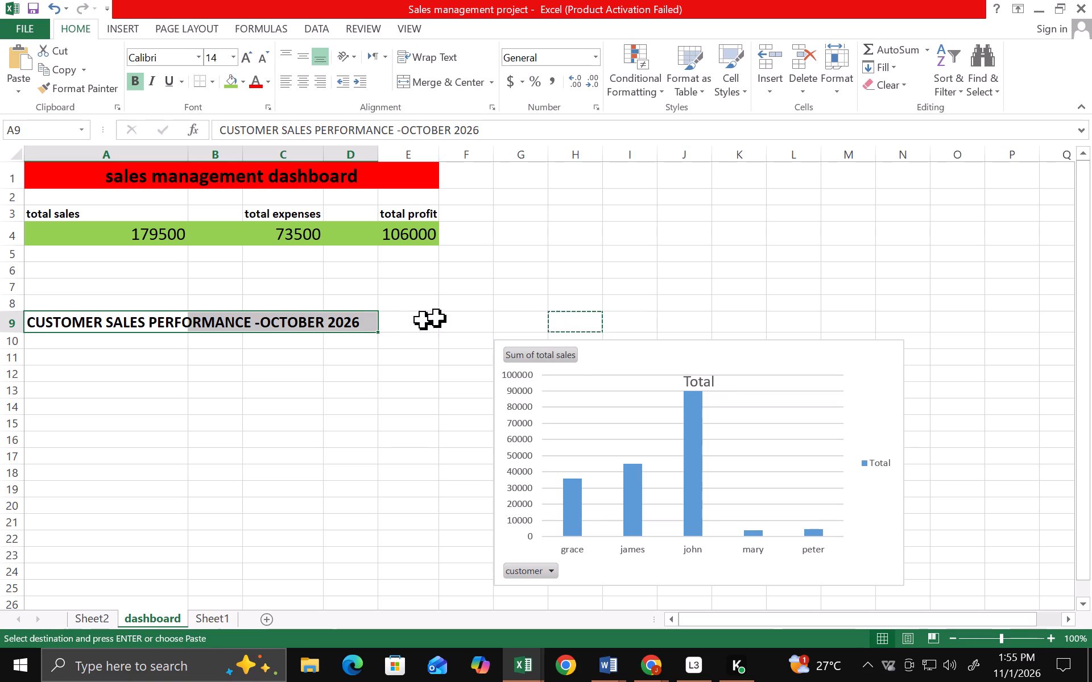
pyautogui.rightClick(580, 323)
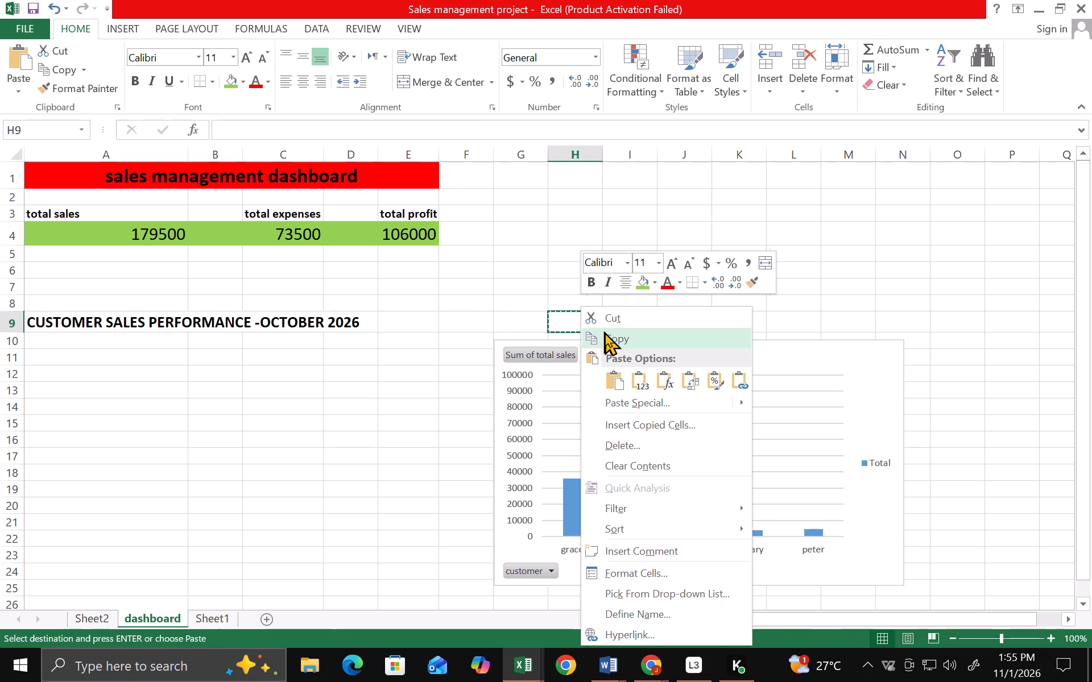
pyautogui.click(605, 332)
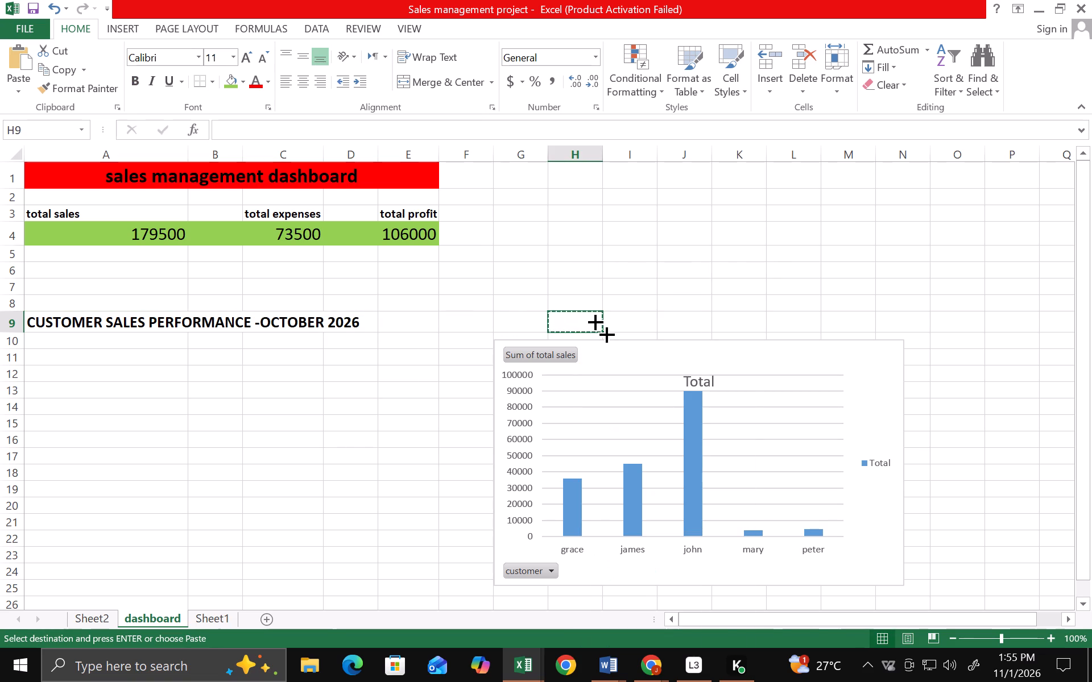
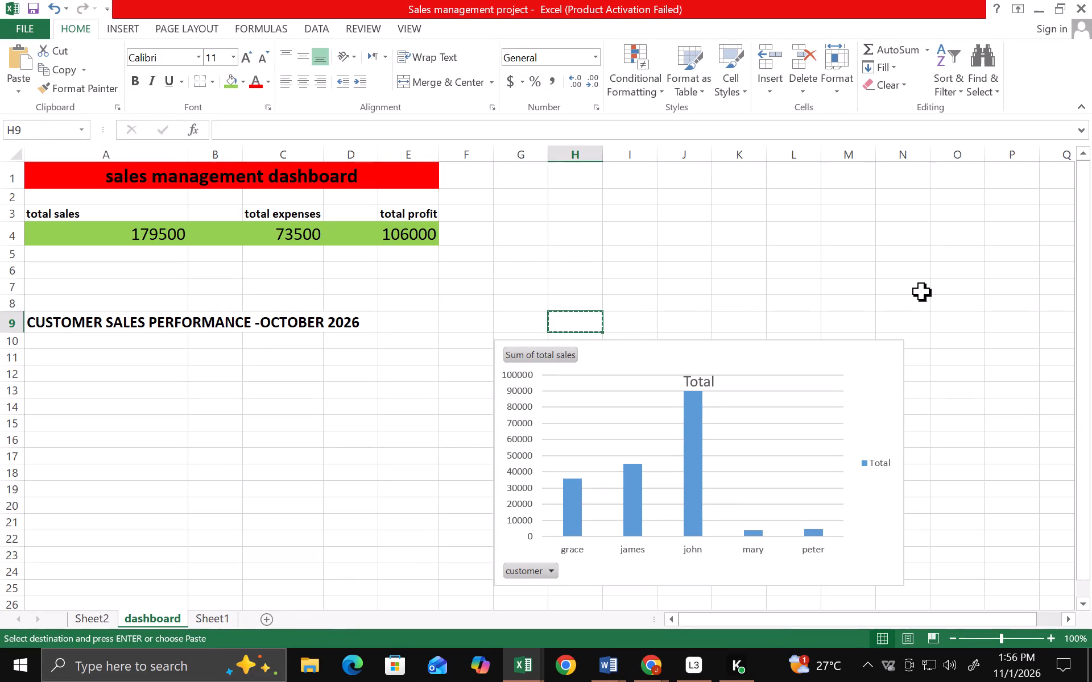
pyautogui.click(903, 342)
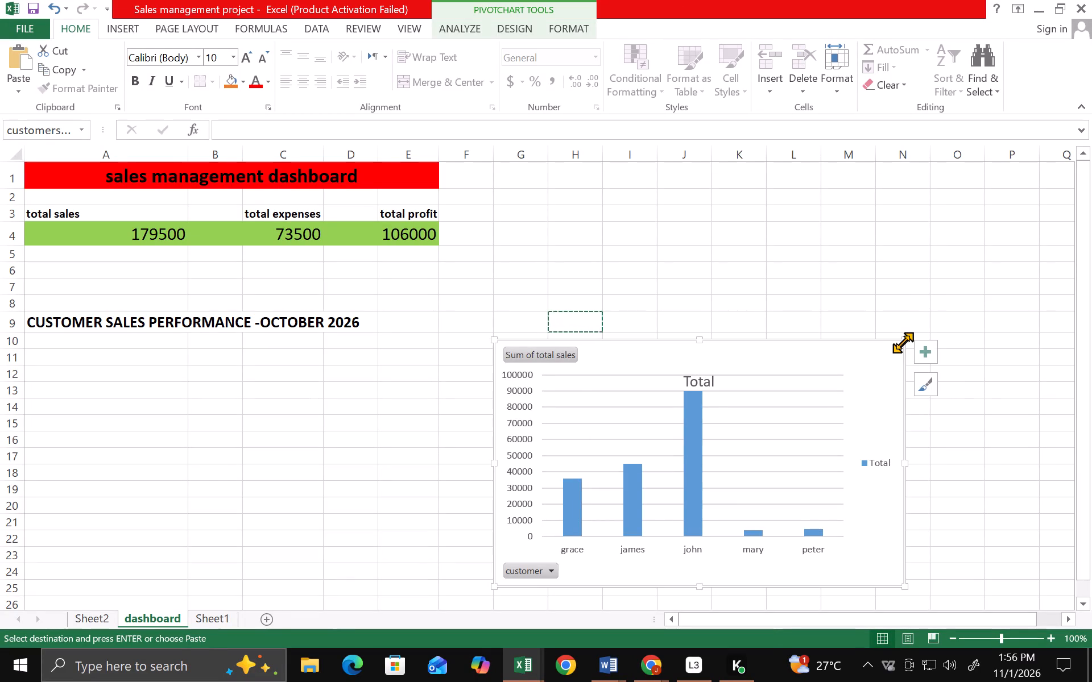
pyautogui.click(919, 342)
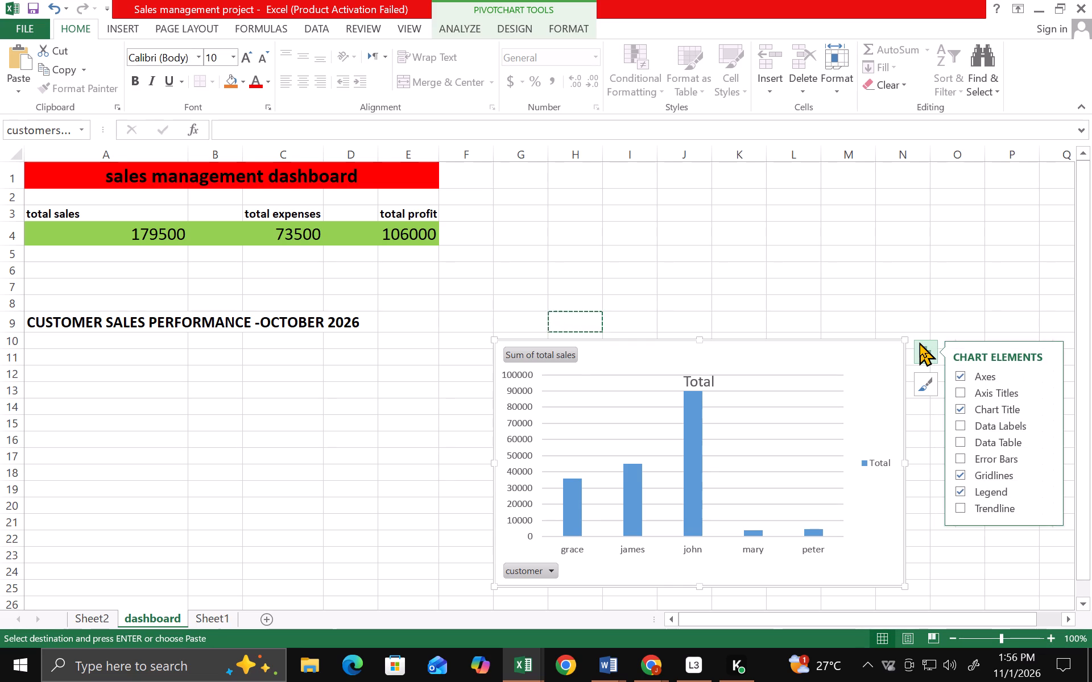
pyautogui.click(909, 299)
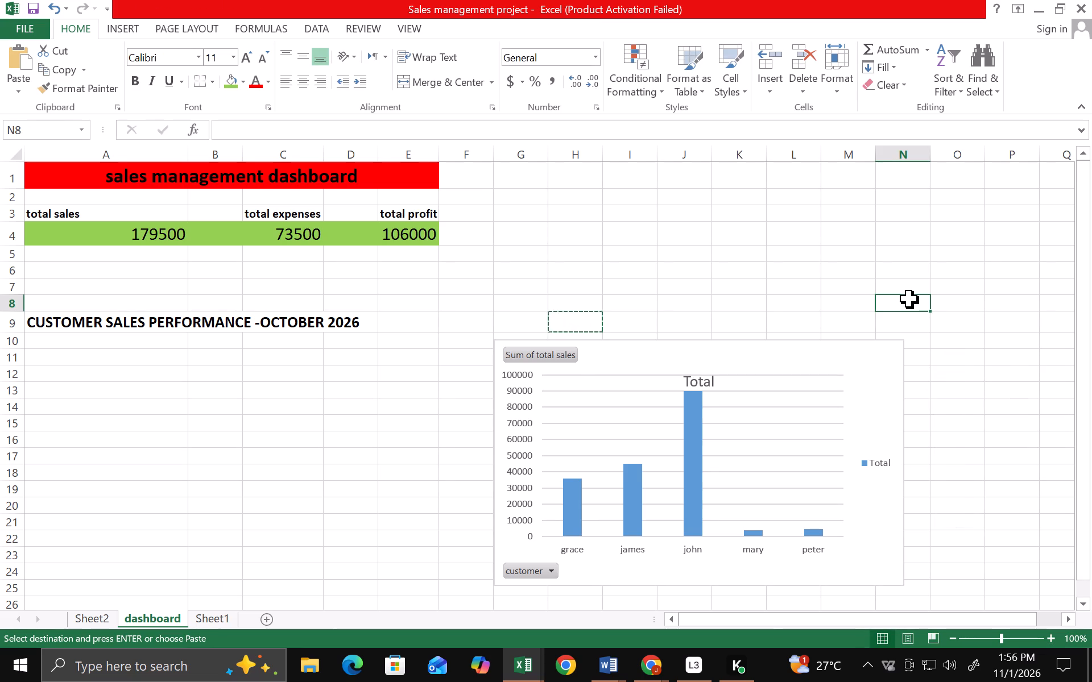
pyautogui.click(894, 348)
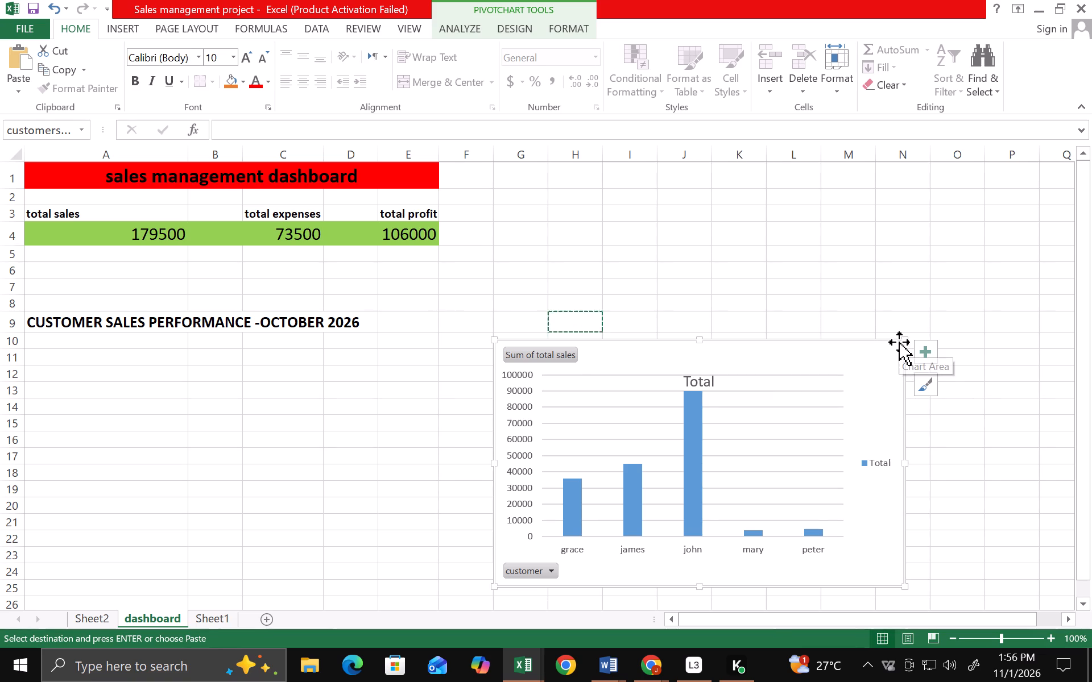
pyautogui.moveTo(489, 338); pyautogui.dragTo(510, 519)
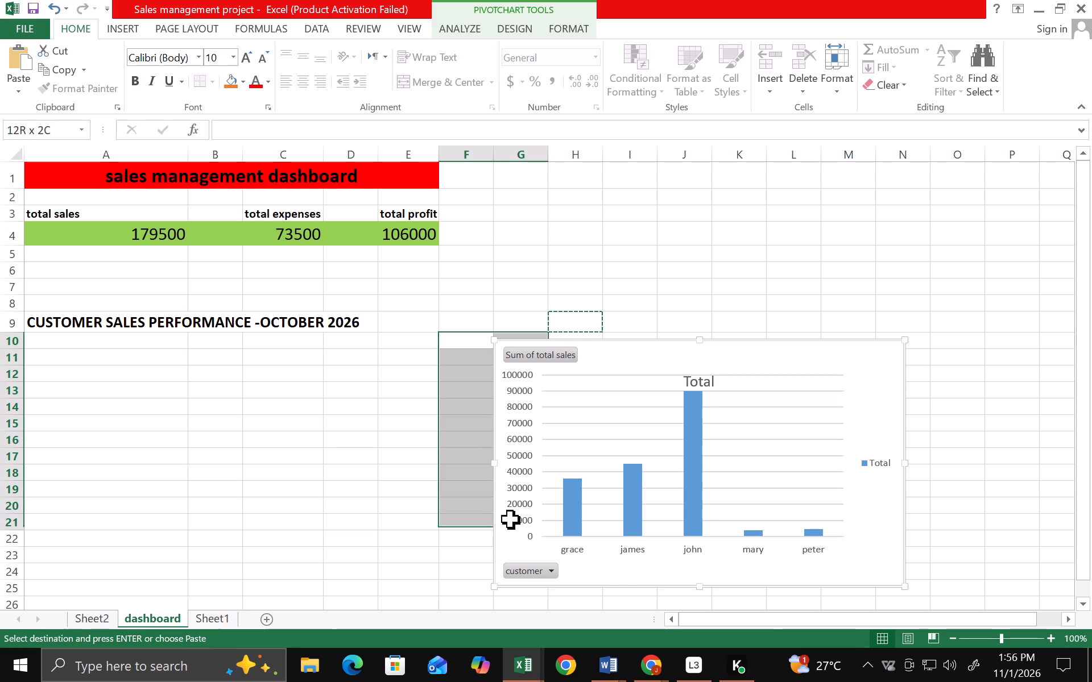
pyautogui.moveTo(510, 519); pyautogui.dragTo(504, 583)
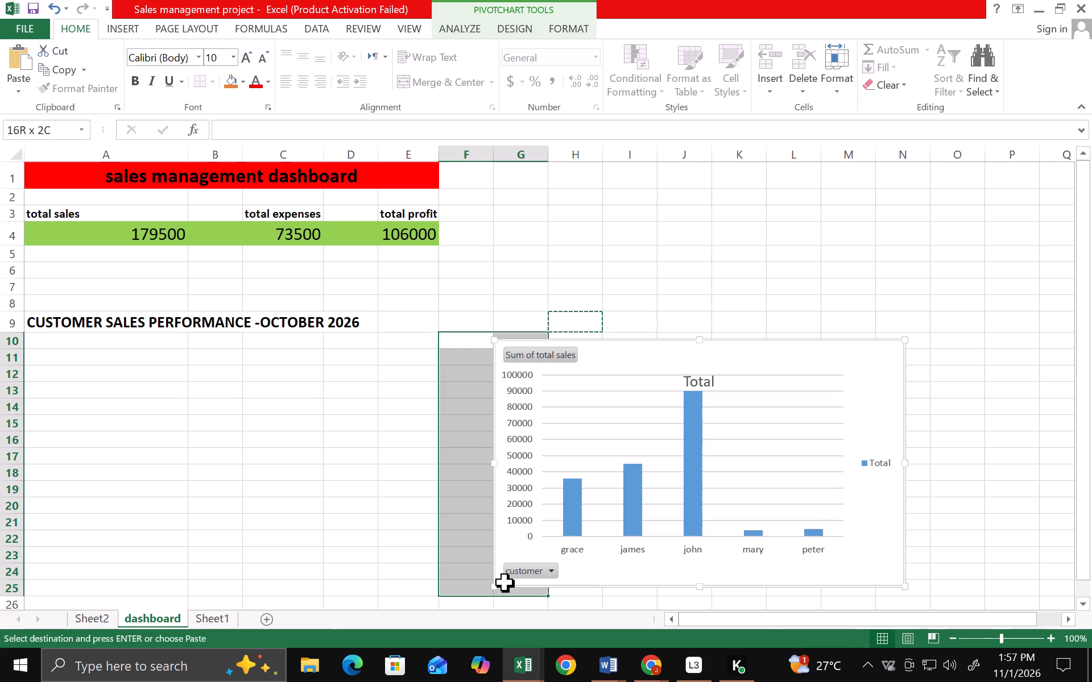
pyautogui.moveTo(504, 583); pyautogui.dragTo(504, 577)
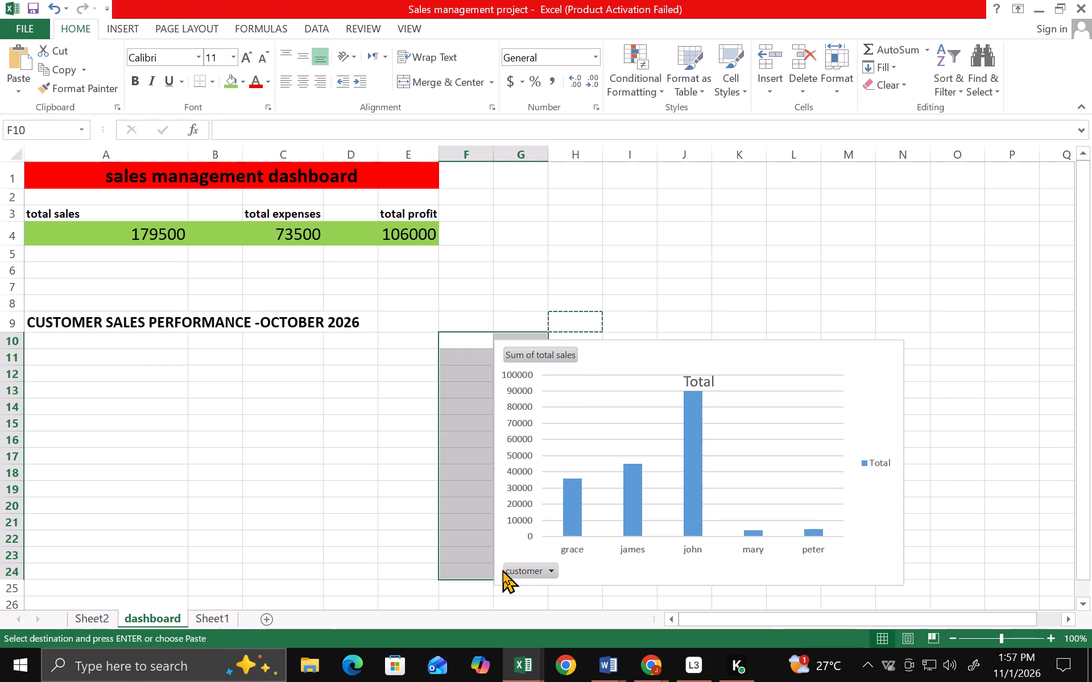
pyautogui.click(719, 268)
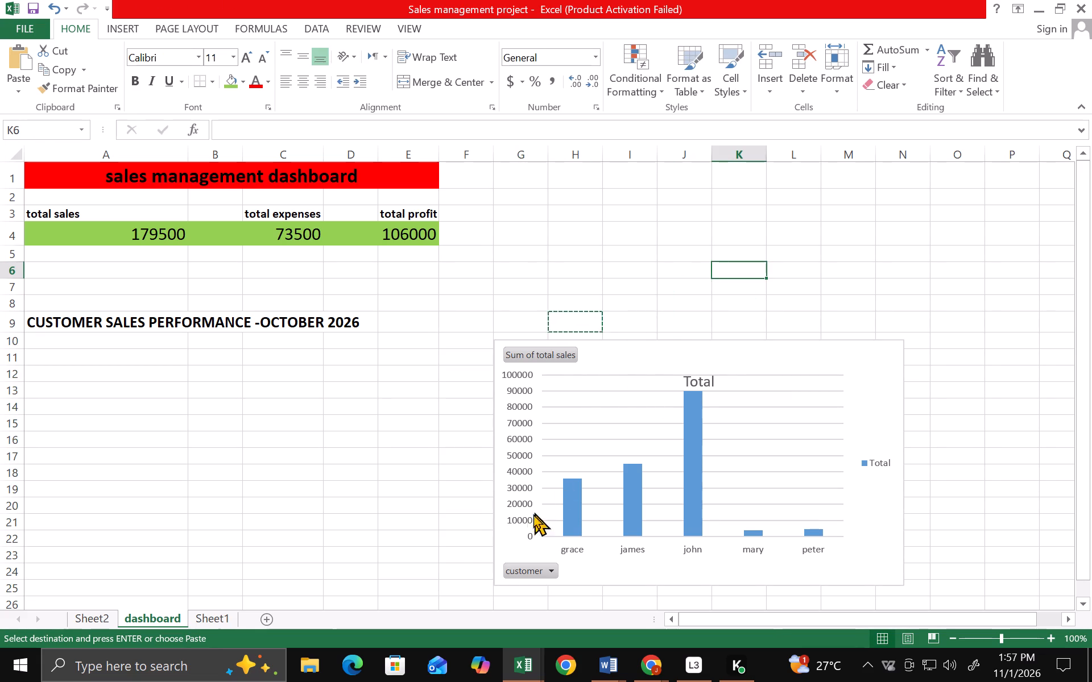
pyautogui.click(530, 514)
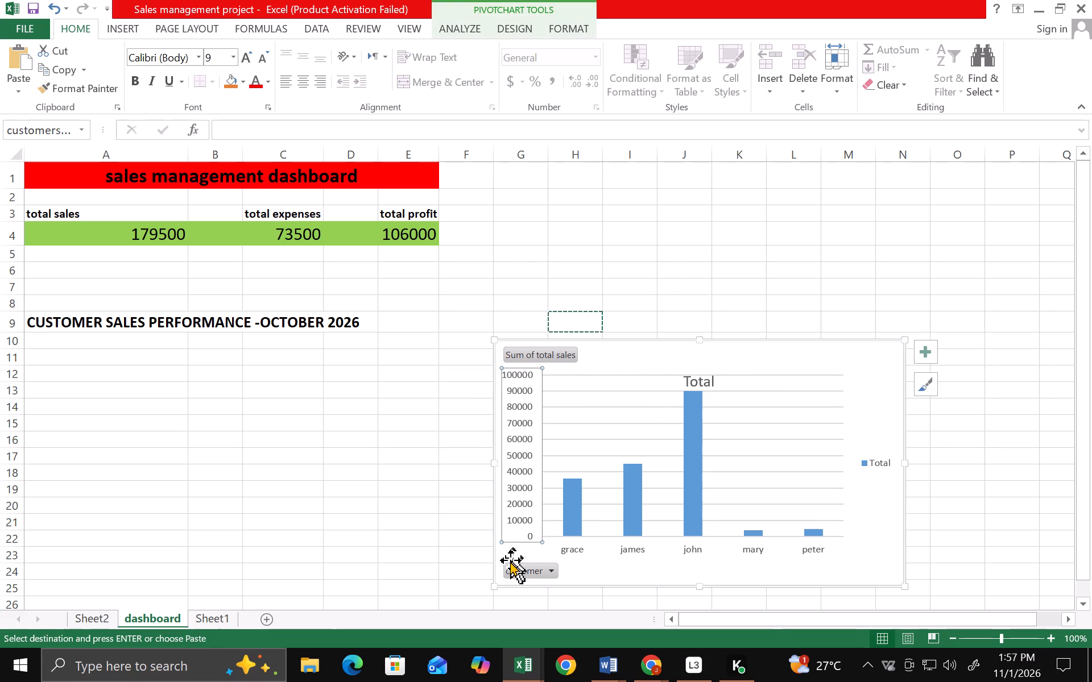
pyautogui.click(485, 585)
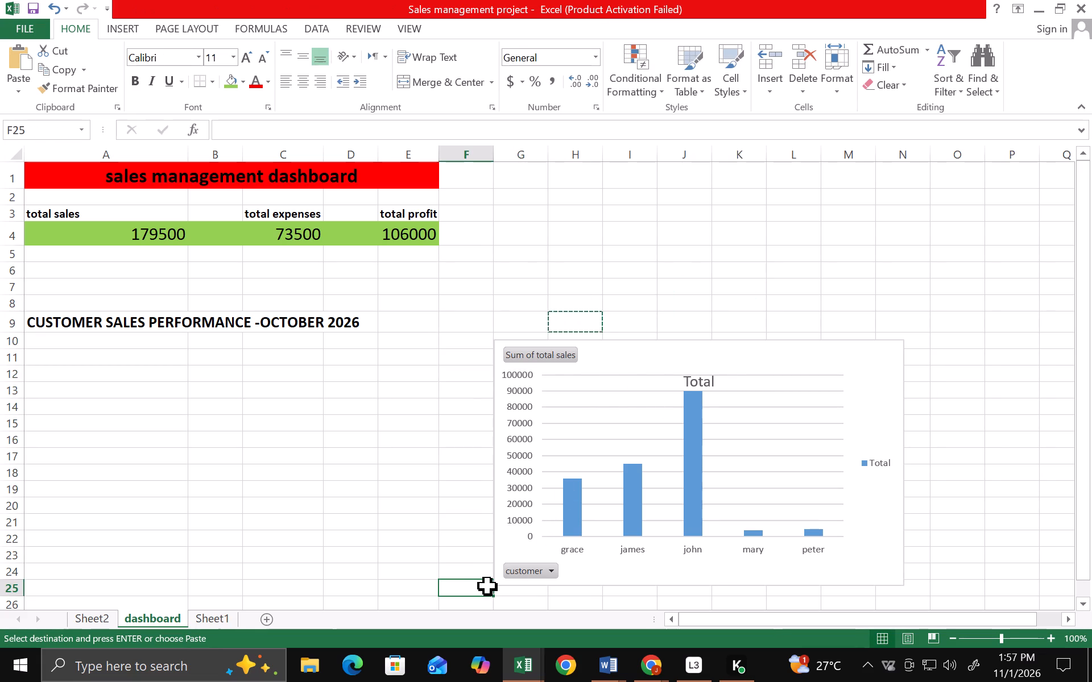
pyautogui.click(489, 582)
# Move the customer PivotChart up so its upper-left corner sits at about the boundary of cells F9 and G9.
pyautogui.click(495, 543)
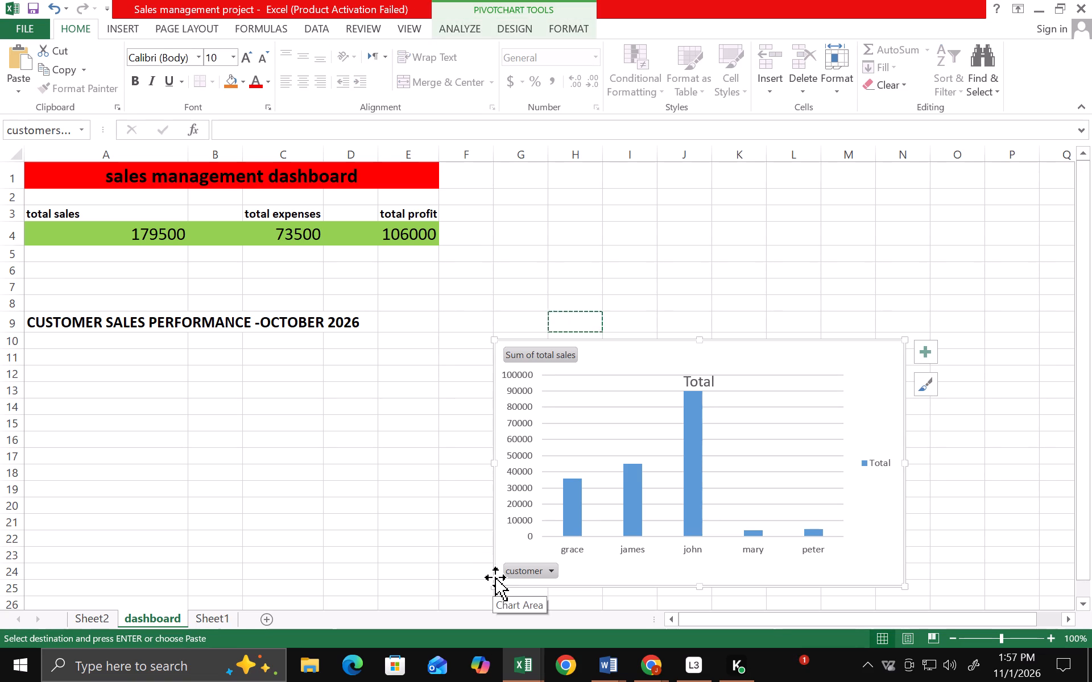
pyautogui.moveTo(495, 577); pyautogui.dragTo(495, 576)
pyautogui.moveTo(495, 576); pyautogui.dragTo(498, 572)
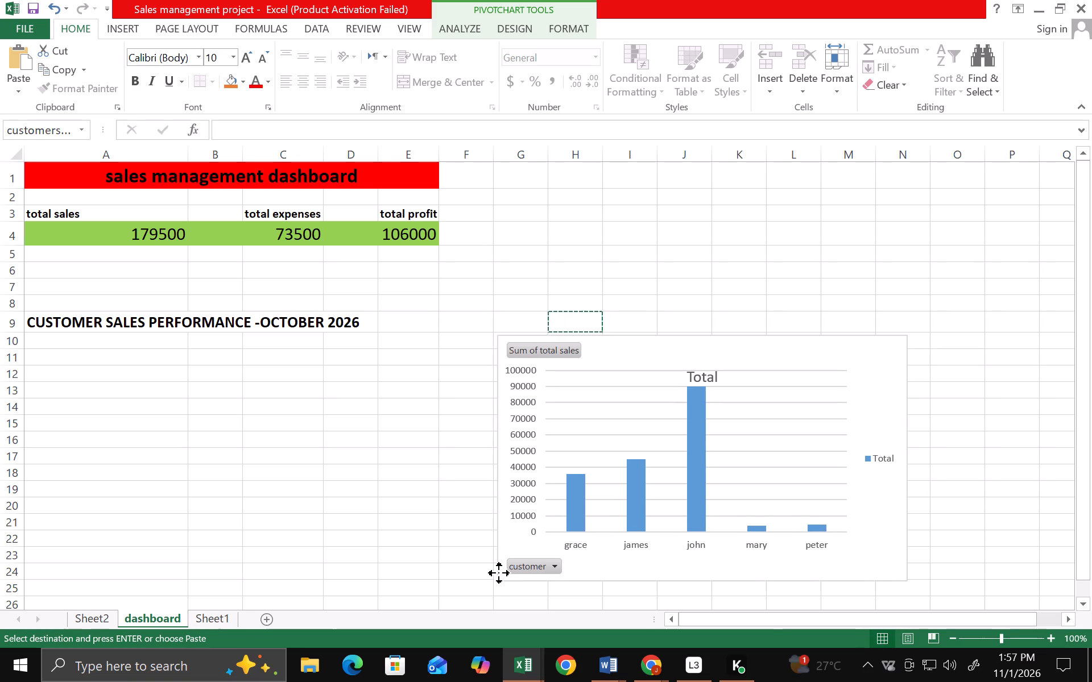
pyautogui.moveTo(498, 572); pyautogui.dragTo(510, 546)
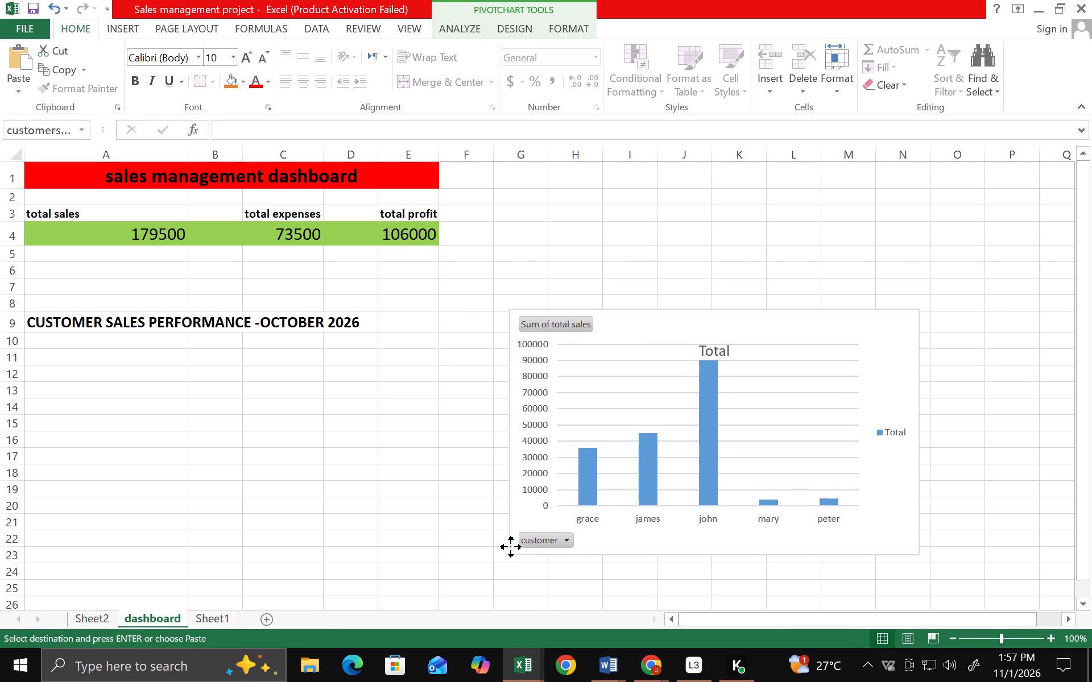
pyautogui.moveTo(510, 546); pyautogui.dragTo(491, 548)
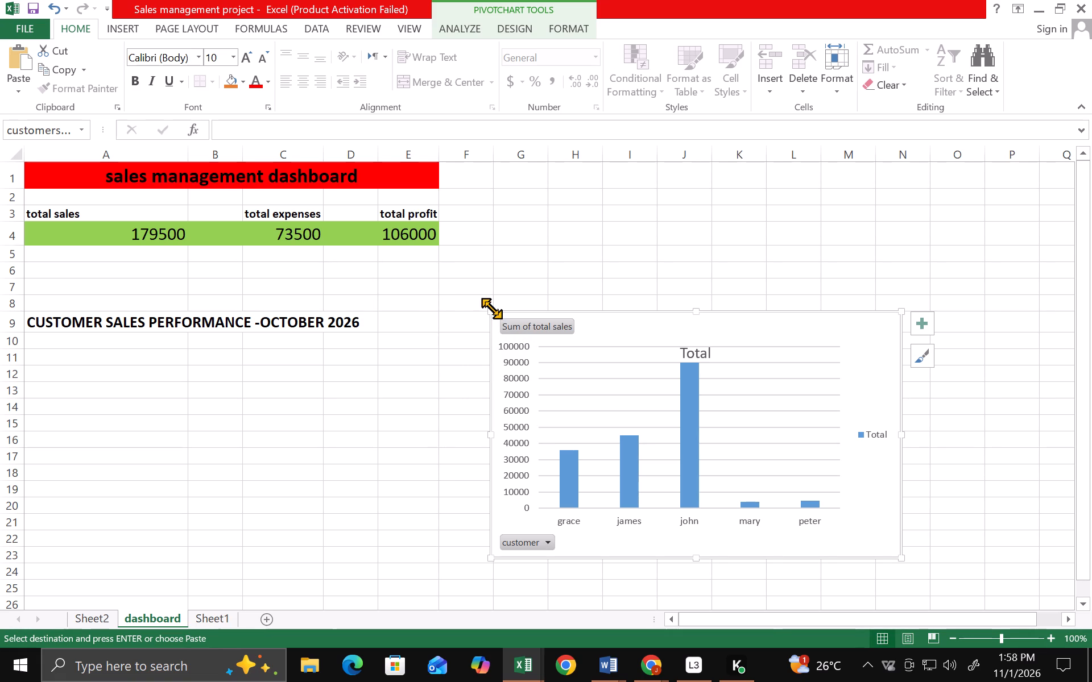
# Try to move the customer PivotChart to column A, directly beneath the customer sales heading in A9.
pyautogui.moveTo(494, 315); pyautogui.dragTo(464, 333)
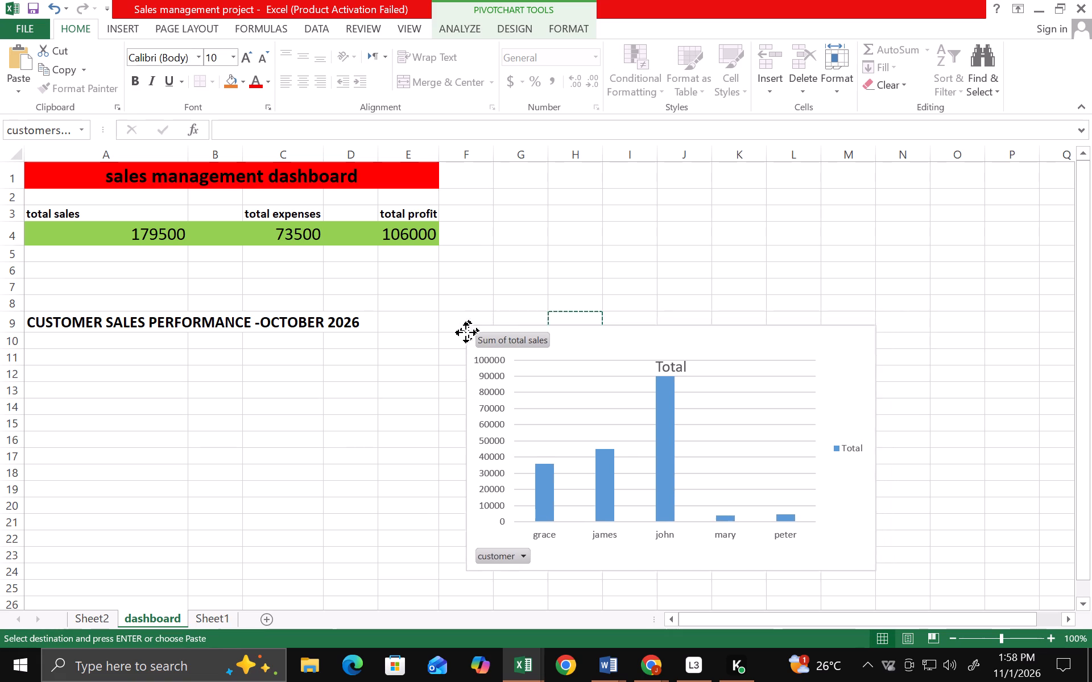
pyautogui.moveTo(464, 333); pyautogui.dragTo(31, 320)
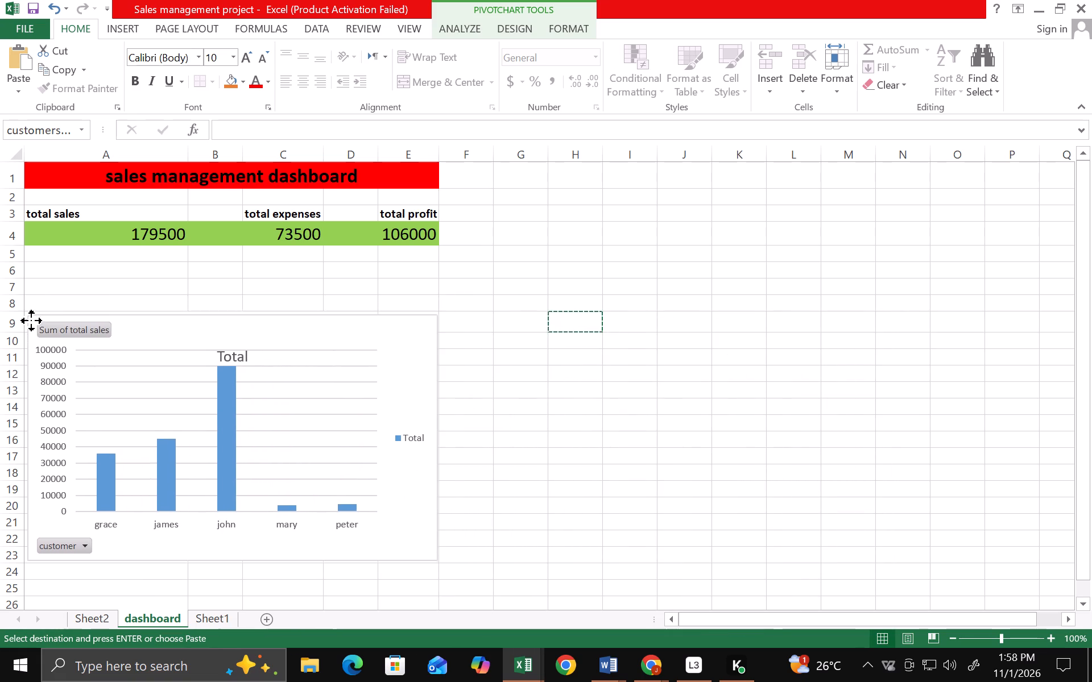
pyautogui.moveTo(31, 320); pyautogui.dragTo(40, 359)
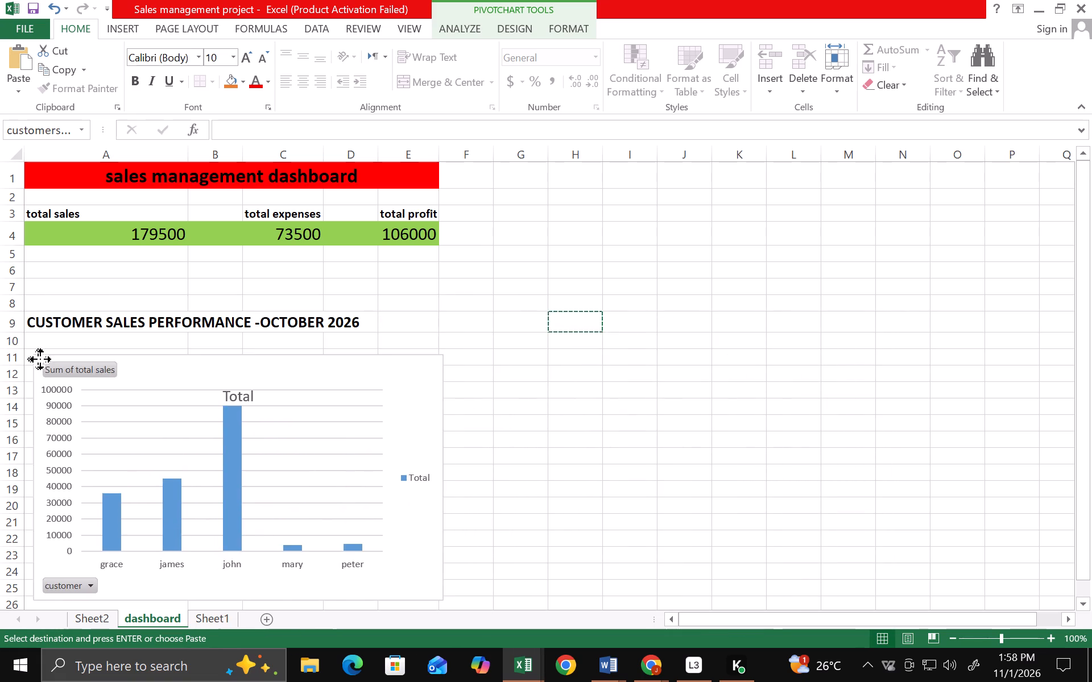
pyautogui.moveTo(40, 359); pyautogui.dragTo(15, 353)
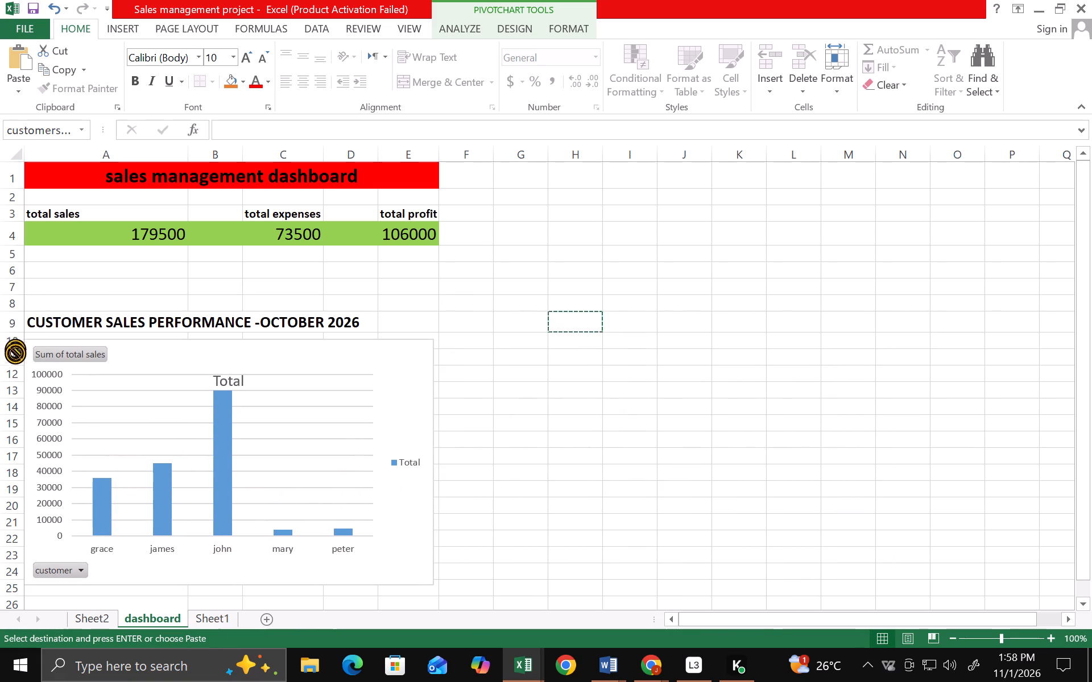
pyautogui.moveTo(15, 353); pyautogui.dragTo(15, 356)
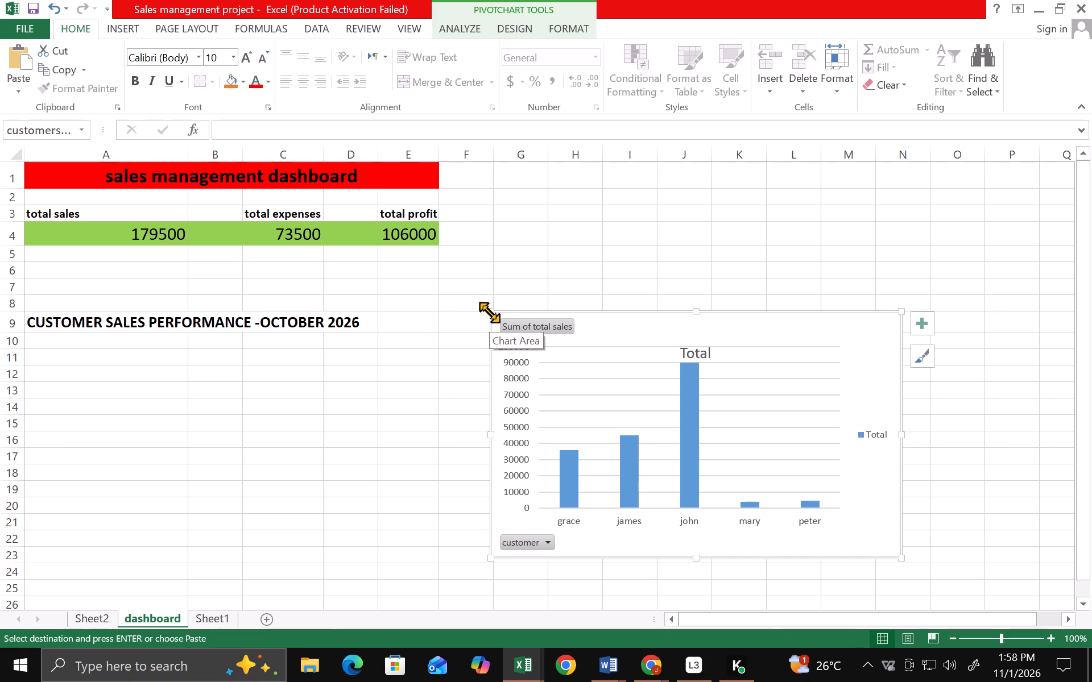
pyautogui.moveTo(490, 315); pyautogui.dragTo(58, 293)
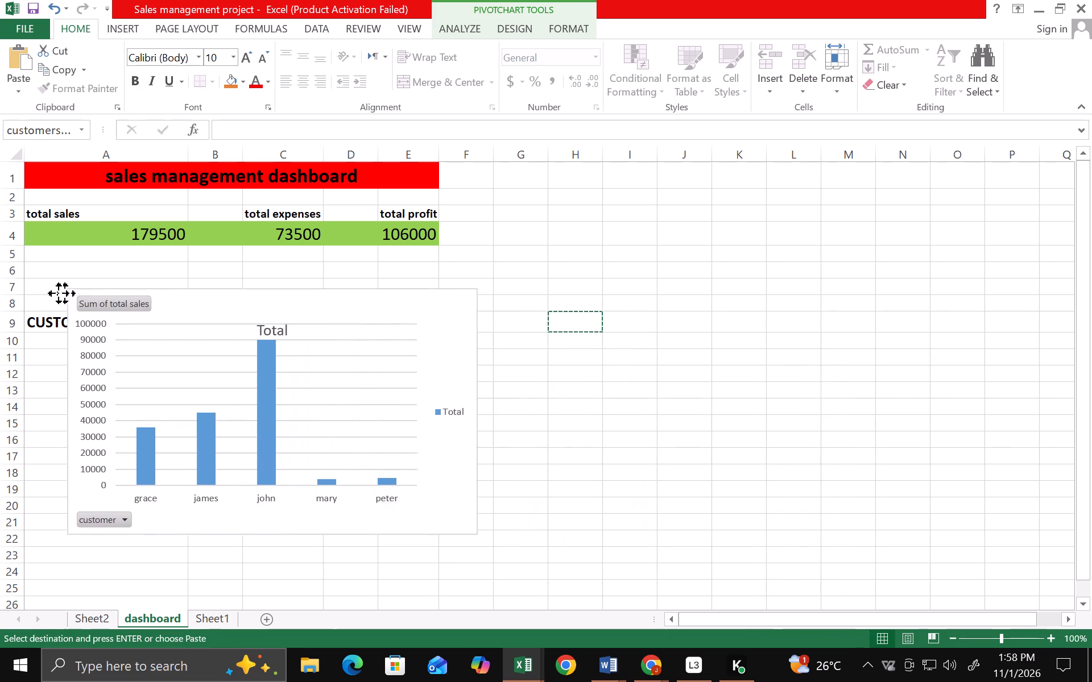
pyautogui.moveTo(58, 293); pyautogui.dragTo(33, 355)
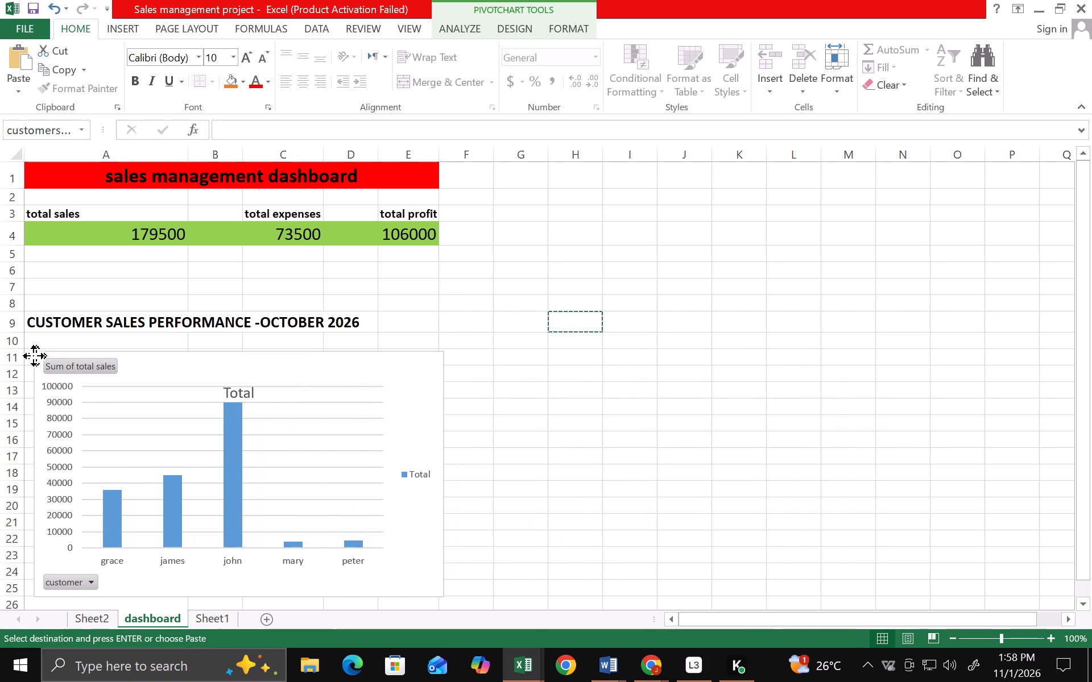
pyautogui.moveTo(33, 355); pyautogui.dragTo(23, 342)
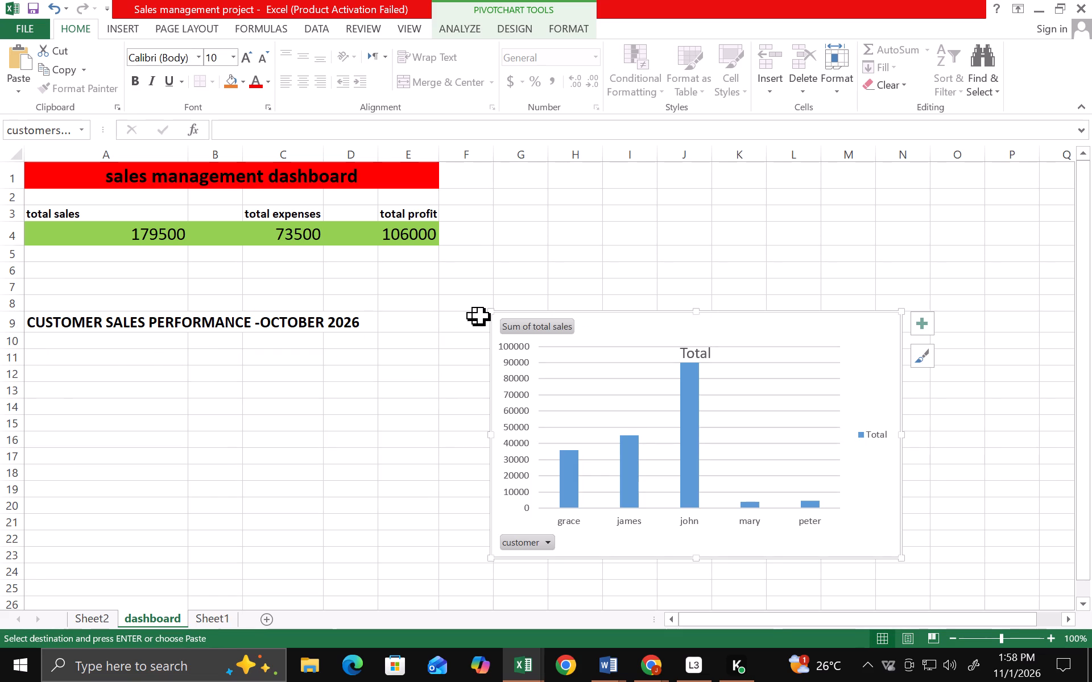
# Enlarge the customer PivotChart by extending its upper-left corner to about cell F5.
pyautogui.moveTo(486, 314); pyautogui.dragTo(456, 342)
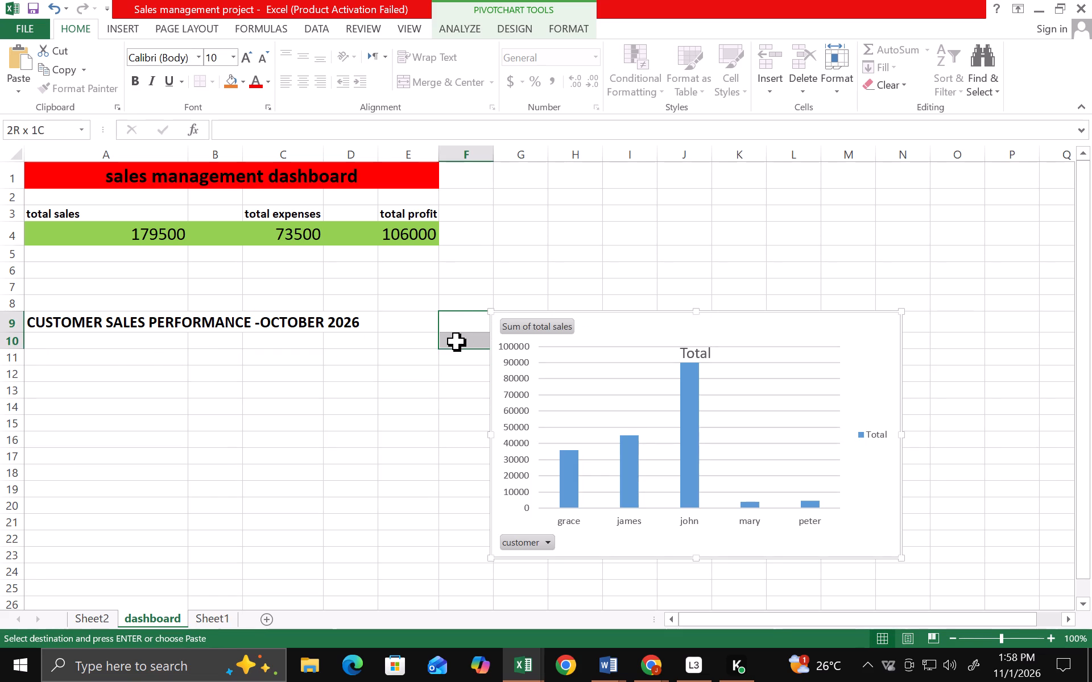
pyautogui.moveTo(456, 342); pyautogui.dragTo(460, 335)
pyautogui.click(486, 315)
pyautogui.click(486, 315)
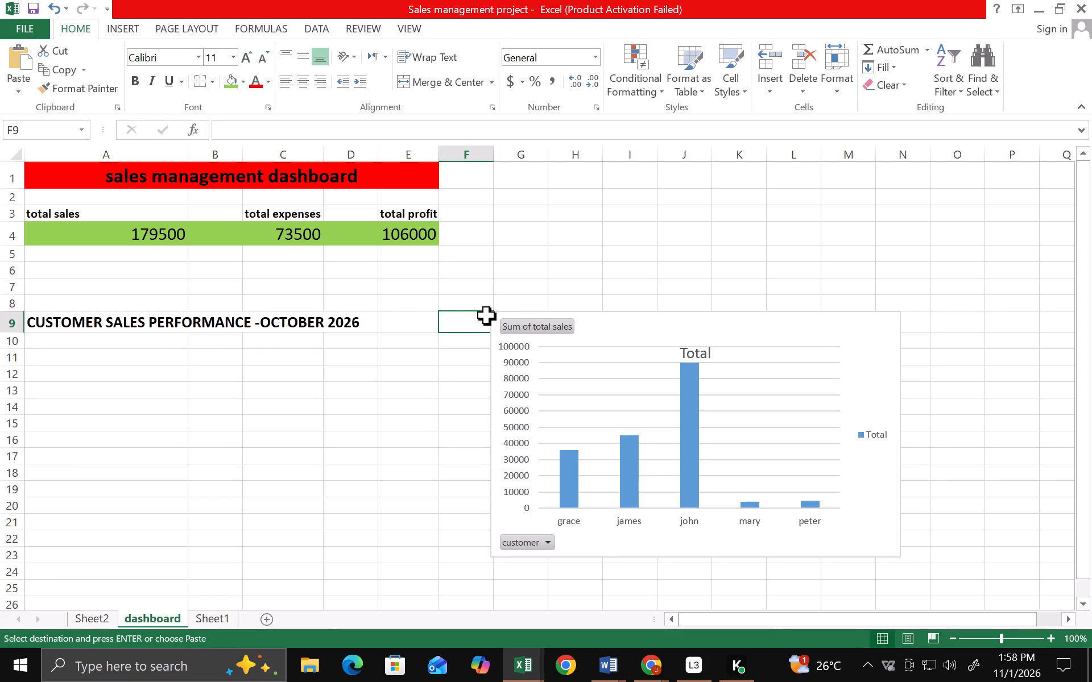
pyautogui.click(505, 325)
pyautogui.moveTo(489, 313); pyautogui.dragTo(415, 346)
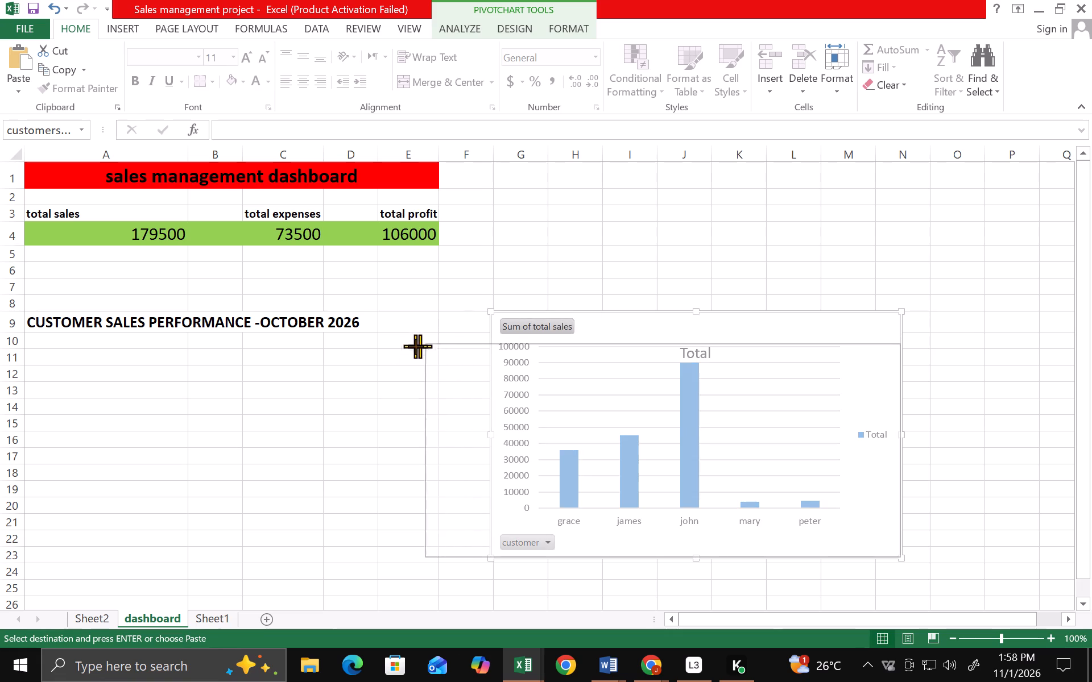
pyautogui.moveTo(415, 346); pyautogui.dragTo(204, 330)
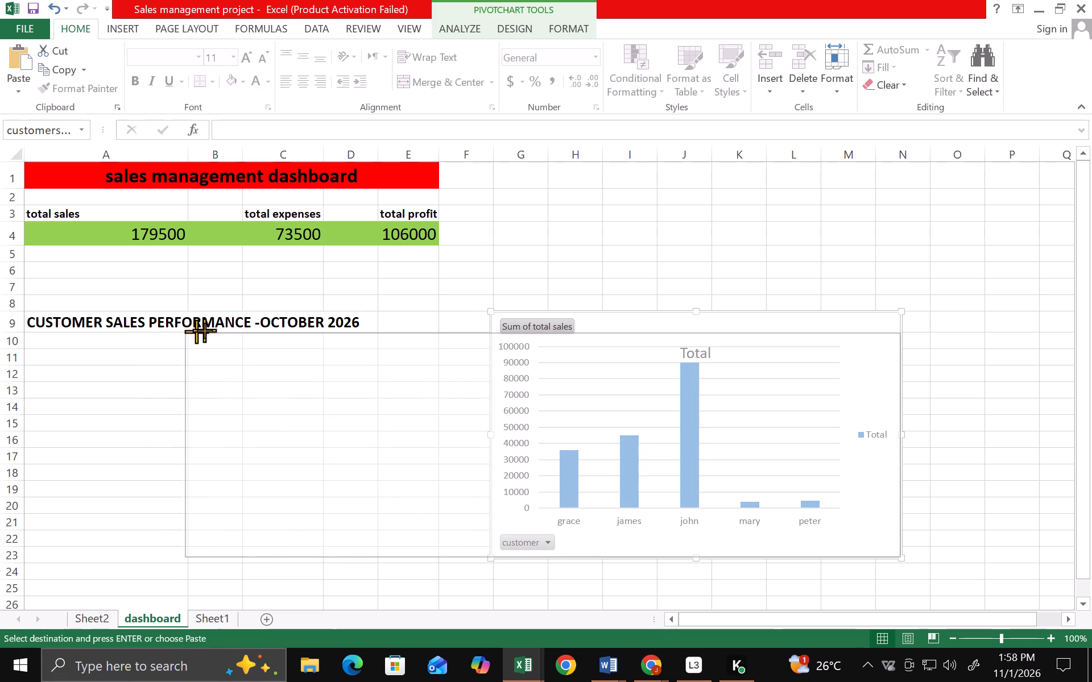
pyautogui.moveTo(204, 330); pyautogui.dragTo(408, 313)
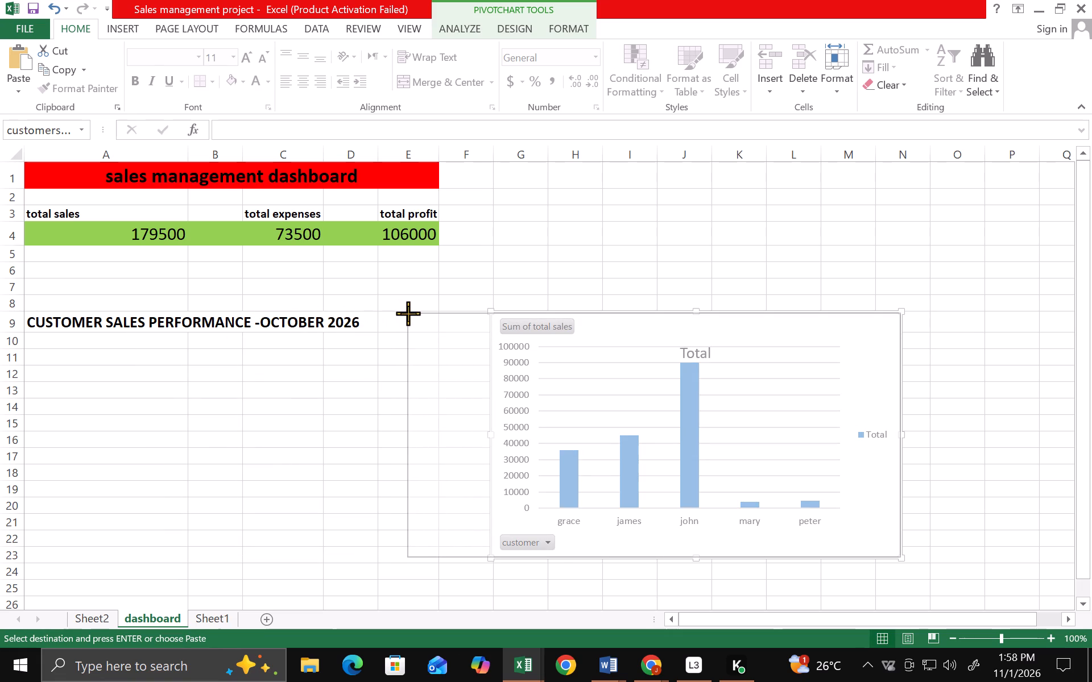
pyautogui.moveTo(408, 313); pyautogui.dragTo(441, 251)
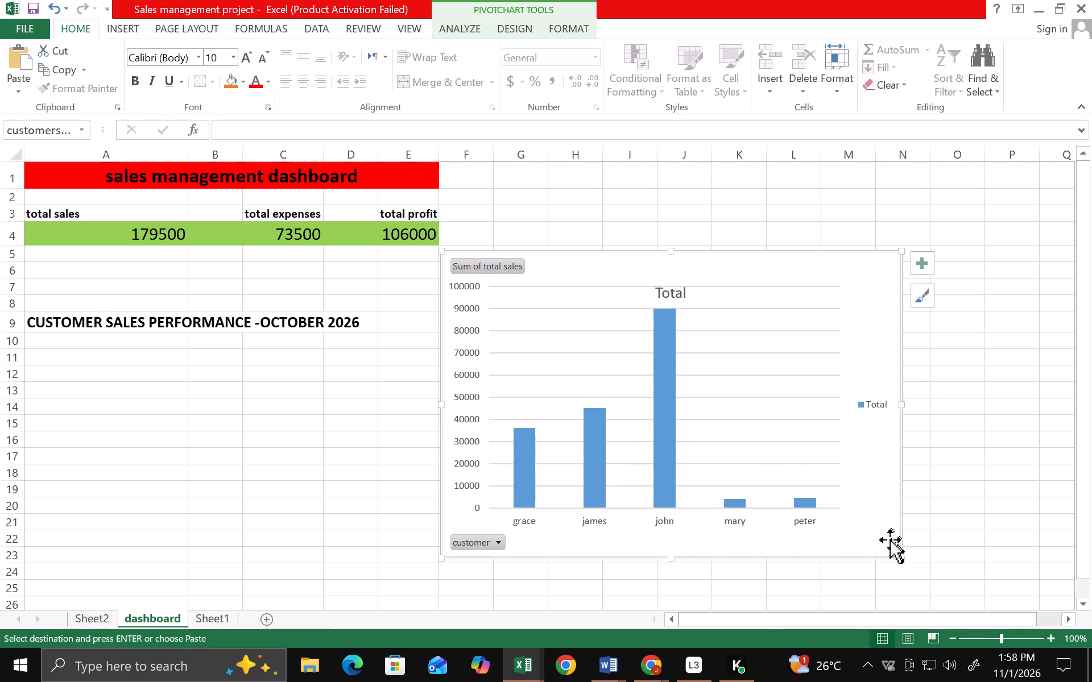
# Shift the enlarged customer PivotChart slightly so its upper-left corner lies inside cell F5, clear of column E.
pyautogui.moveTo(901, 546); pyautogui.dragTo(908, 561)
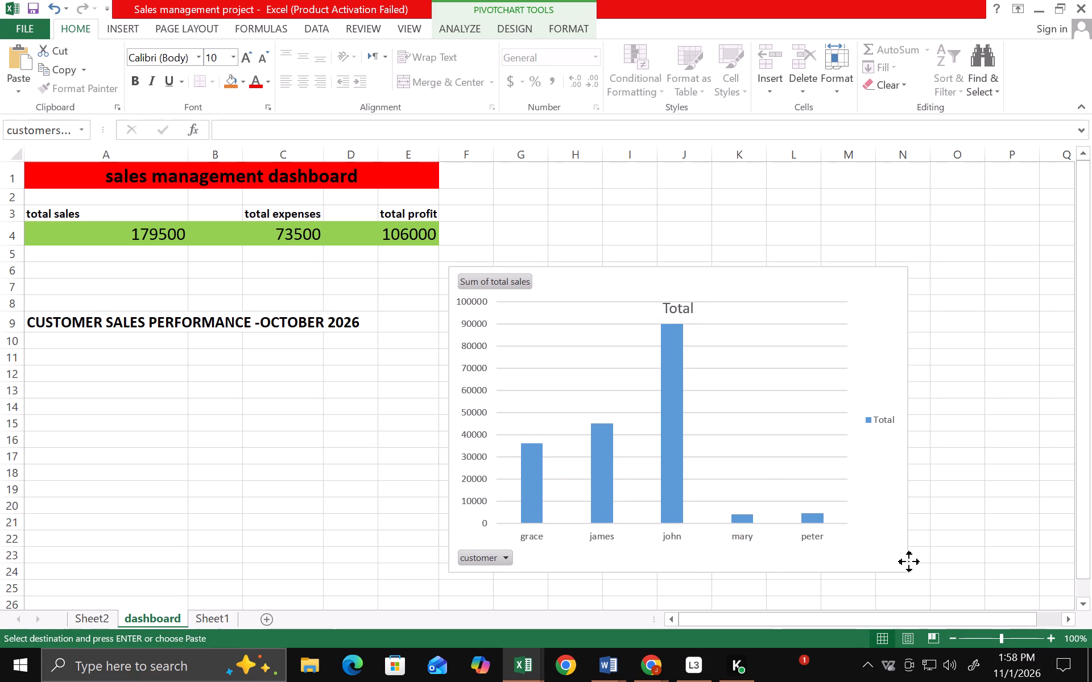
pyautogui.moveTo(908, 561); pyautogui.dragTo(940, 552)
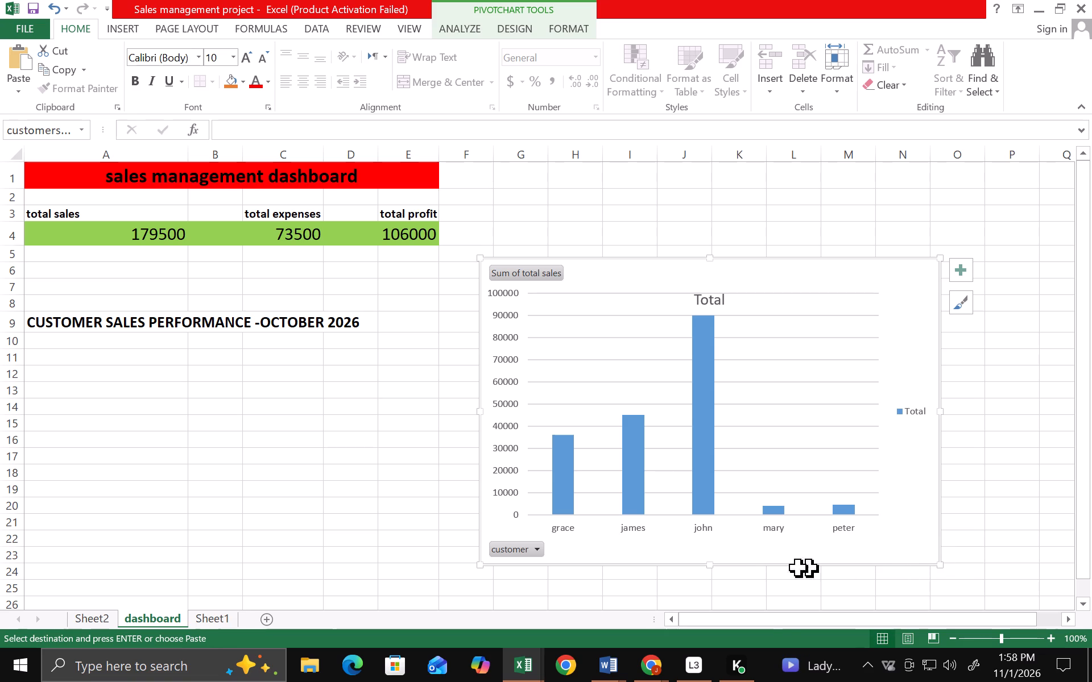
pyautogui.click(710, 556)
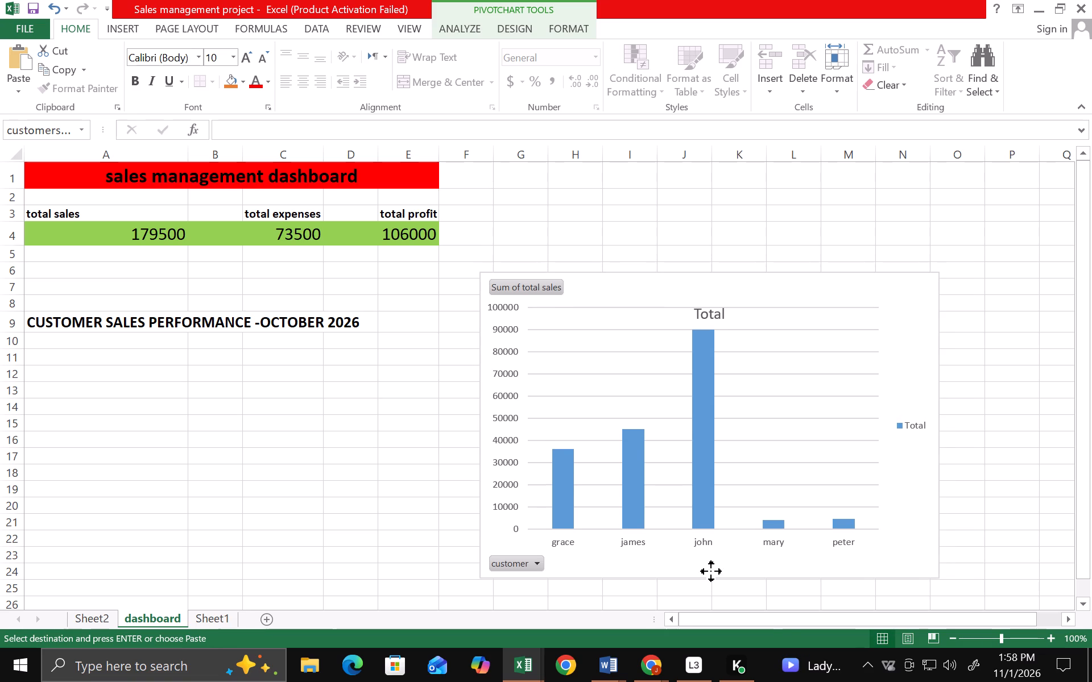
# Enlarge the customer PivotChart by extending its lower edge to about row 26 and its right edge to about the start of column P.
pyautogui.moveTo(707, 563); pyautogui.dragTo(710, 602)
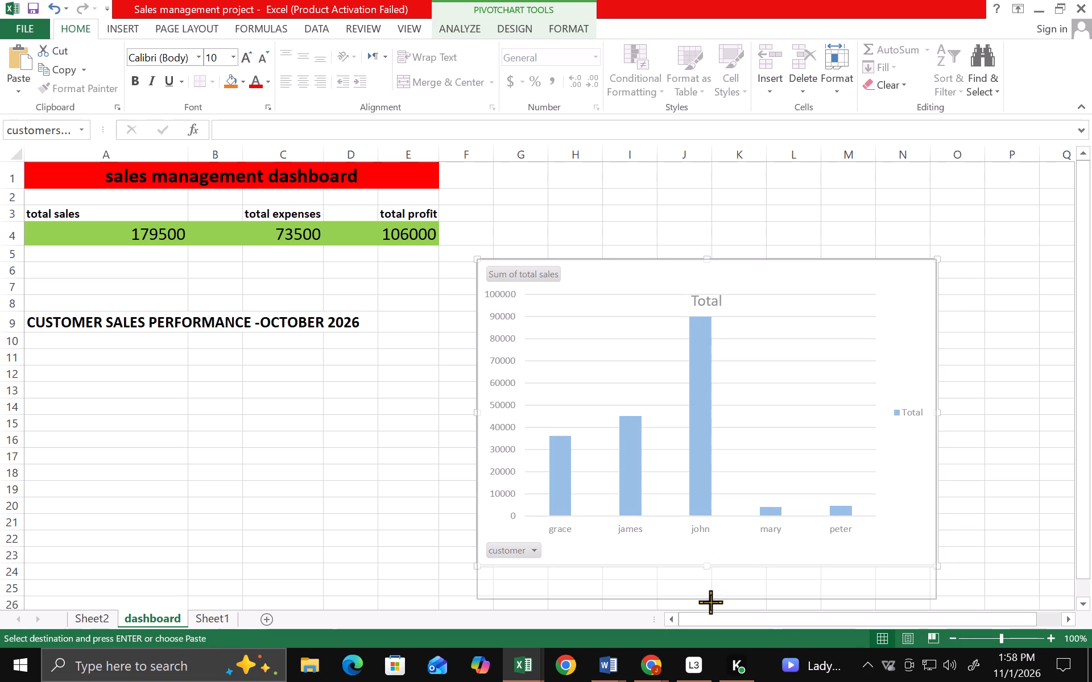
pyautogui.moveTo(710, 602); pyautogui.dragTo(710, 602)
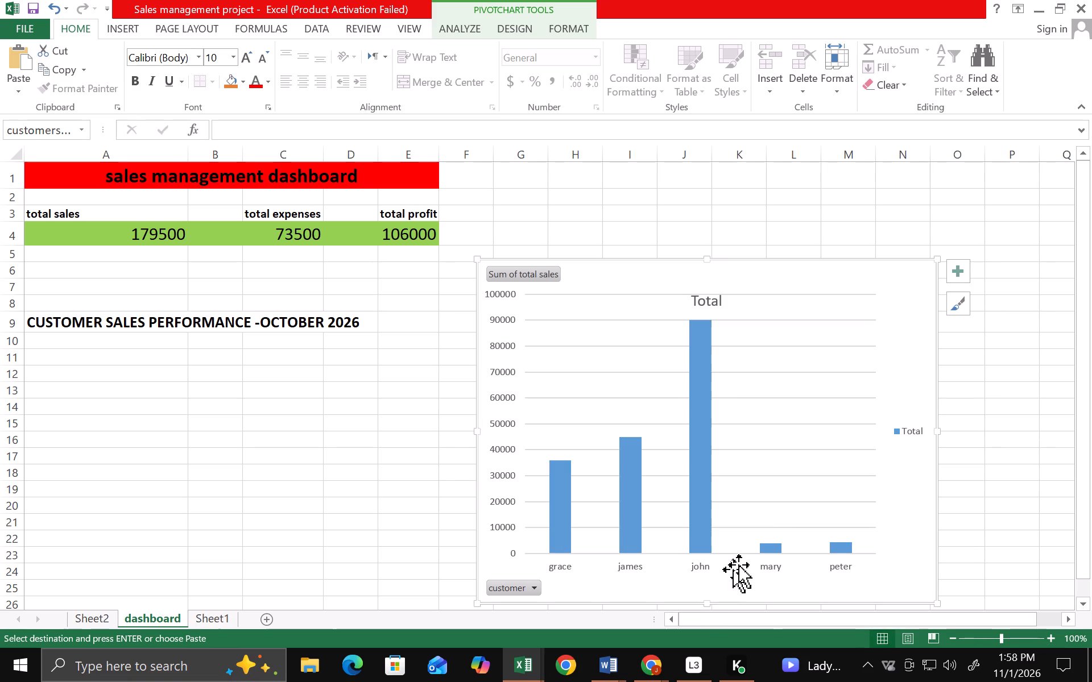
pyautogui.moveTo(939, 428); pyautogui.dragTo(981, 428)
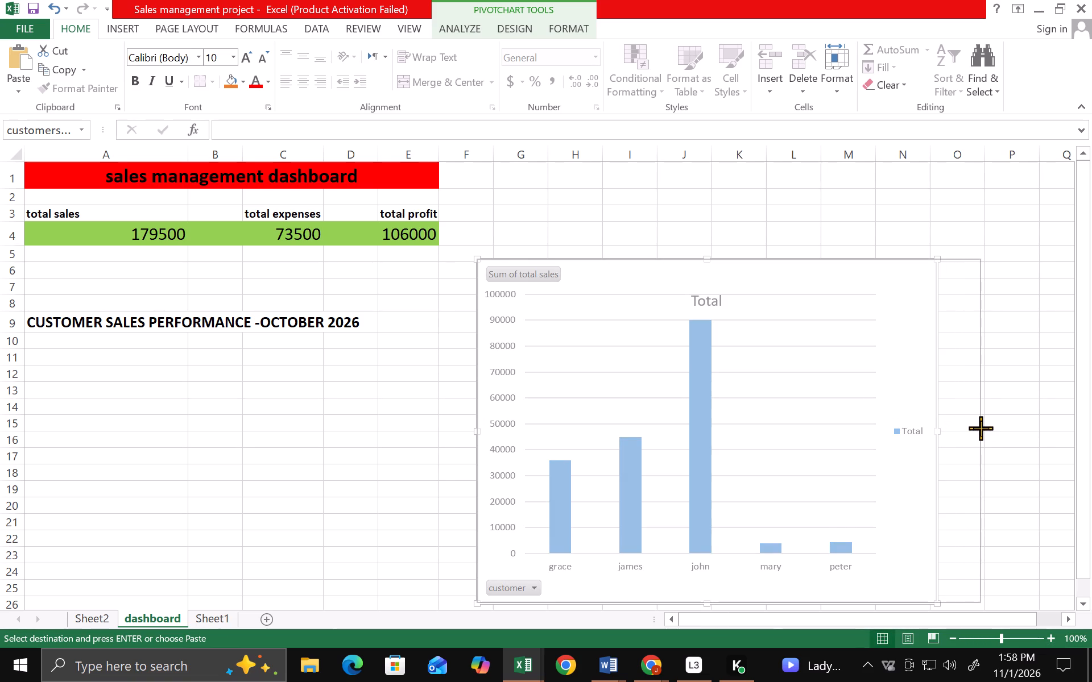
pyautogui.moveTo(981, 428); pyautogui.dragTo(988, 428)
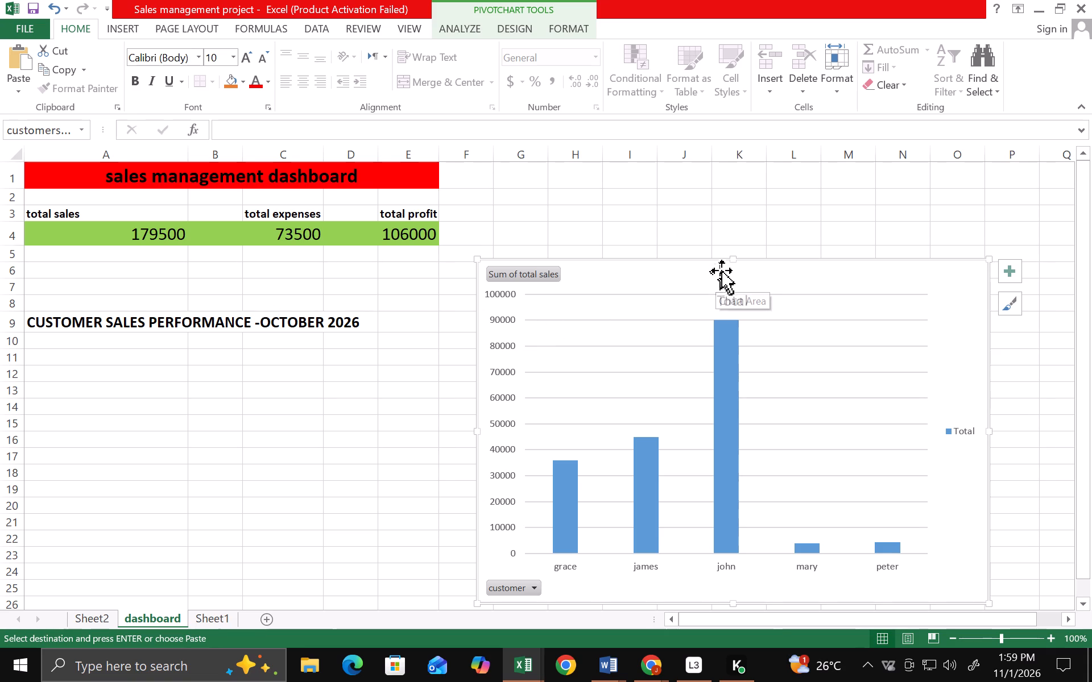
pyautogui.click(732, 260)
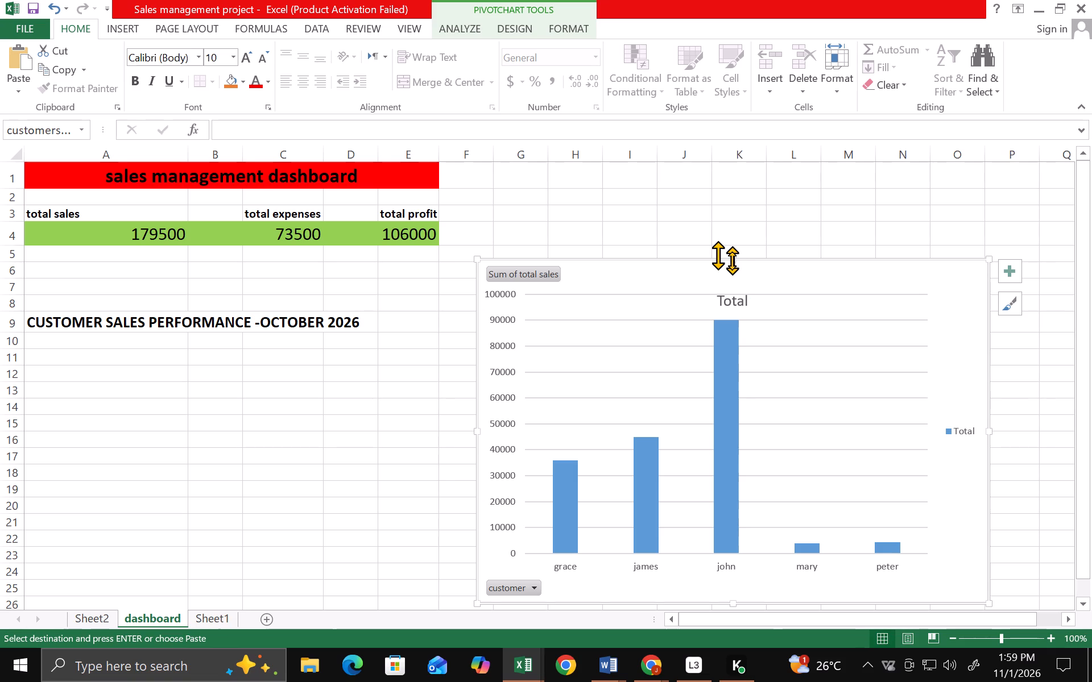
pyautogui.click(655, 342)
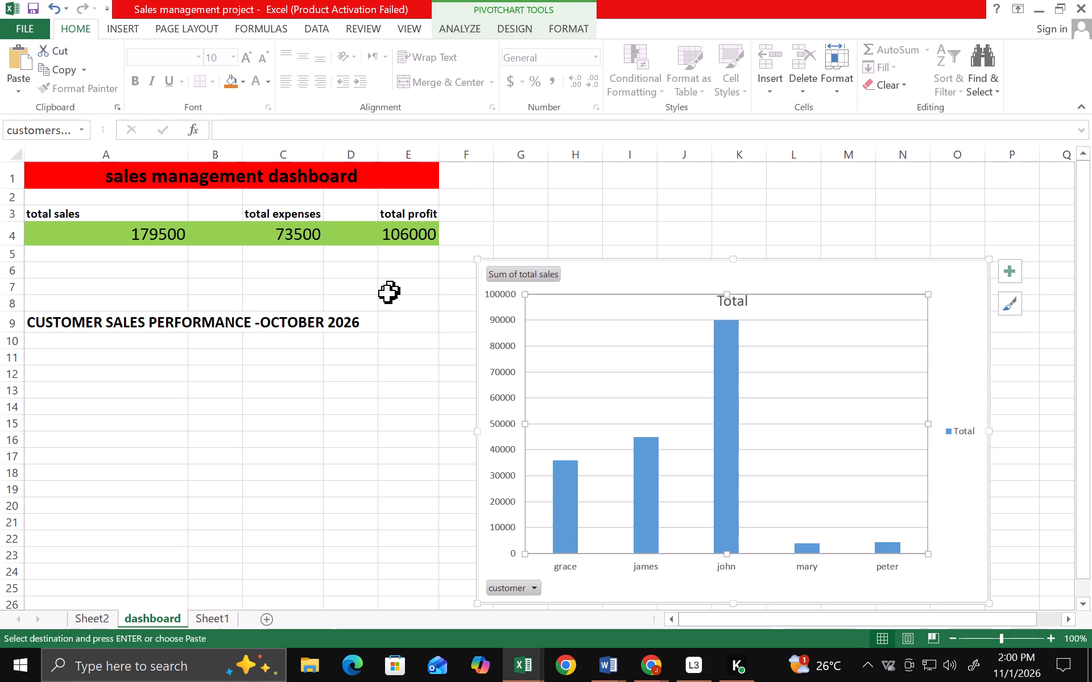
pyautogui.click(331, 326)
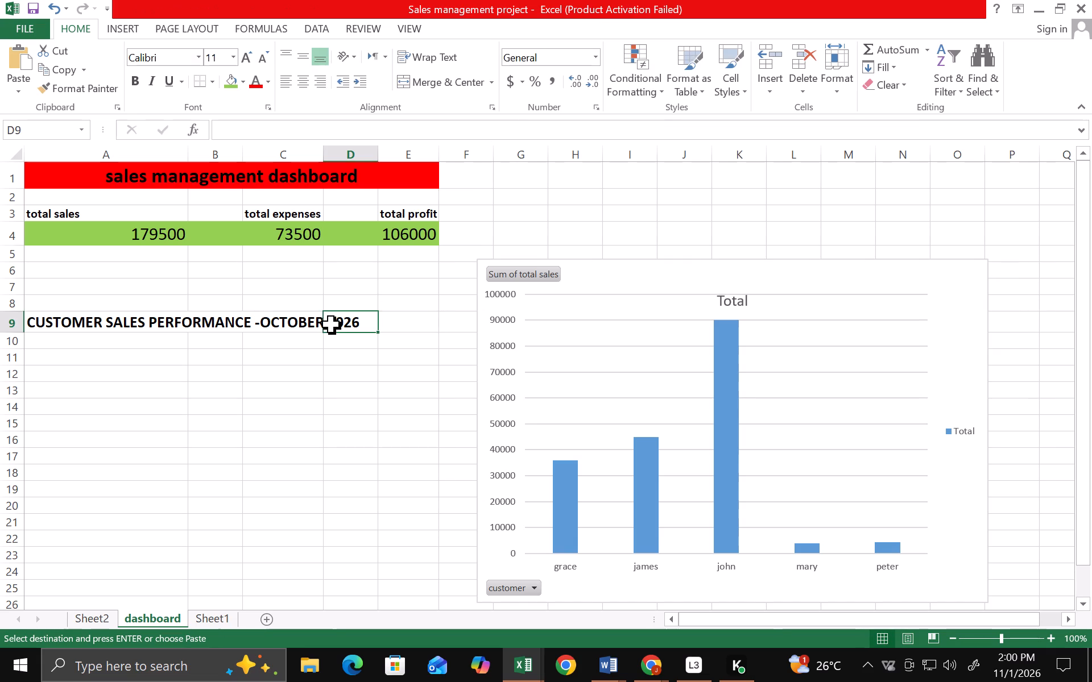
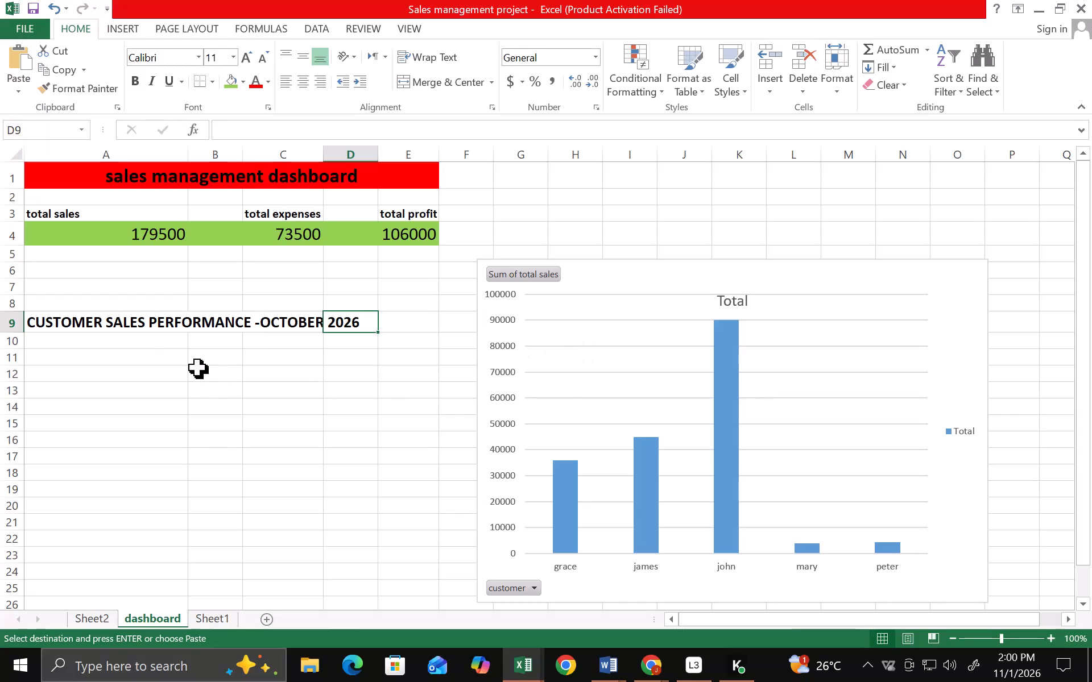
# Move the CUSTOMER SALES PERFORMANCE -OCTOBER 2026 heading from A9:D9 to G4:J4, directly above the customer PivotChart.
pyautogui.click(119, 318)
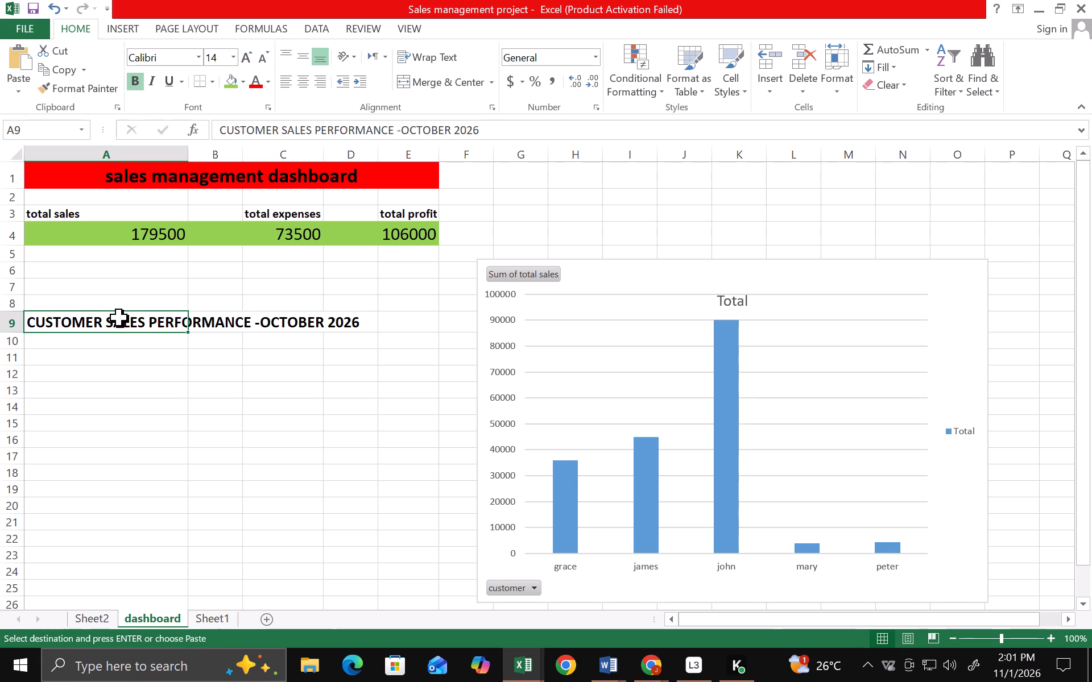
pyautogui.click(119, 319)
pyautogui.click(140, 379)
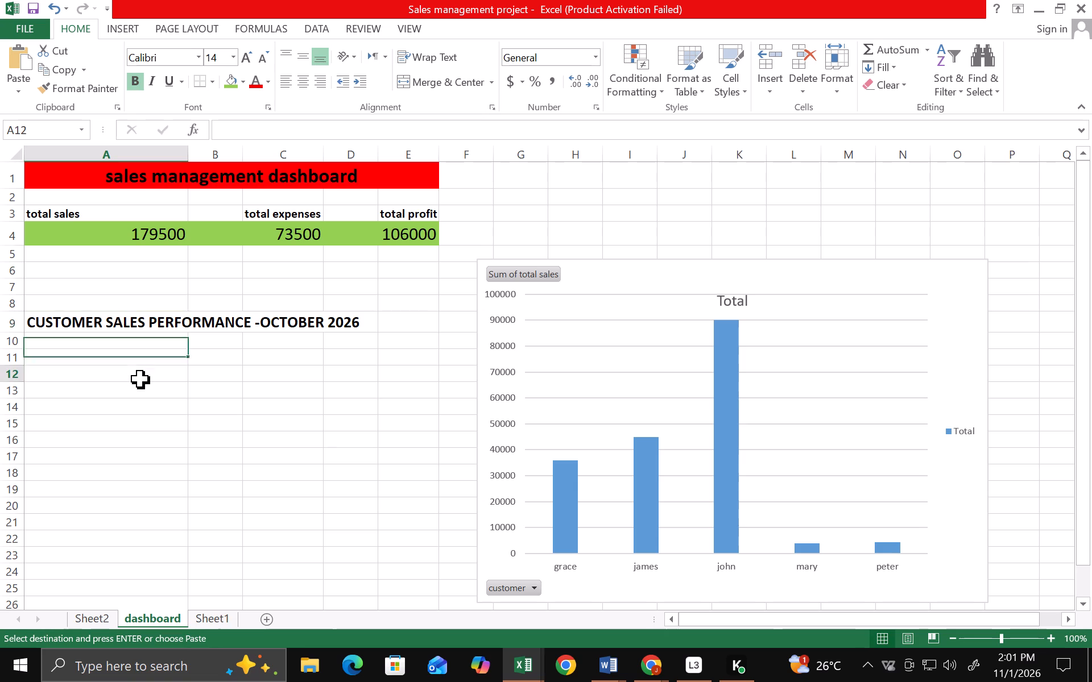
pyautogui.click(144, 327)
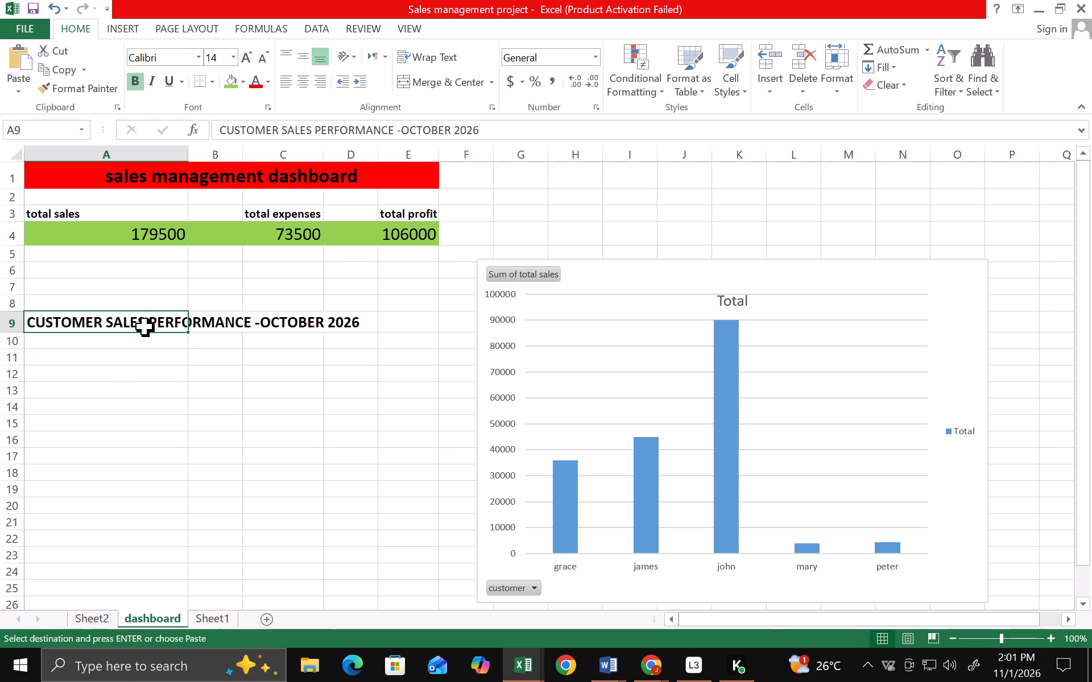
pyautogui.click(199, 322)
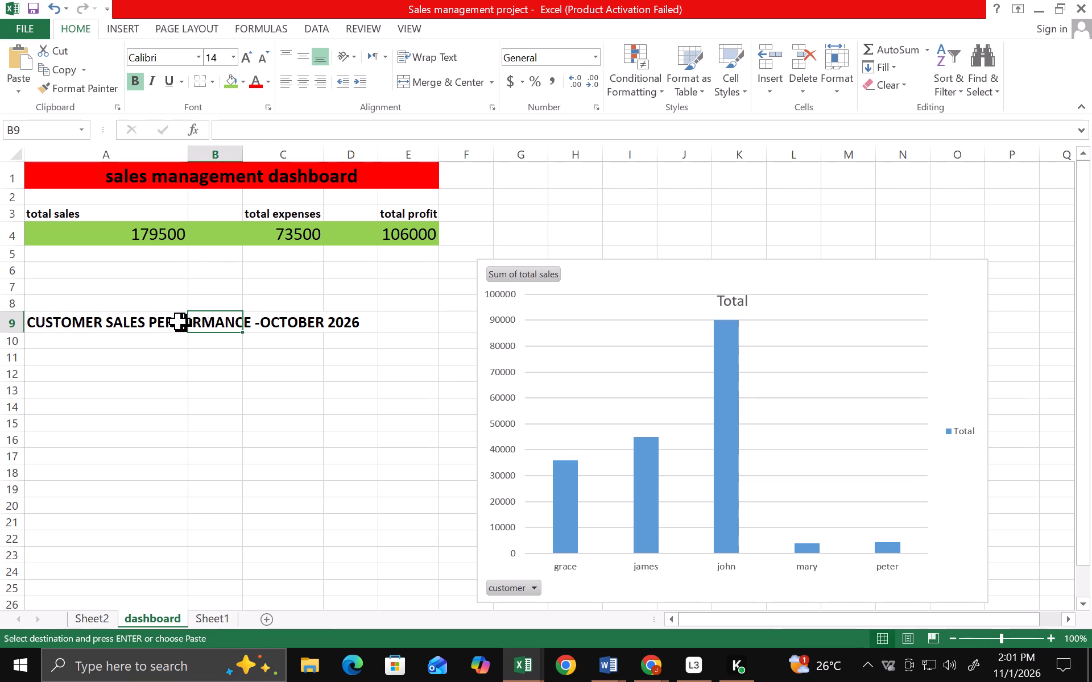
pyautogui.click(39, 322)
pyautogui.moveTo(39, 322); pyautogui.dragTo(90, 324)
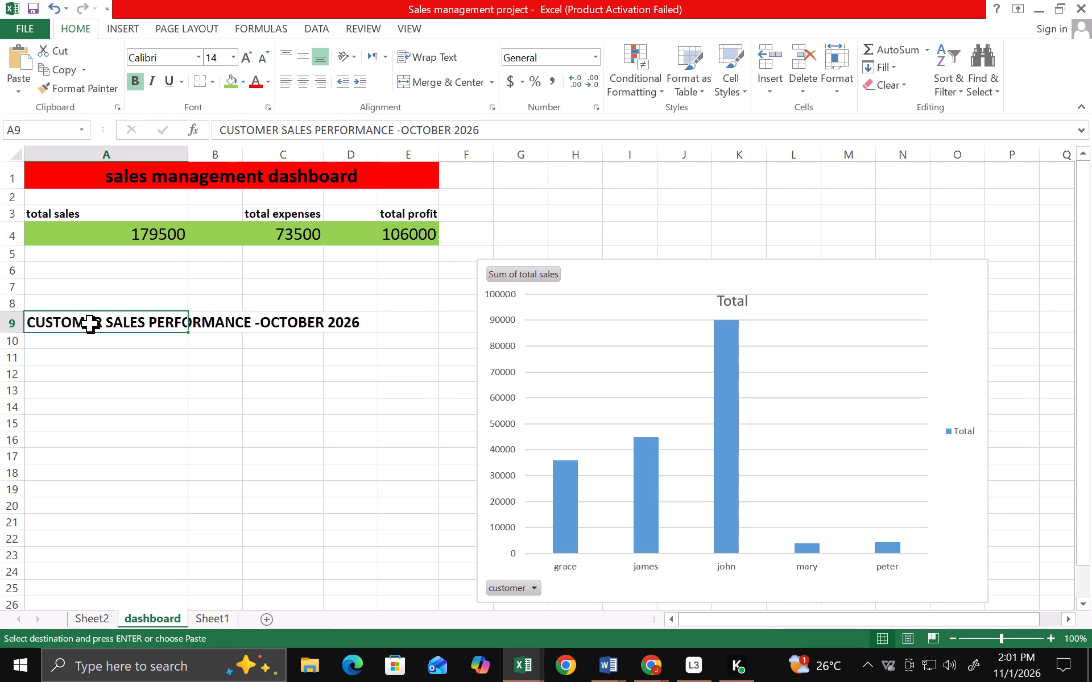
pyautogui.moveTo(90, 324); pyautogui.dragTo(225, 328)
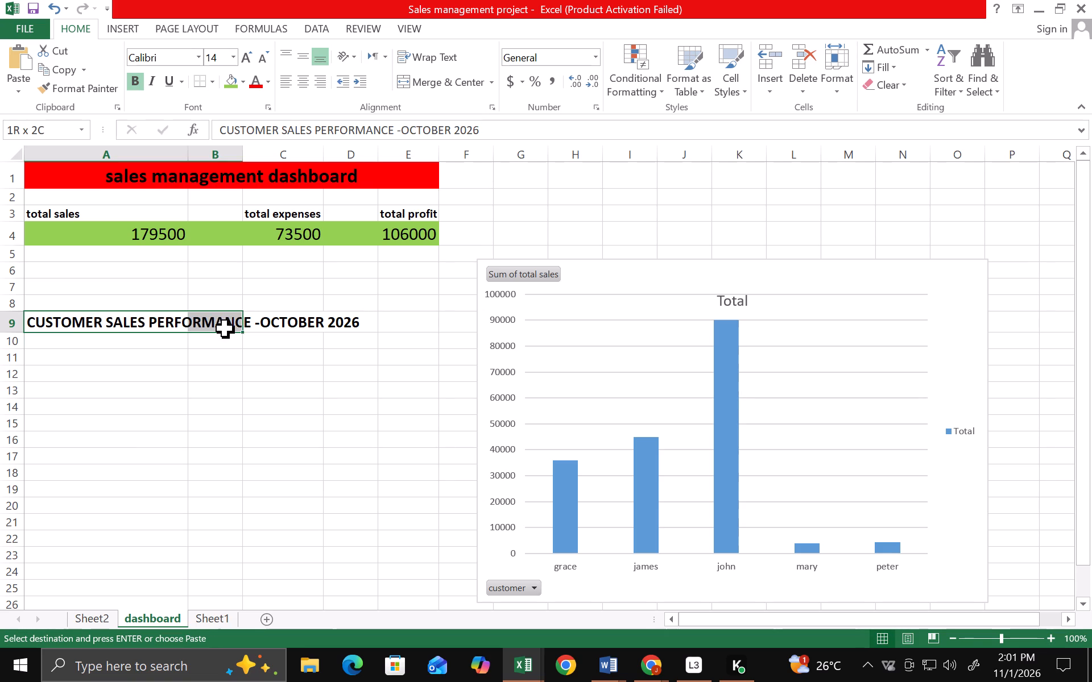
pyautogui.moveTo(225, 328); pyautogui.dragTo(333, 328)
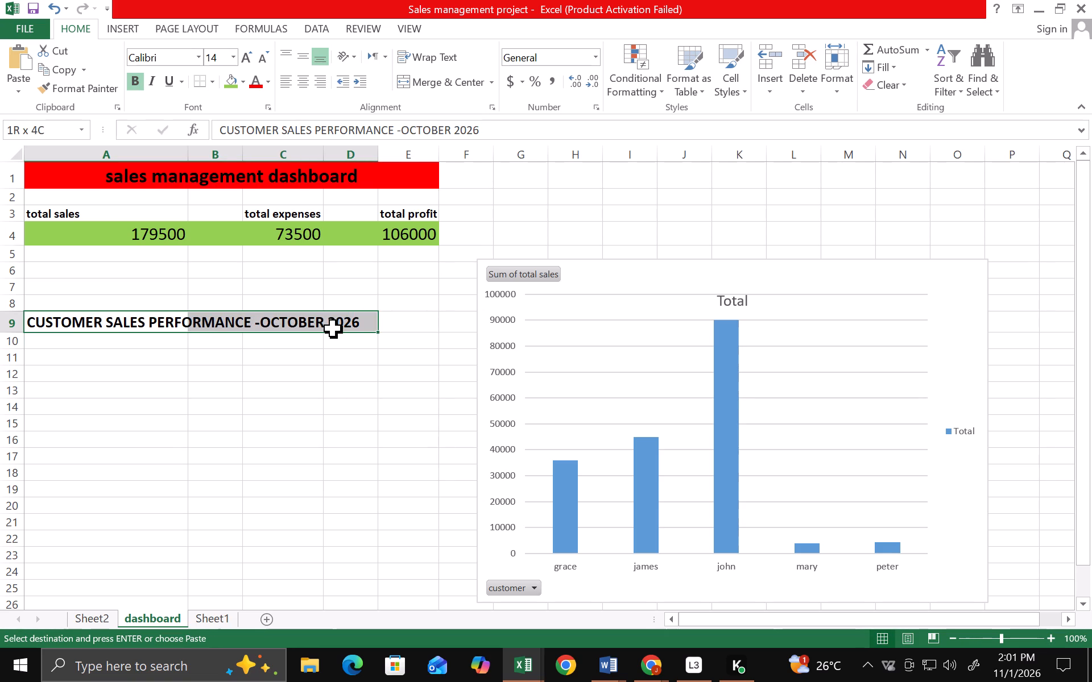
pyautogui.moveTo(333, 328); pyautogui.dragTo(369, 325)
pyautogui.moveTo(369, 325); pyautogui.dragTo(367, 329)
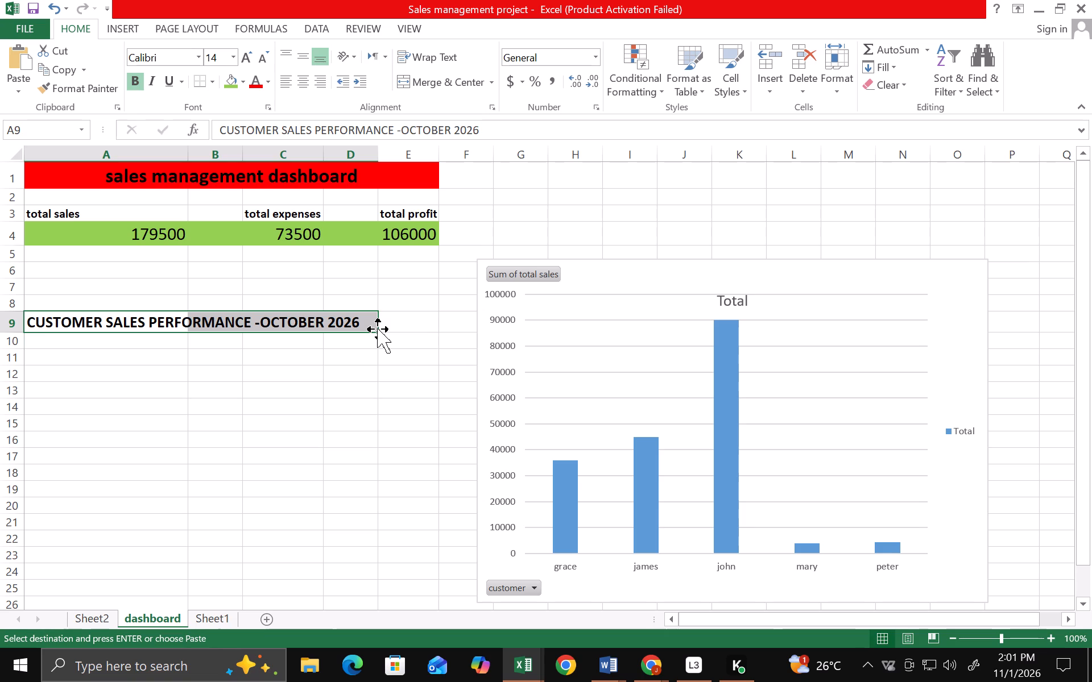
pyautogui.moveTo(377, 328); pyautogui.dragTo(600, 237)
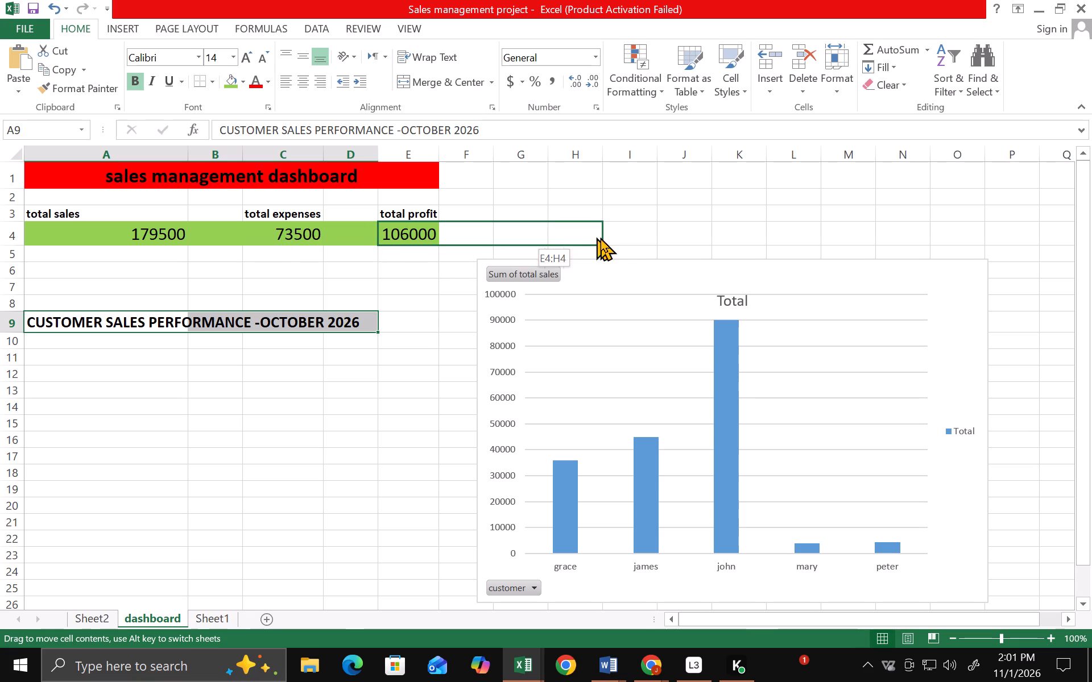
pyautogui.moveTo(600, 237); pyautogui.dragTo(711, 233)
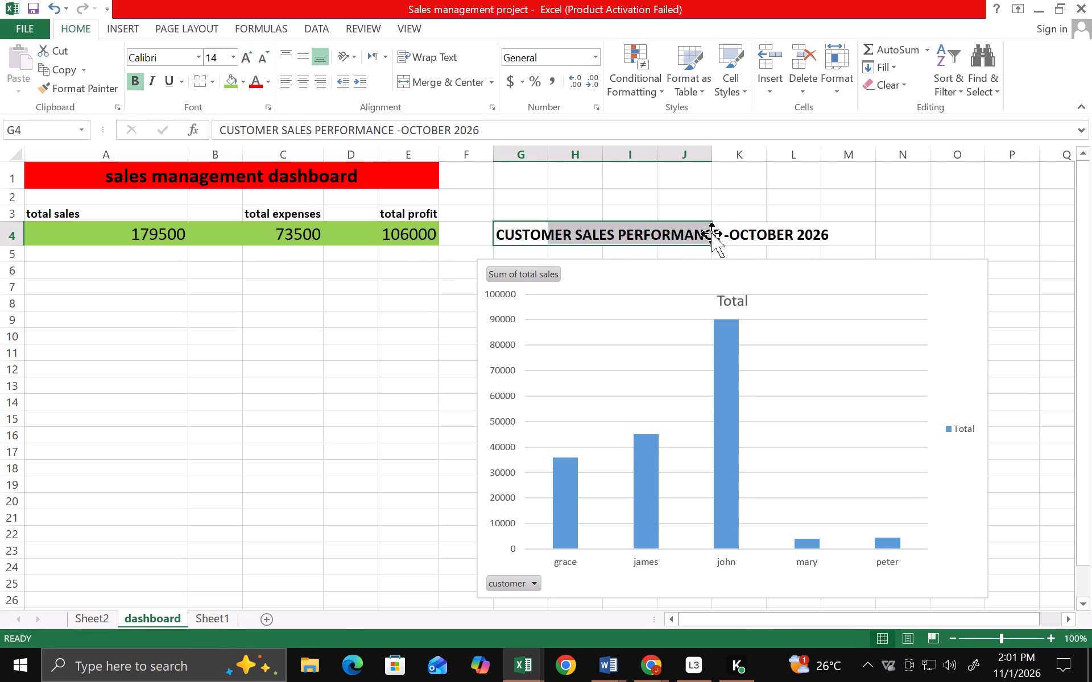
pyautogui.click(212, 340)
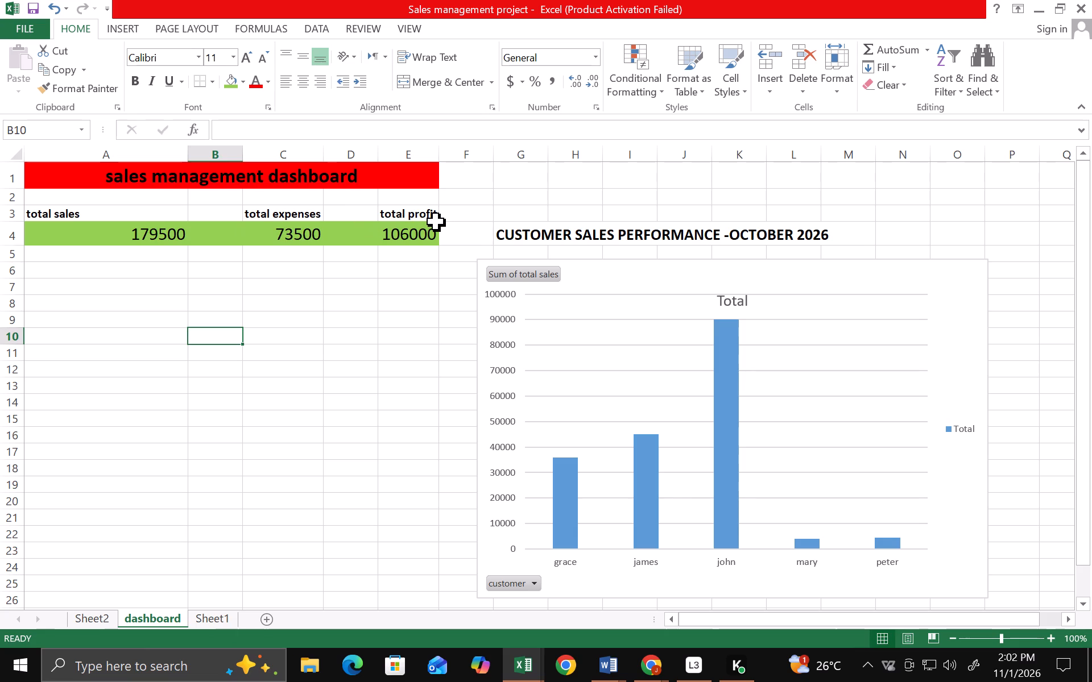
# Set the font size of the total sales, total expenses and total profit labels in A3:E3 to 14.
pyautogui.click(111, 216)
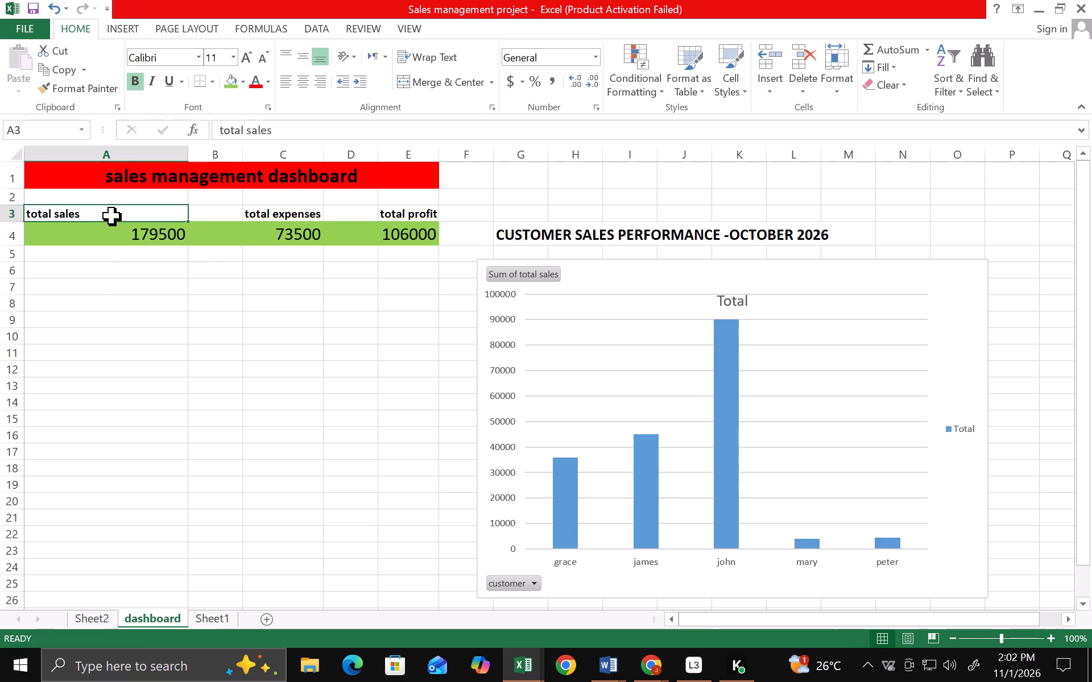
pyautogui.click(231, 58)
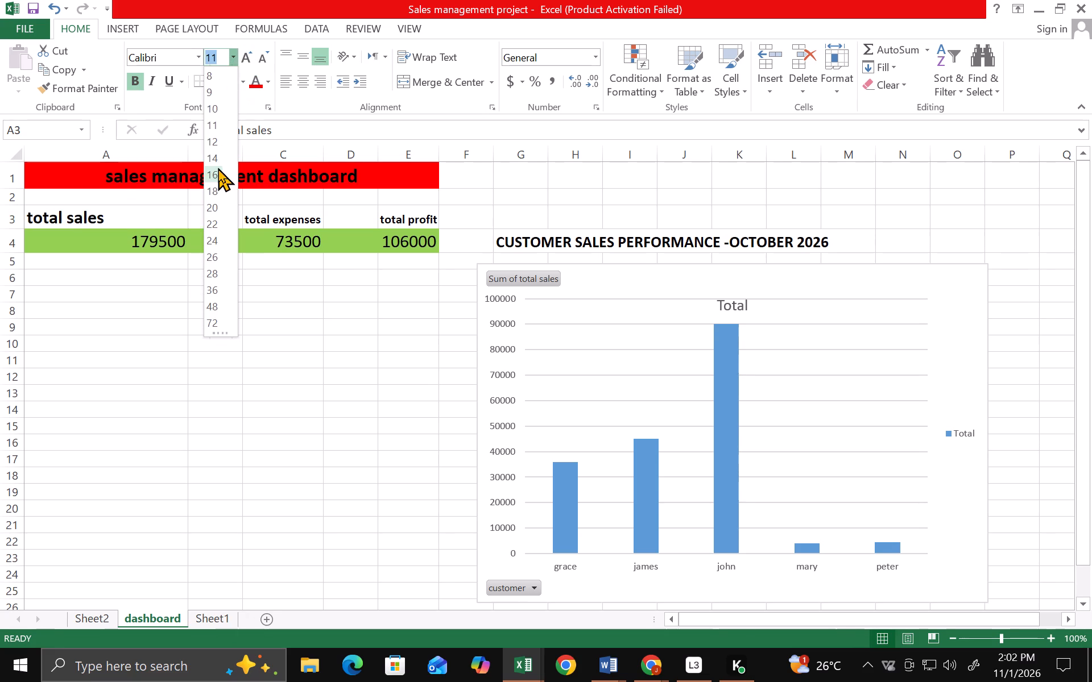
pyautogui.click(218, 159)
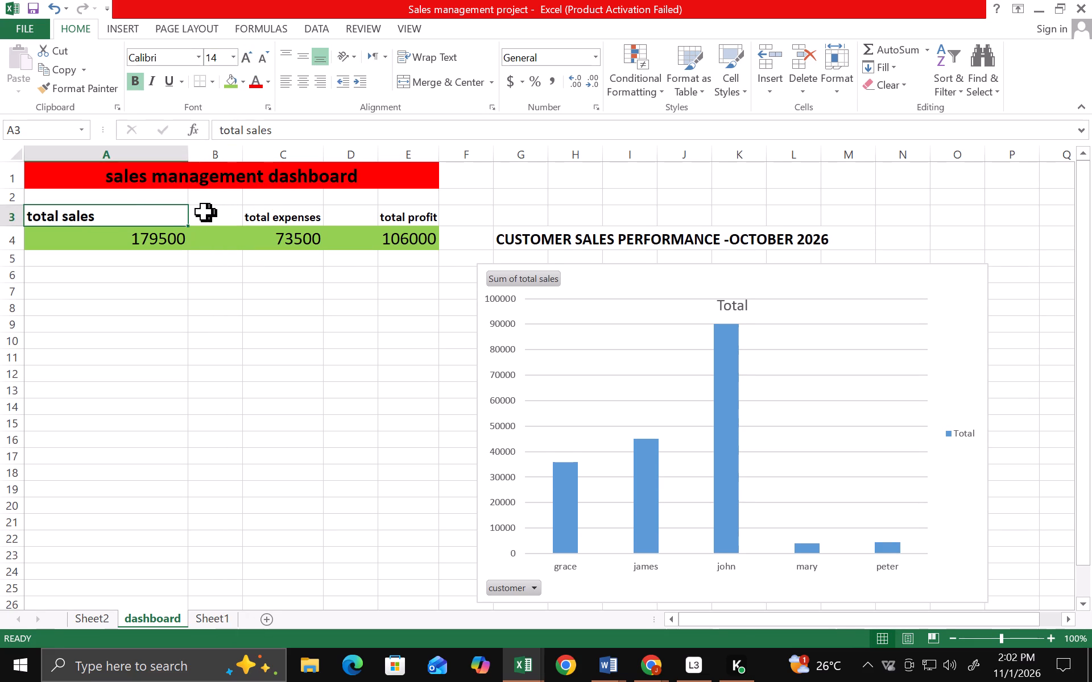
pyautogui.click(154, 210)
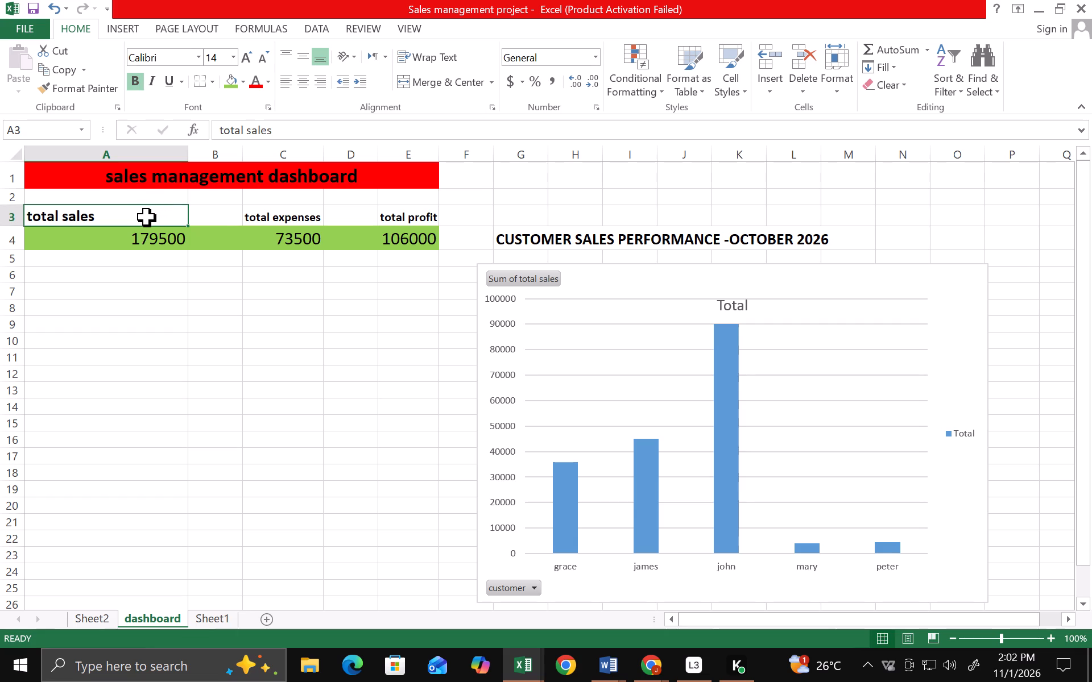
pyautogui.click(146, 217)
pyautogui.click(30, 213)
pyautogui.moveTo(30, 214); pyautogui.dragTo(35, 216)
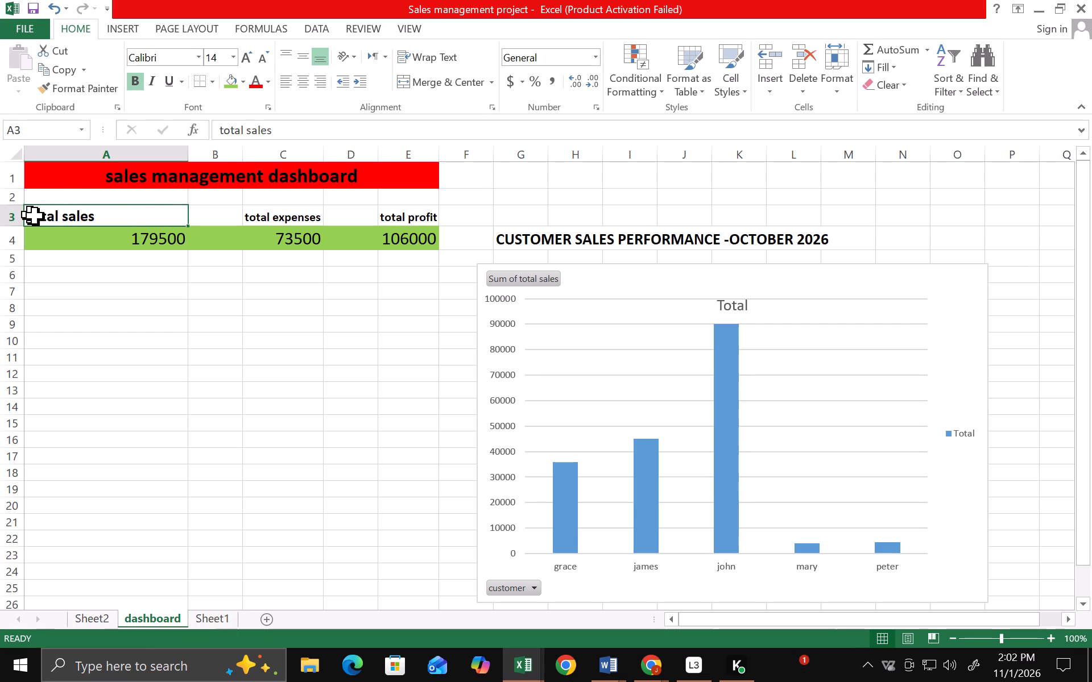
pyautogui.moveTo(35, 216); pyautogui.dragTo(341, 219)
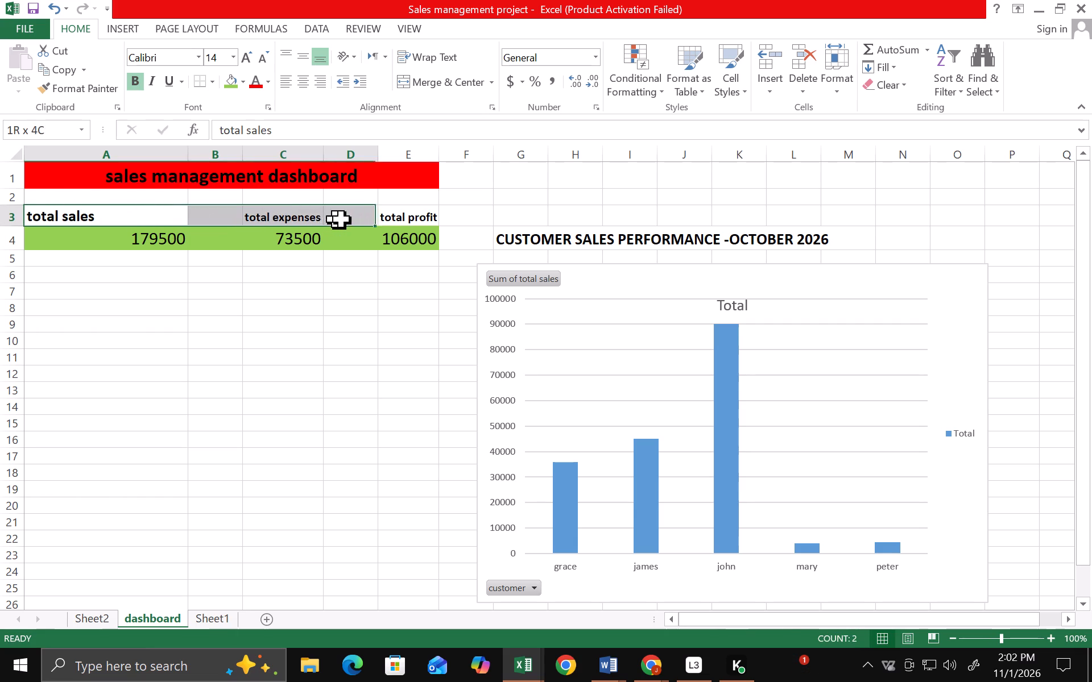
pyautogui.moveTo(341, 219); pyautogui.dragTo(390, 219)
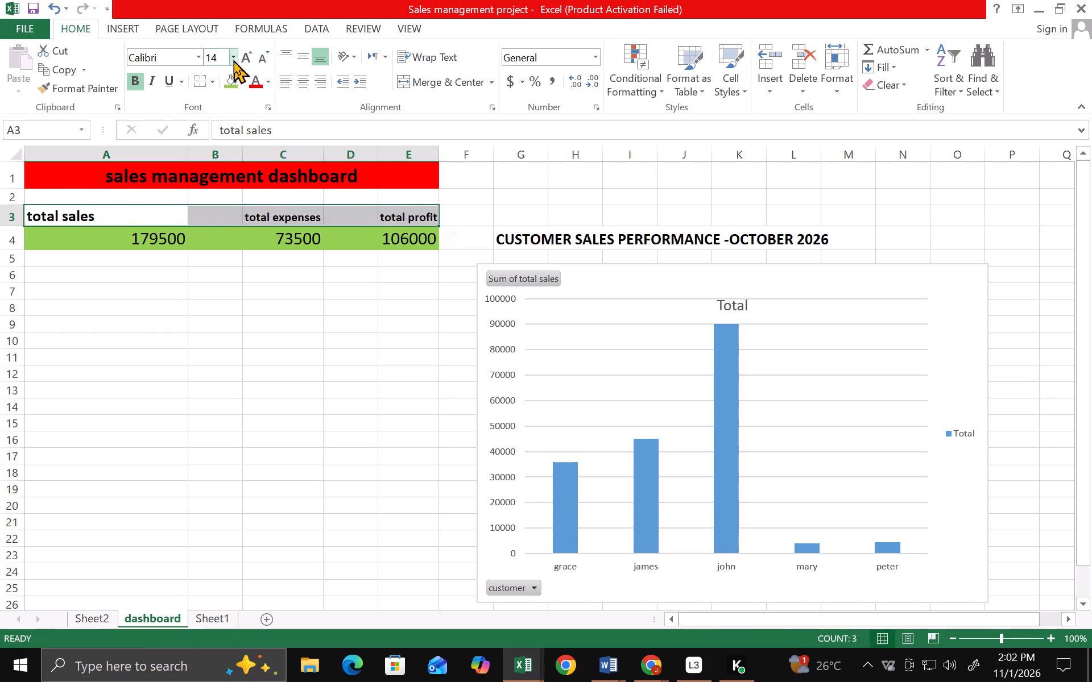
pyautogui.click(233, 57)
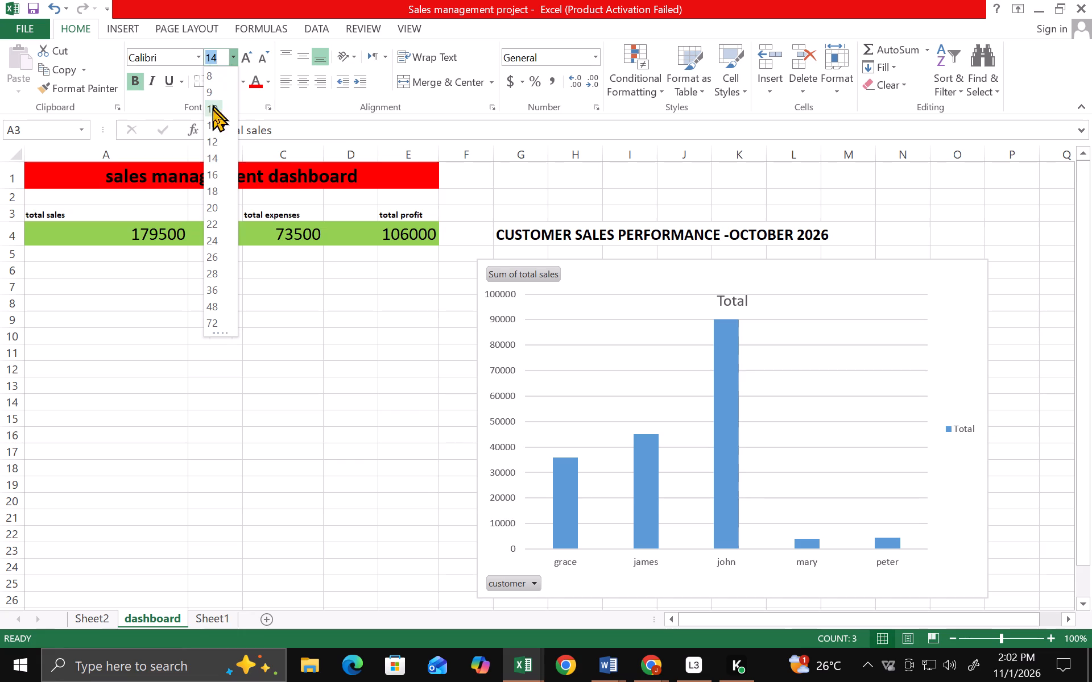
pyautogui.click(218, 151)
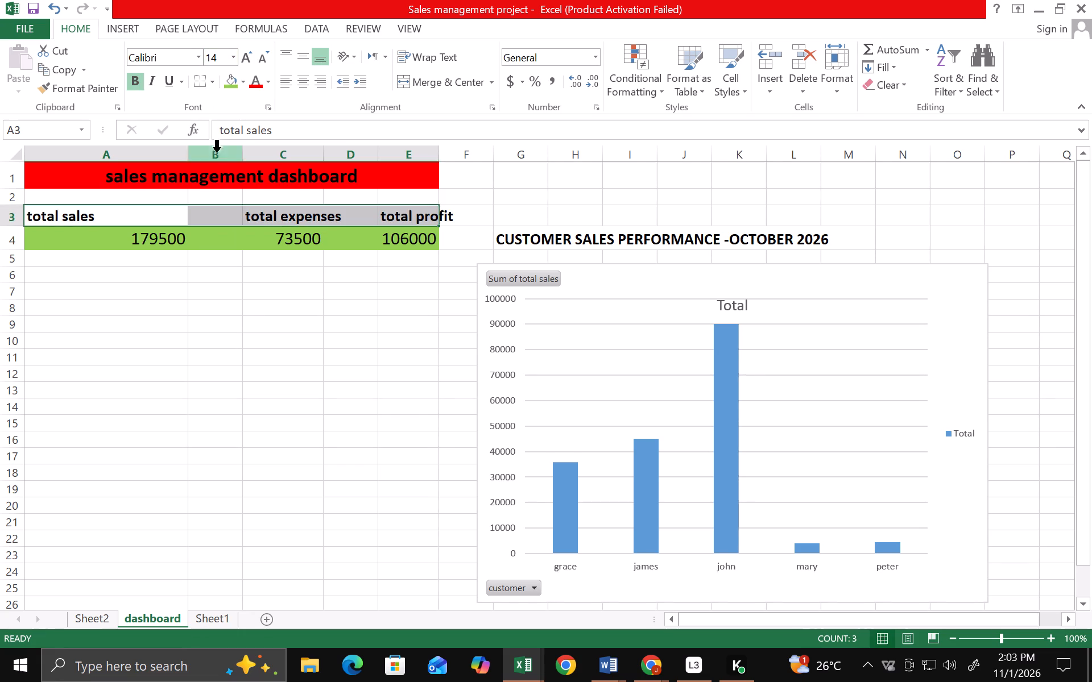
pyautogui.click(236, 319)
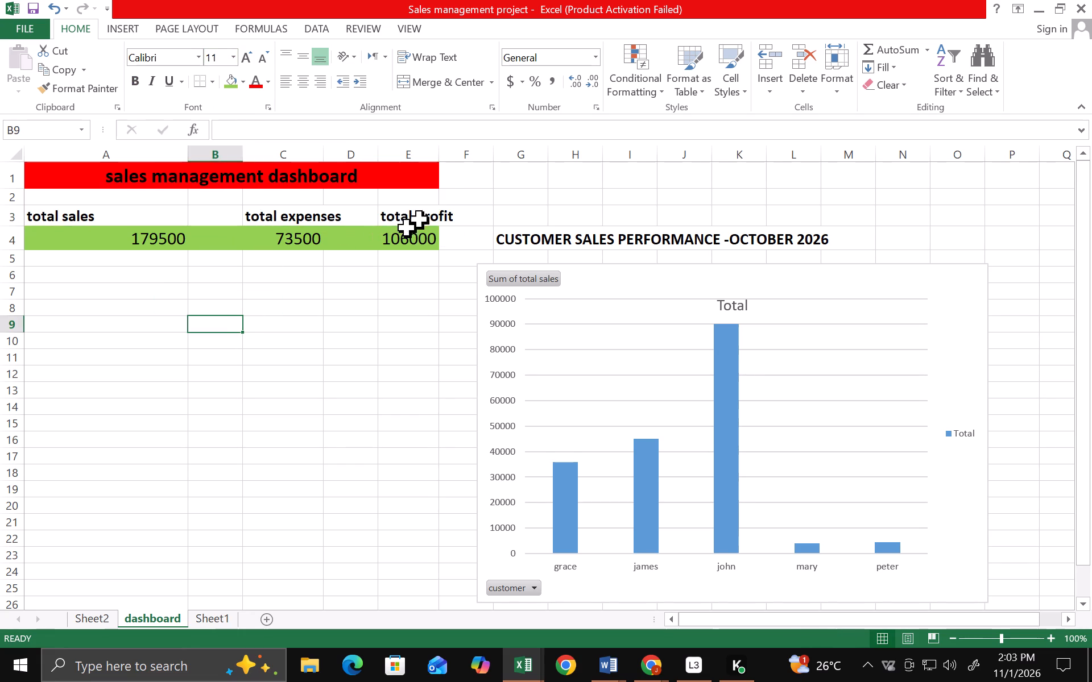
# AutoFit the width of column E to the total profit label.
pyautogui.tripleClick(439, 154)
pyautogui.click(258, 317)
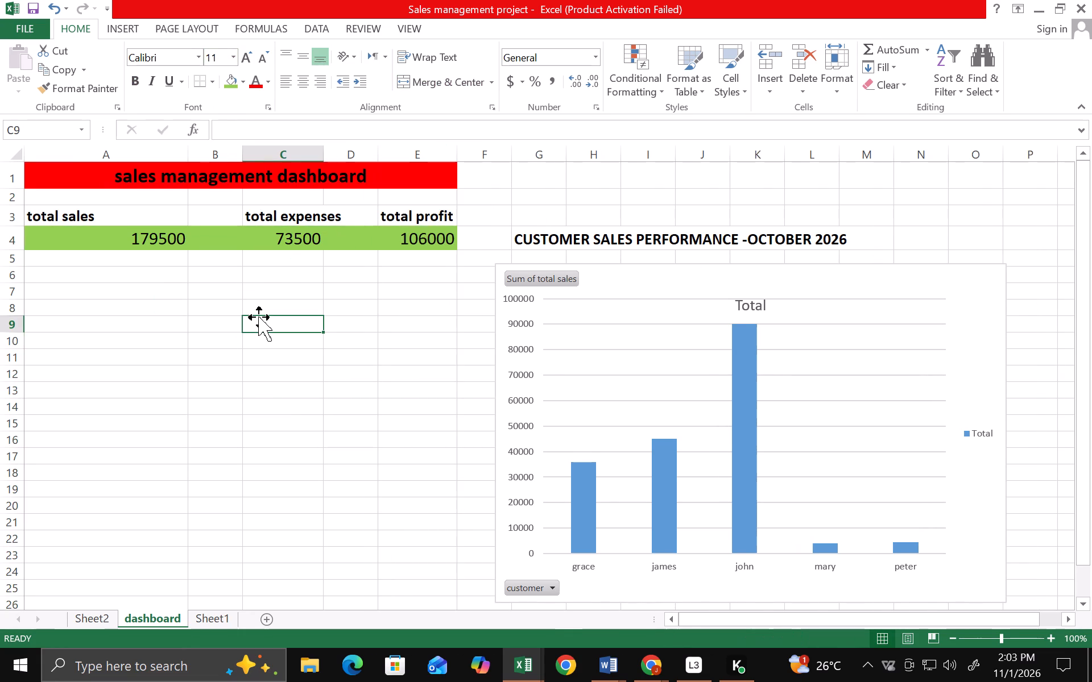
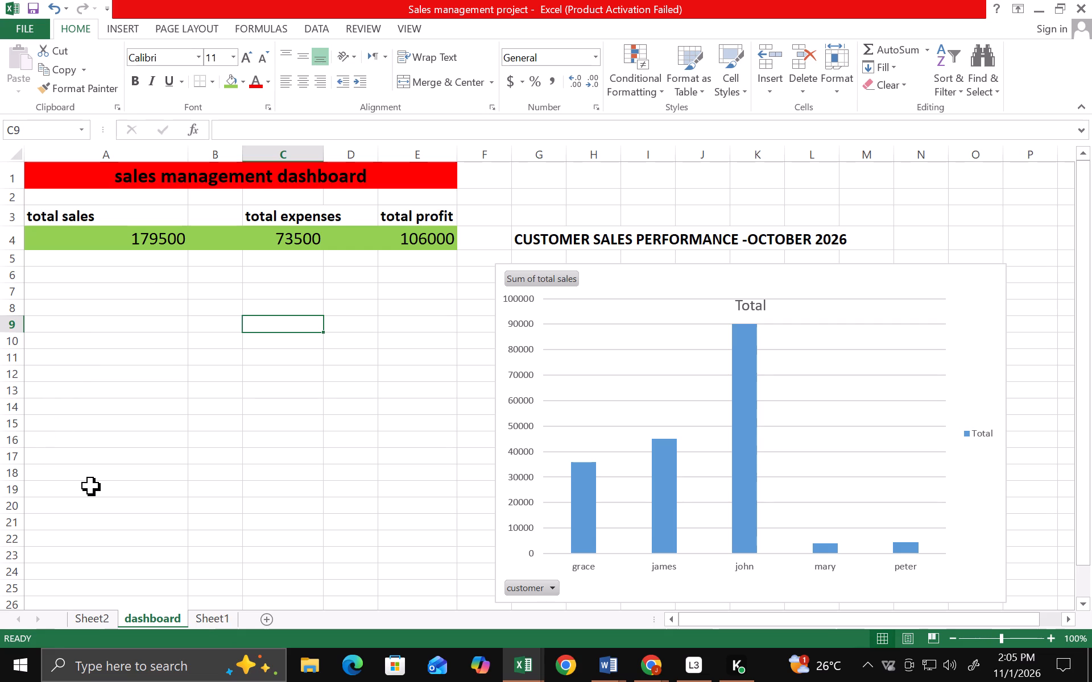
# On Sheet1, move the totals row from A7:I7 down to A9:I9.
pyautogui.click(230, 616)
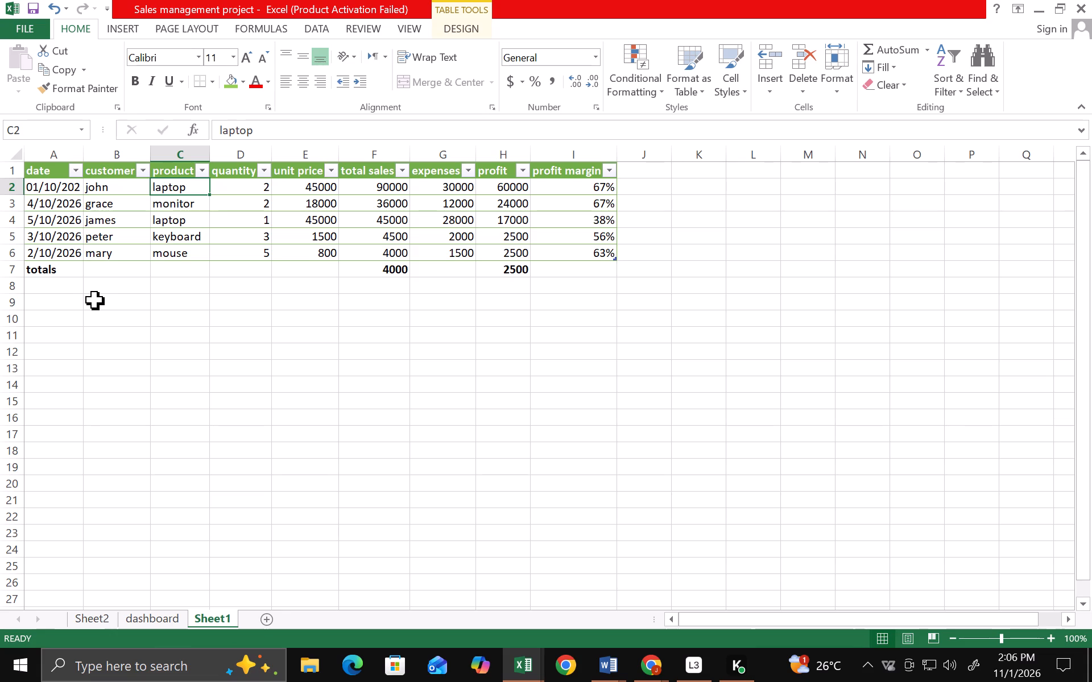
pyautogui.click(71, 271)
pyautogui.moveTo(71, 271); pyautogui.dragTo(388, 272)
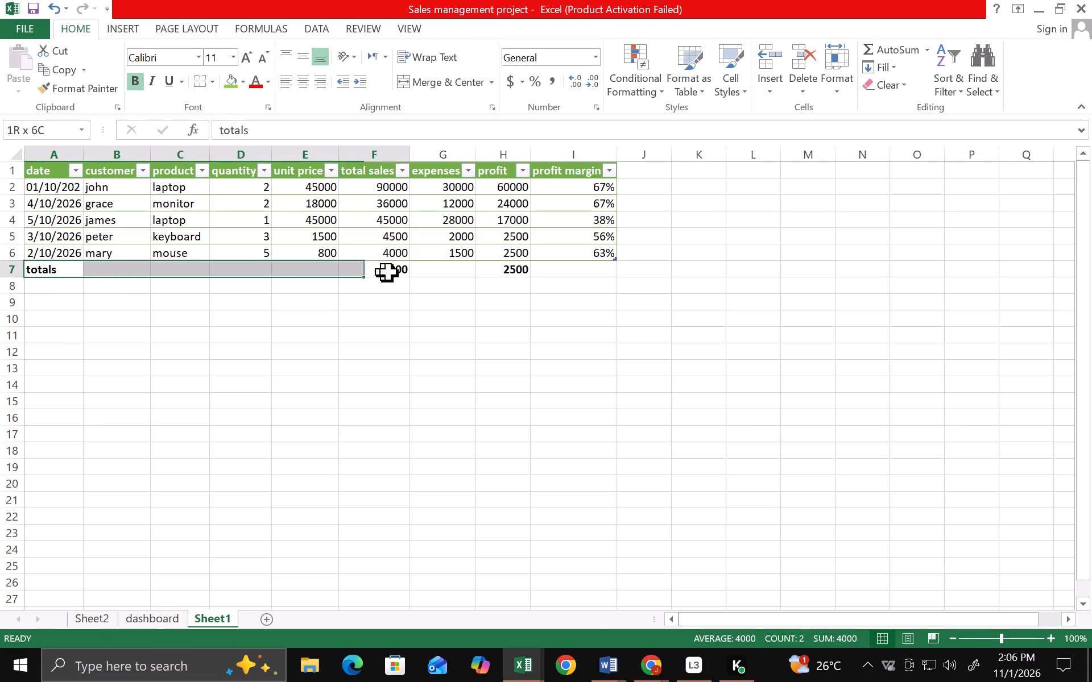
pyautogui.moveTo(388, 272); pyautogui.dragTo(603, 264)
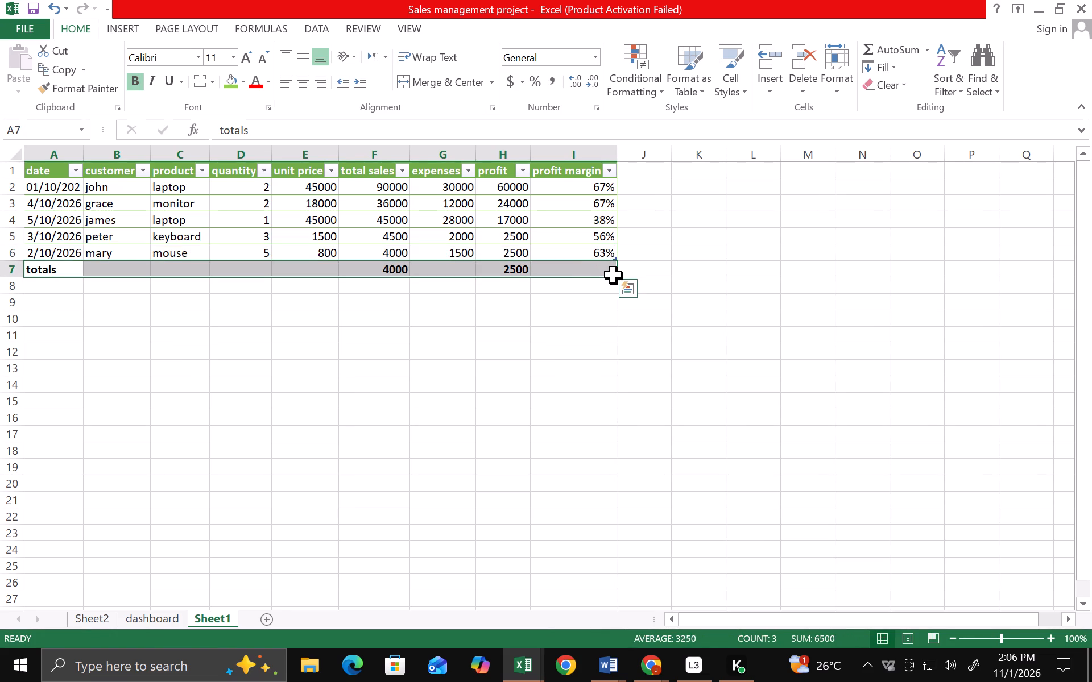
pyautogui.moveTo(613, 276); pyautogui.dragTo(613, 299)
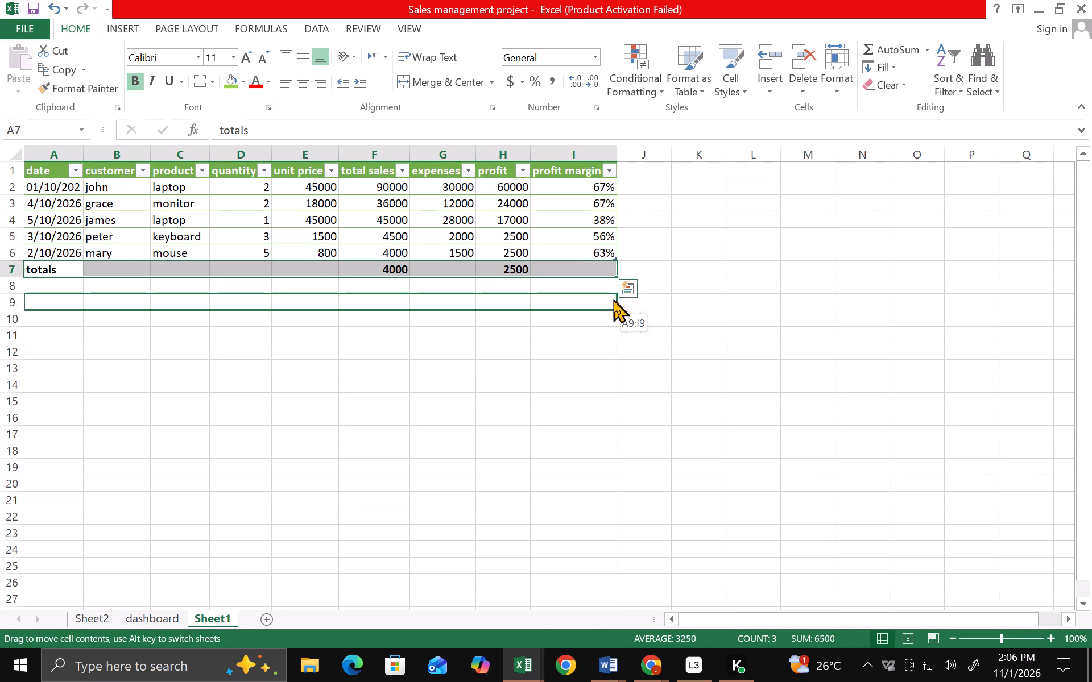
pyautogui.moveTo(613, 299); pyautogui.dragTo(614, 297)
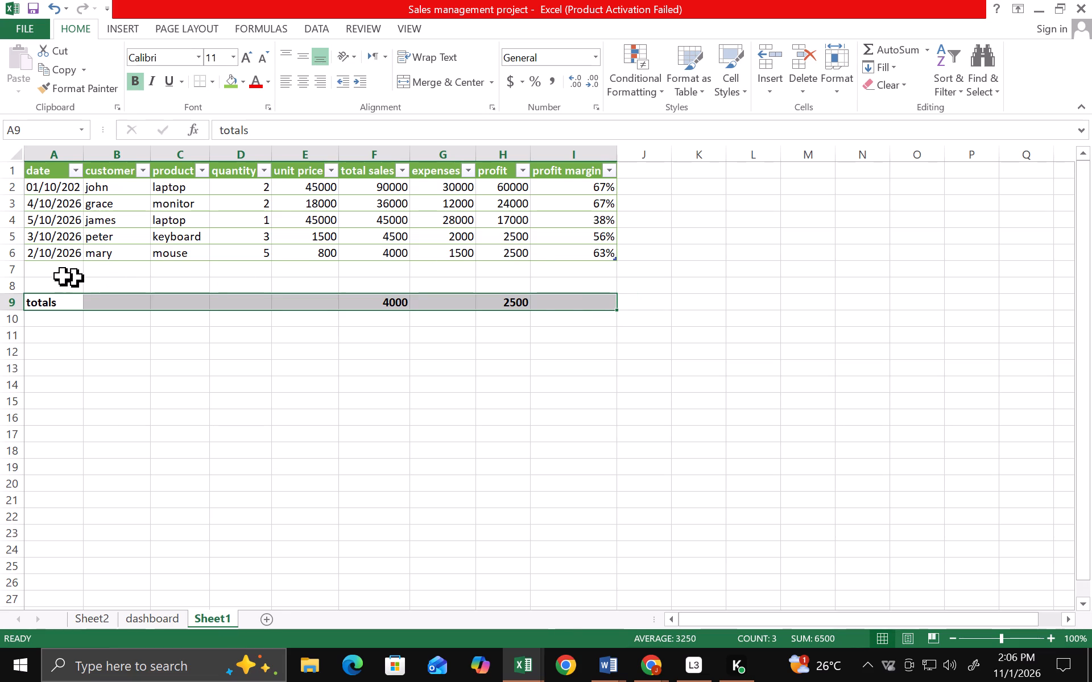
# Add a sales record in row 7 dated 06/10/2026 for customer sarah, with product mouse, quantity 4 and unit price 800.
pyautogui.doubleClick(41, 267)
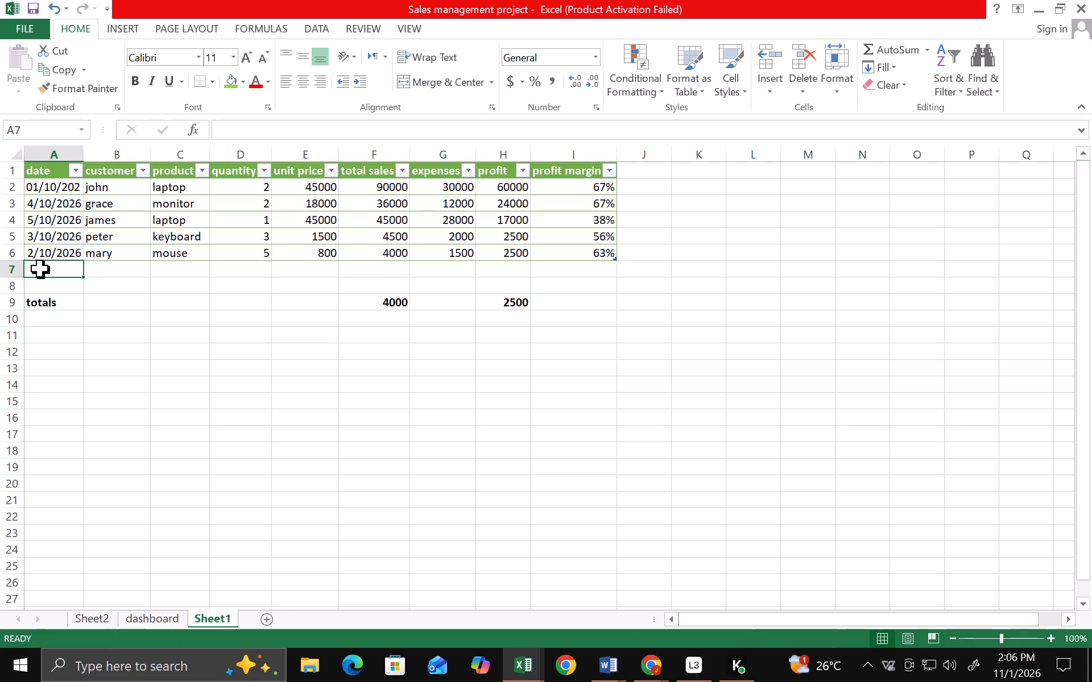
pyautogui.write('06')
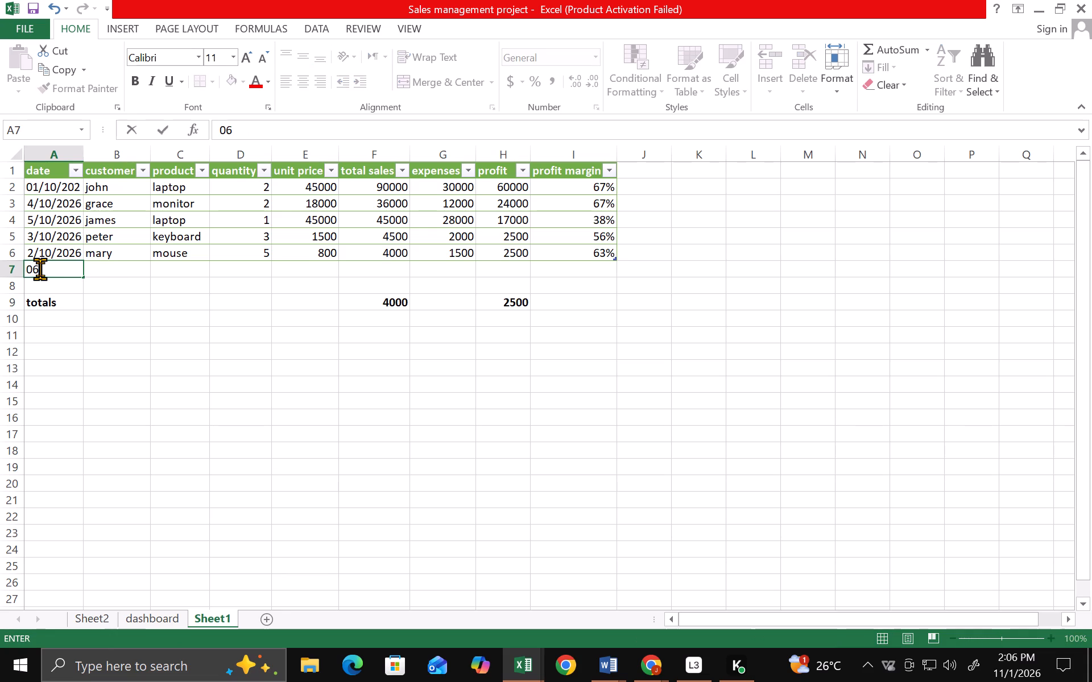
pyautogui.write('/10')
pyautogui.press('/')
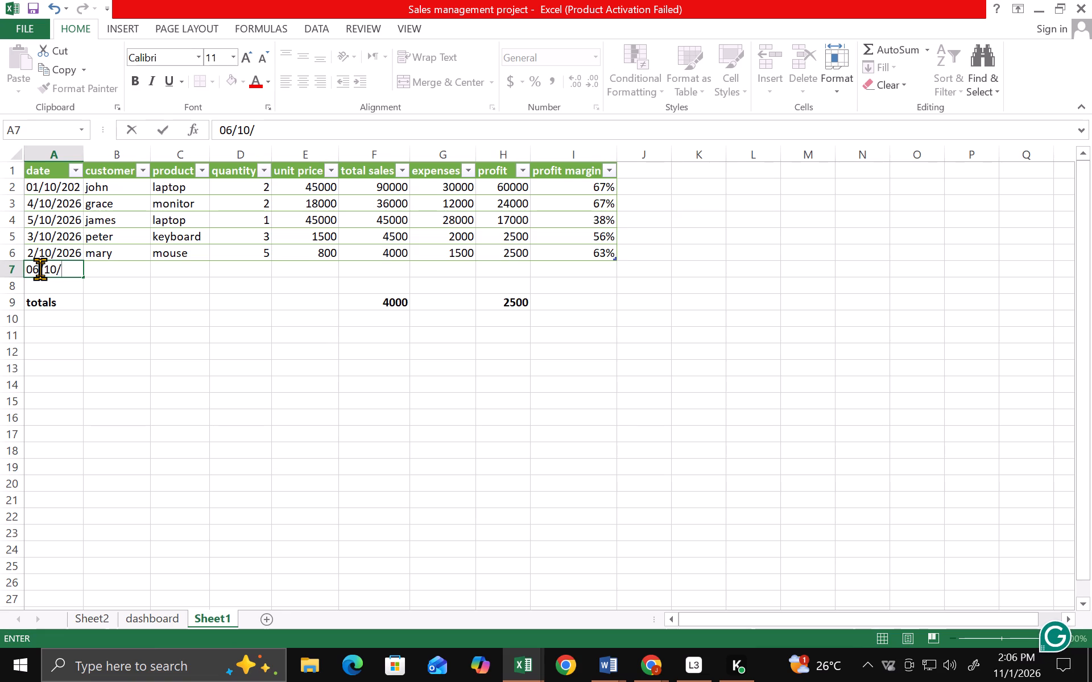
pyautogui.write('2026')
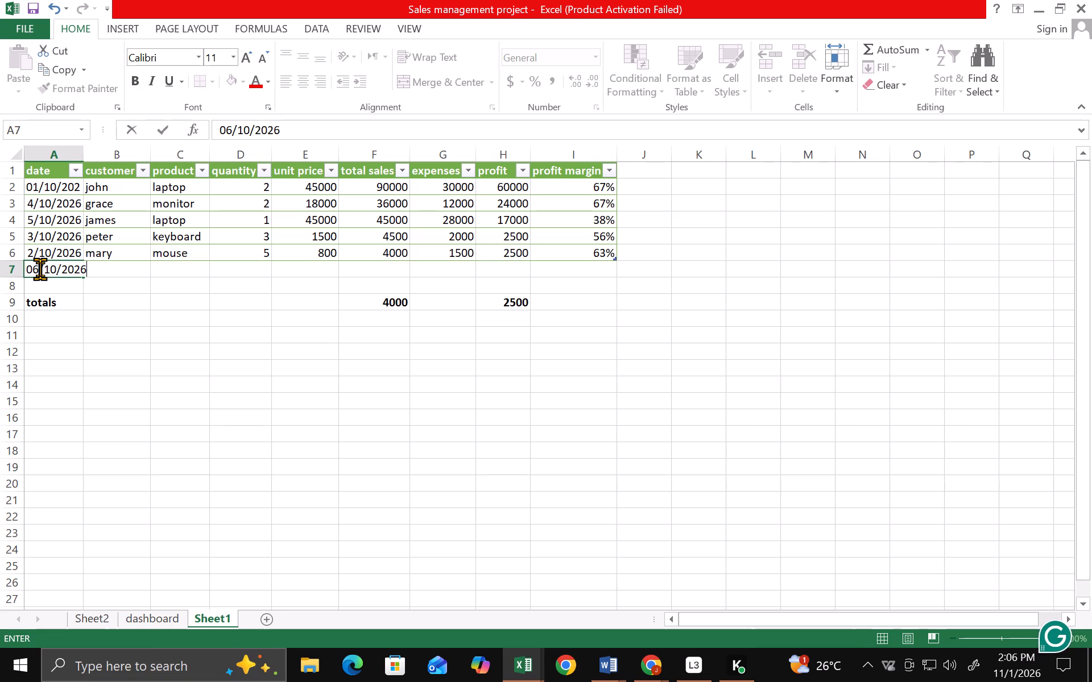
pyautogui.press('Tab')
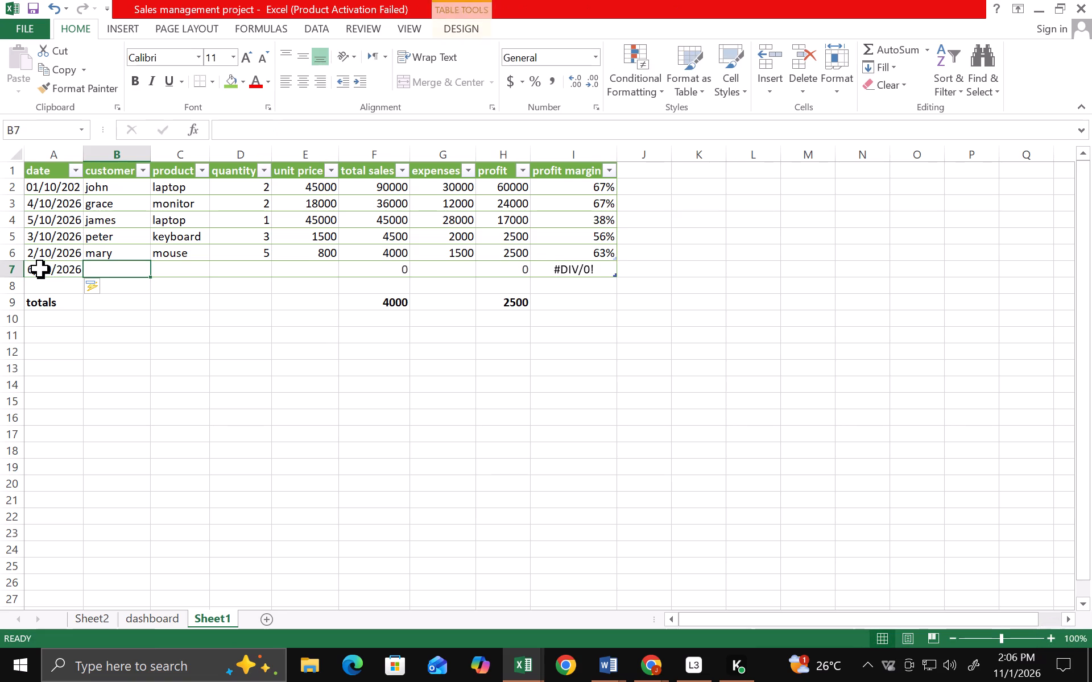
pyautogui.write('SARA')
pyautogui.press('BackSpace')
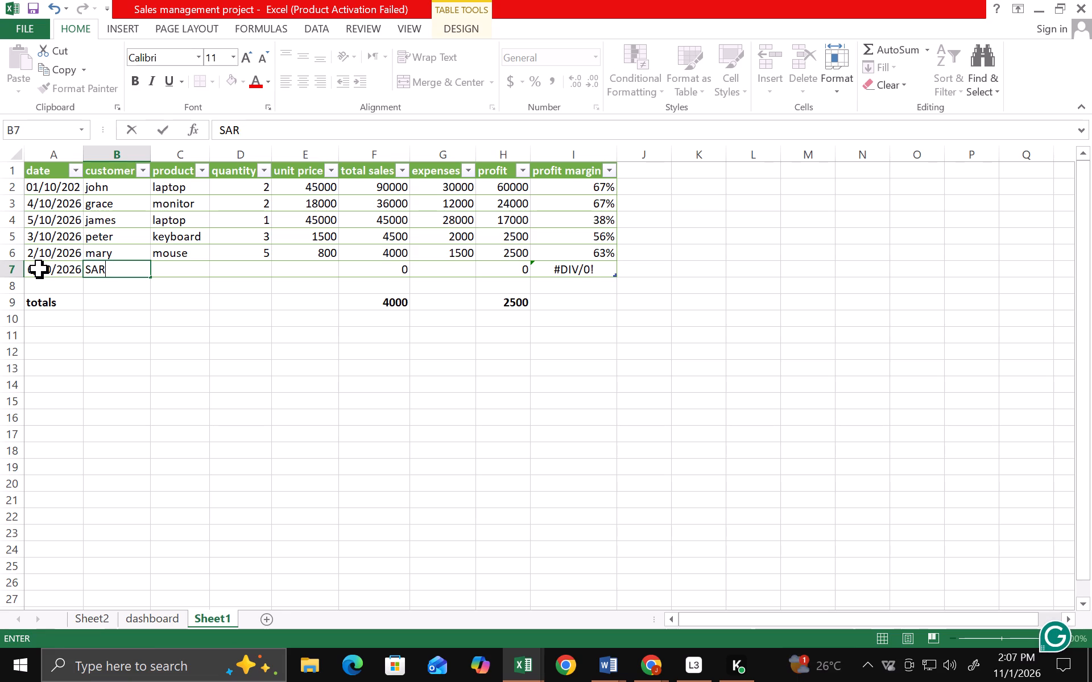
pyautogui.press('BackSpace')
pyautogui.press('BackSpace')
pyautogui.press('BackSpace')
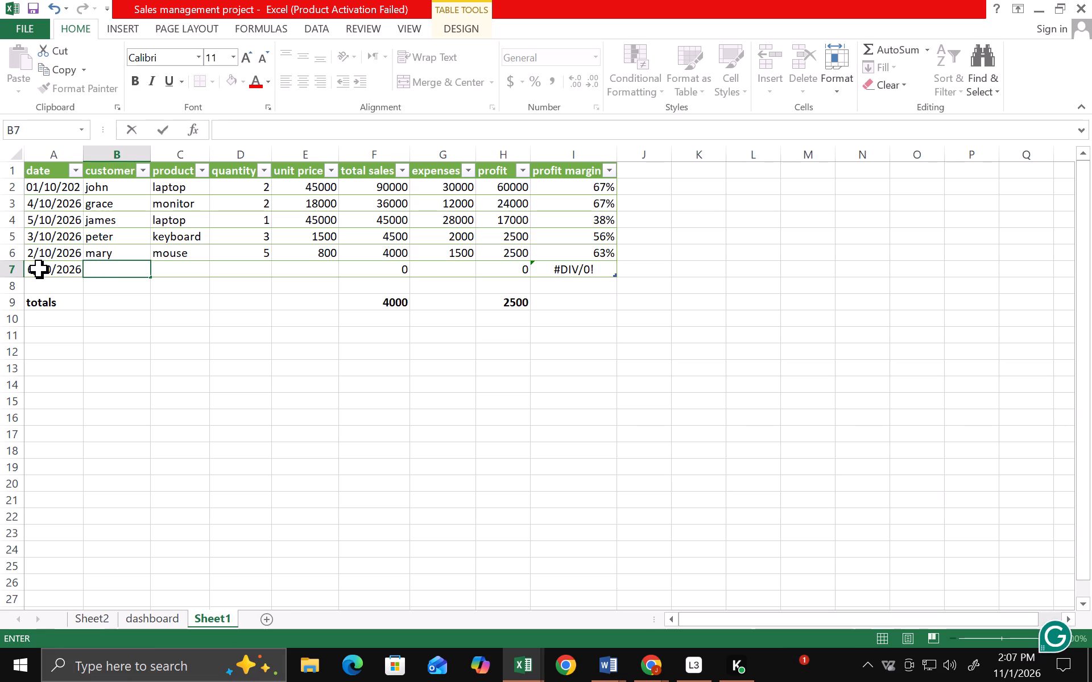
pyautogui.write('sarah')
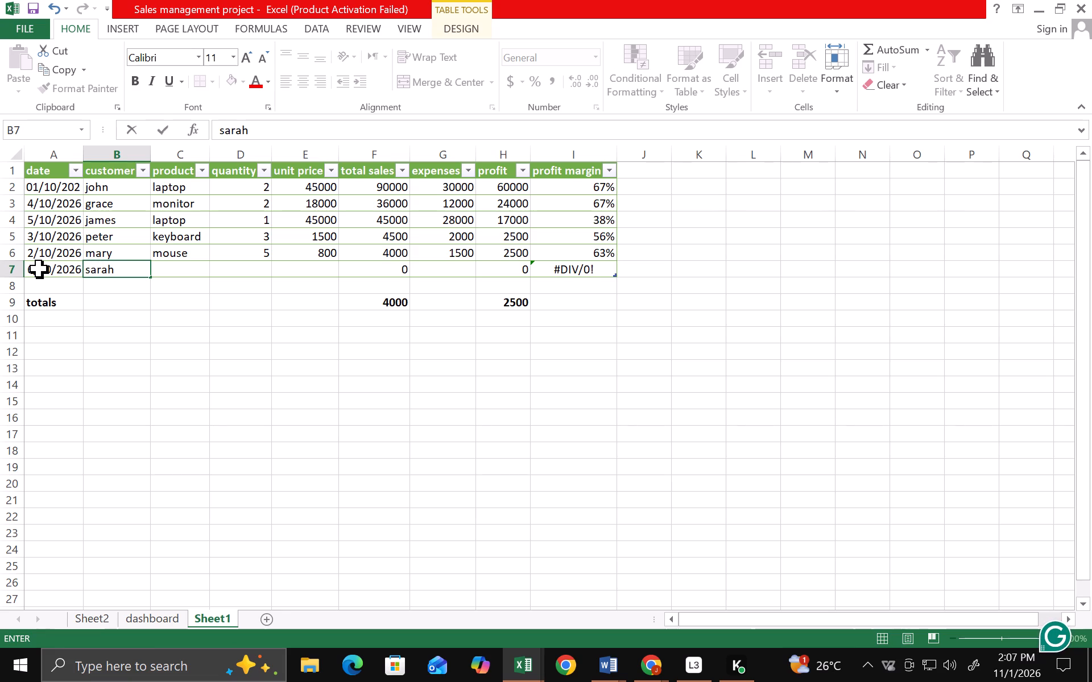
pyautogui.press('Tab')
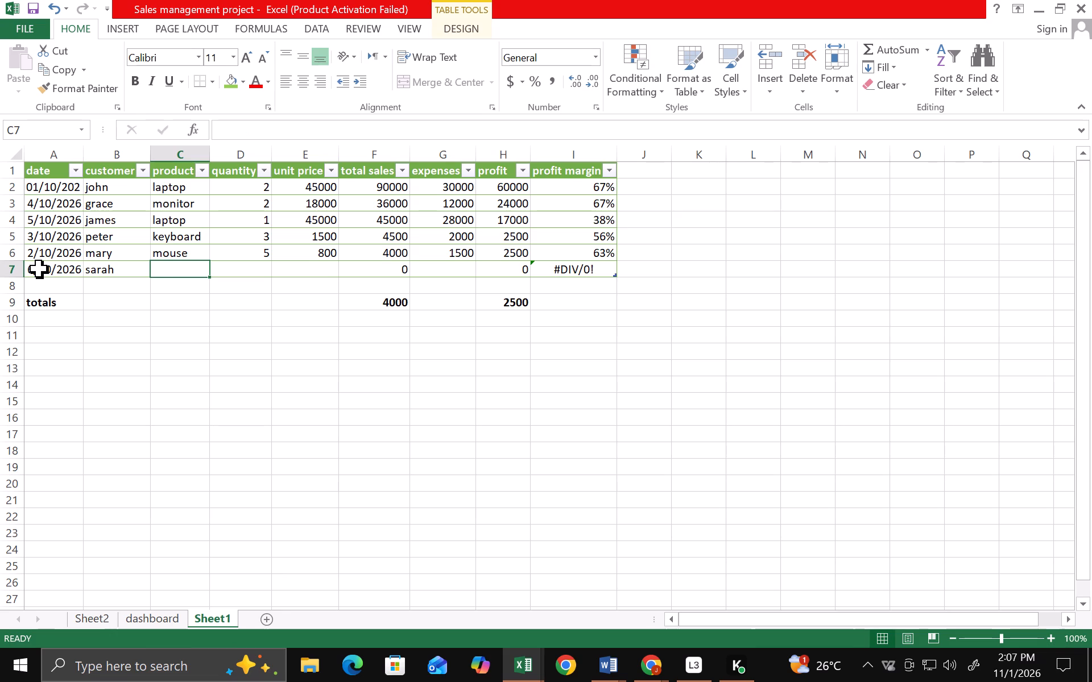
pyautogui.write('mouse')
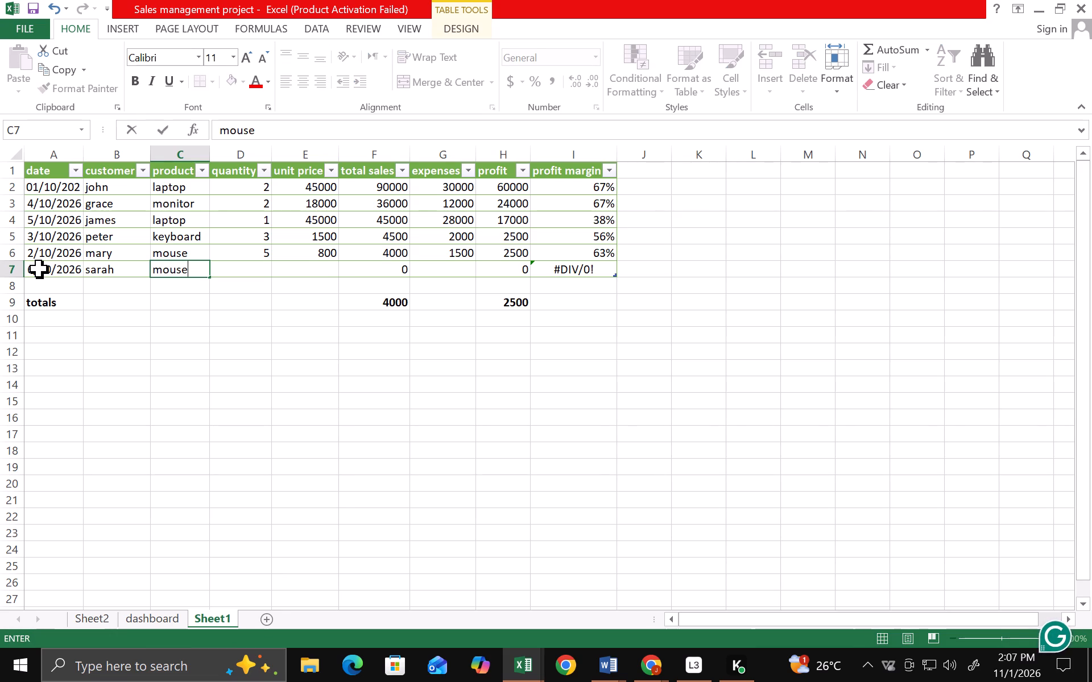
pyautogui.press('Tab')
pyautogui.press('4')
pyautogui.press('Tab')
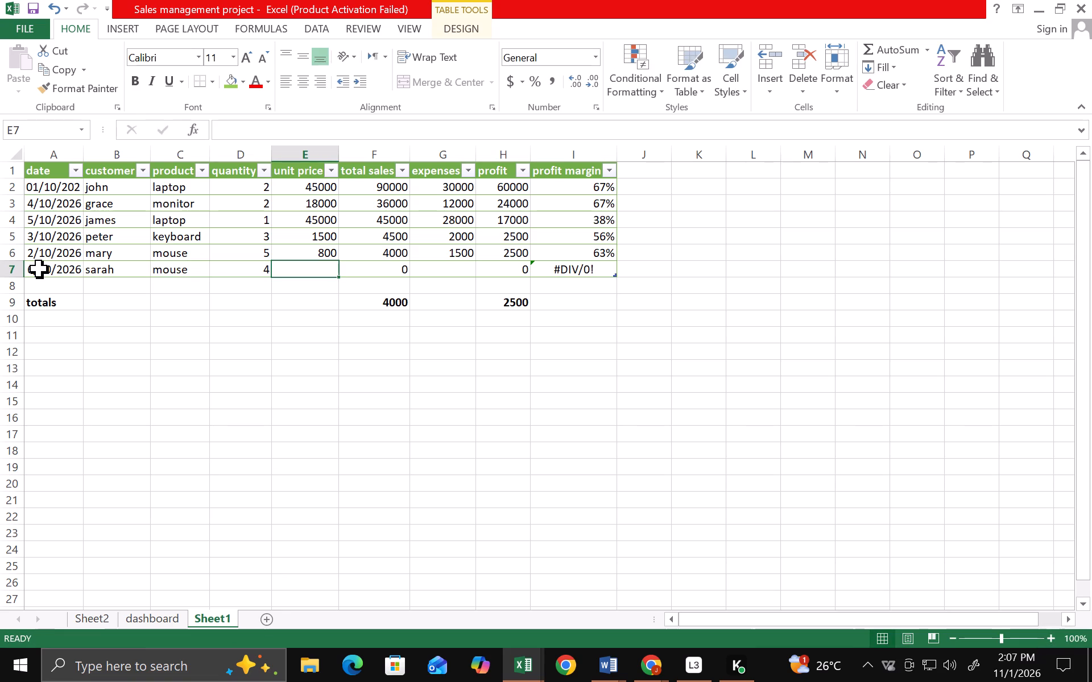
pyautogui.write('800')
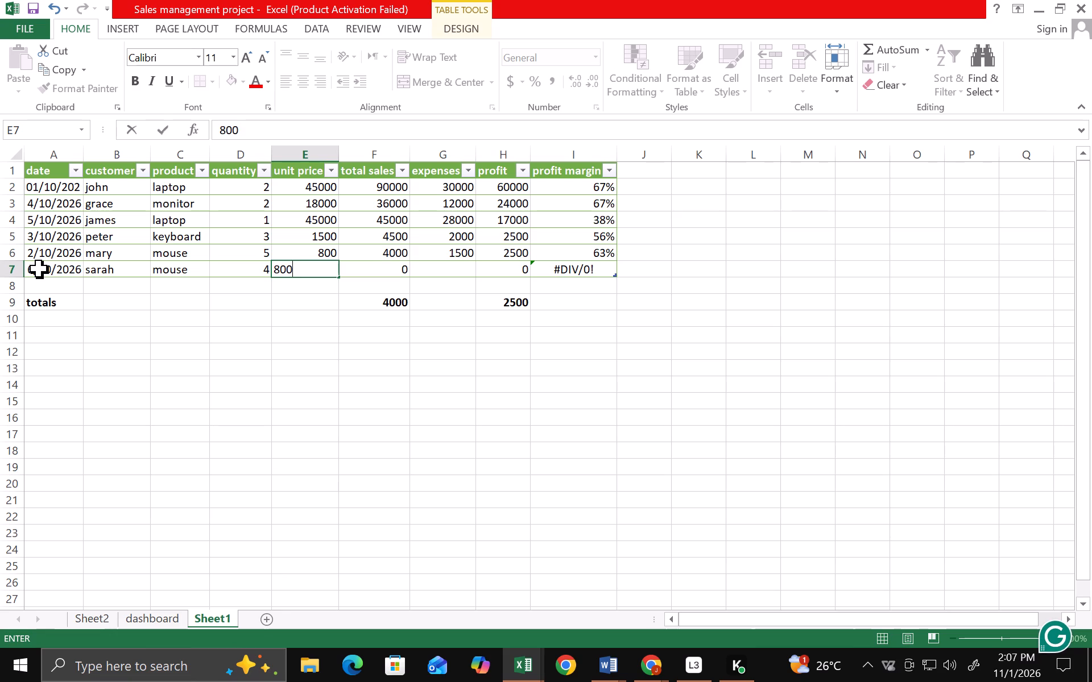
pyautogui.press('Return')
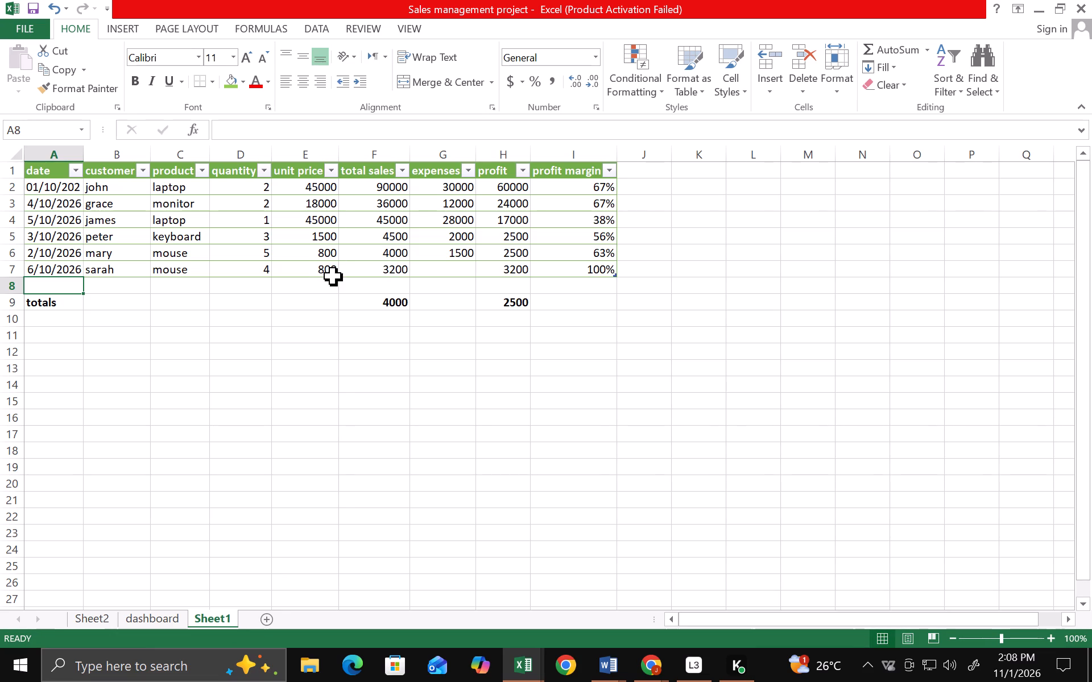
# Replace the total sales formula in F9 with =sum(salesrecords[total sales]).
pyautogui.click(380, 302)
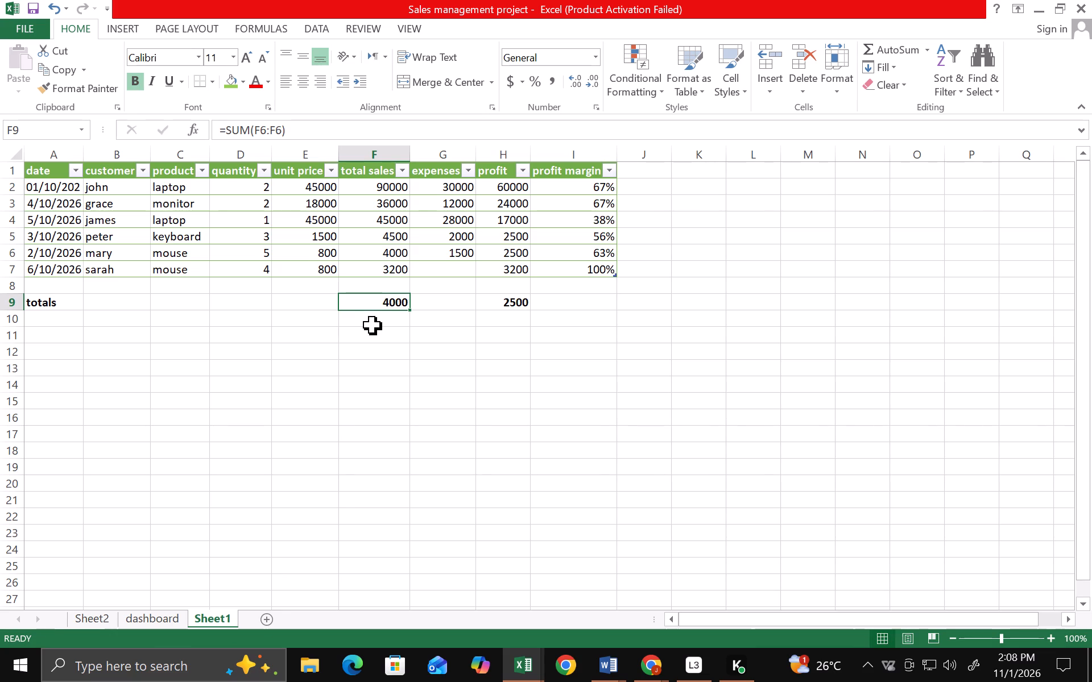
pyautogui.click(367, 321)
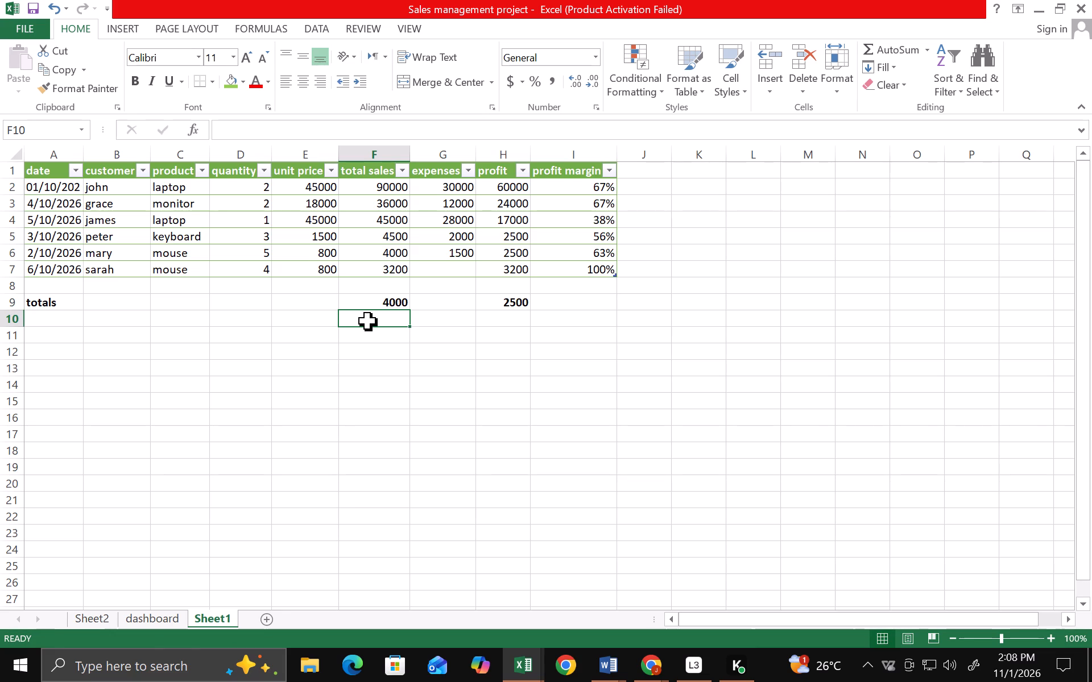
pyautogui.click(367, 300)
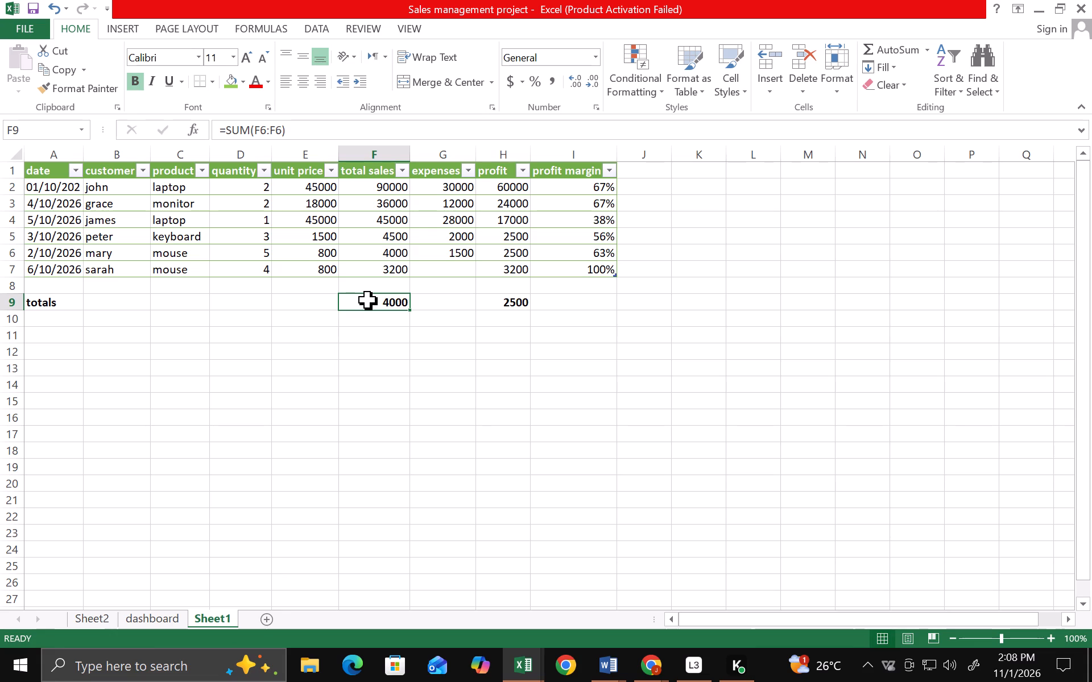
pyautogui.press('BackSpace')
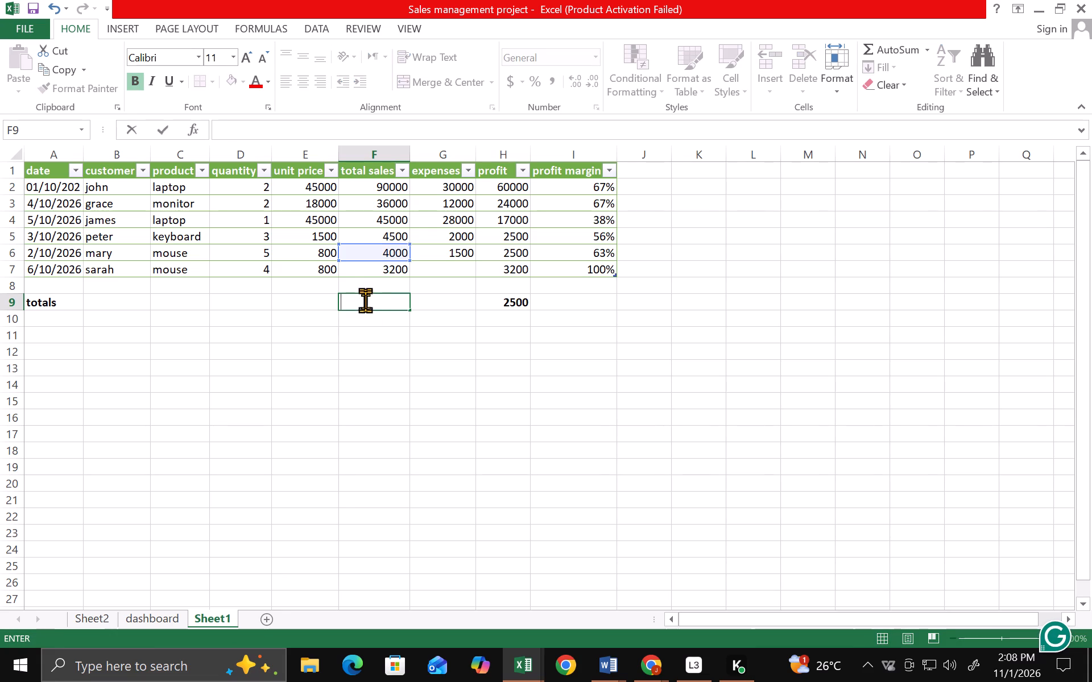
pyautogui.click(363, 303)
pyautogui.press('=')
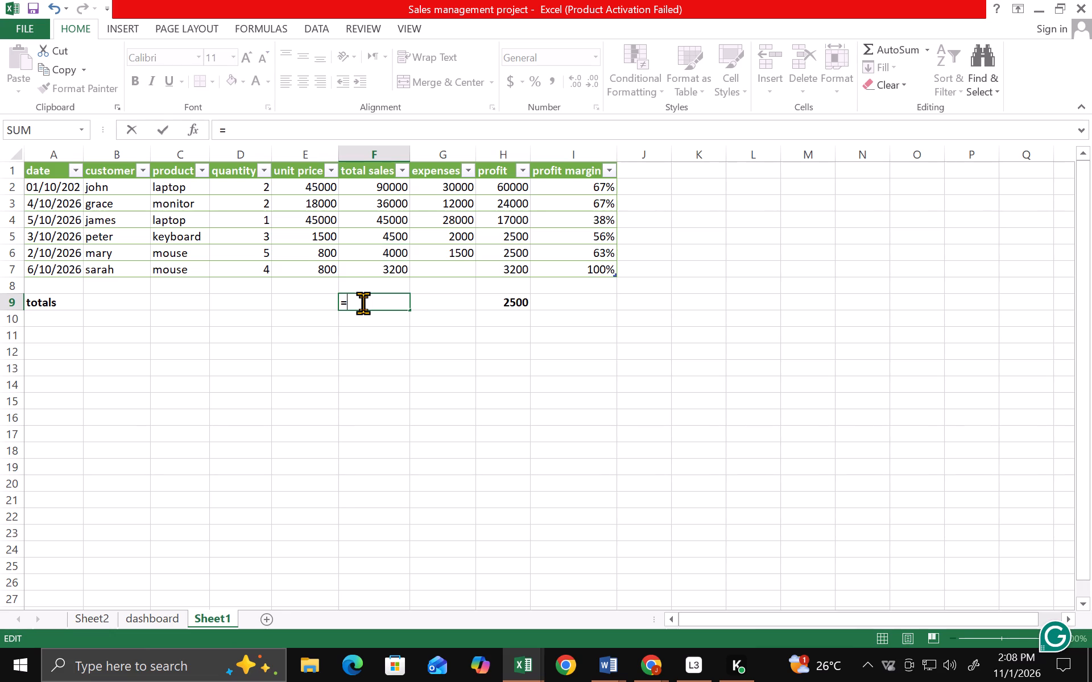
pyautogui.write('sum')
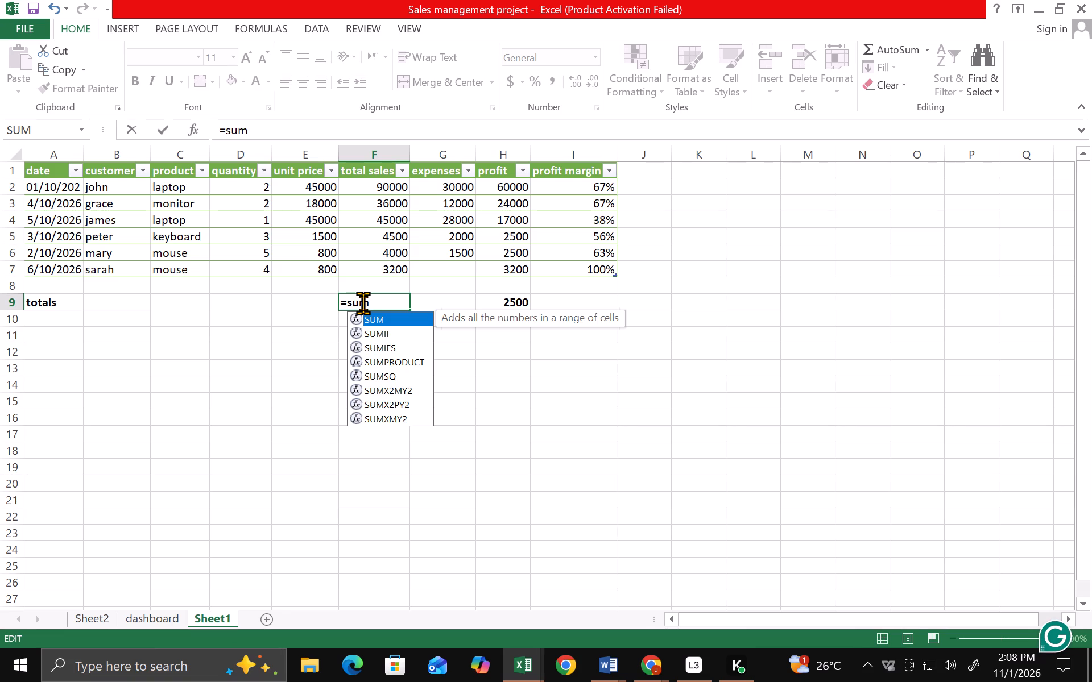
pyautogui.hotkey('shift', '(')
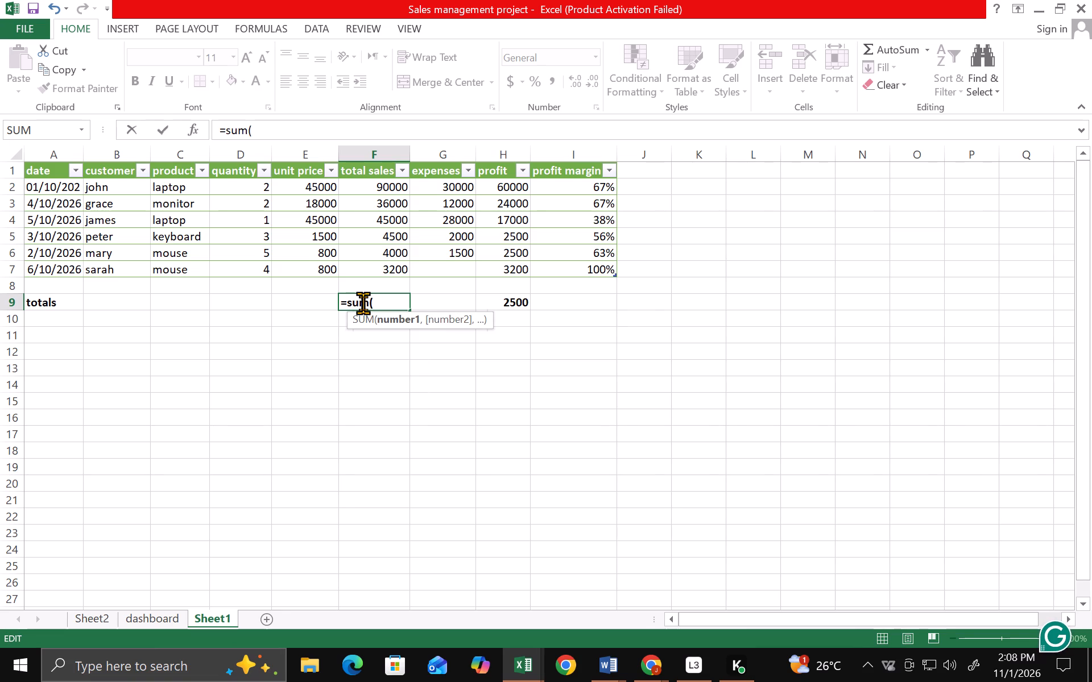
pyautogui.write('salesrecords')
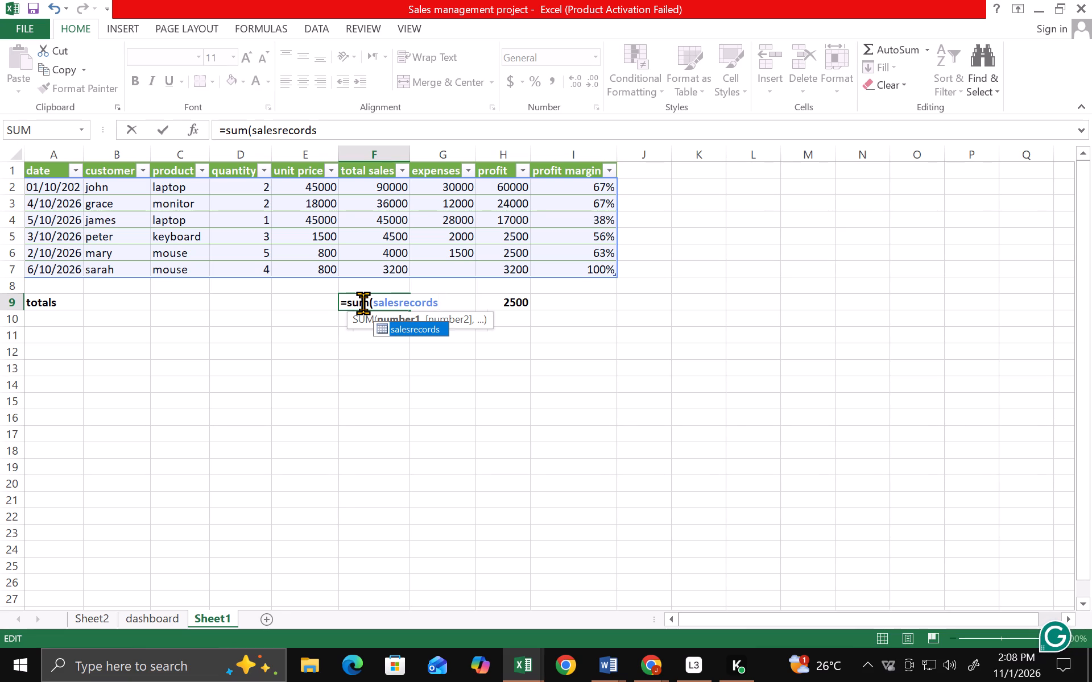
pyautogui.press('[')
pyautogui.write('total sales')
pyautogui.press(']')
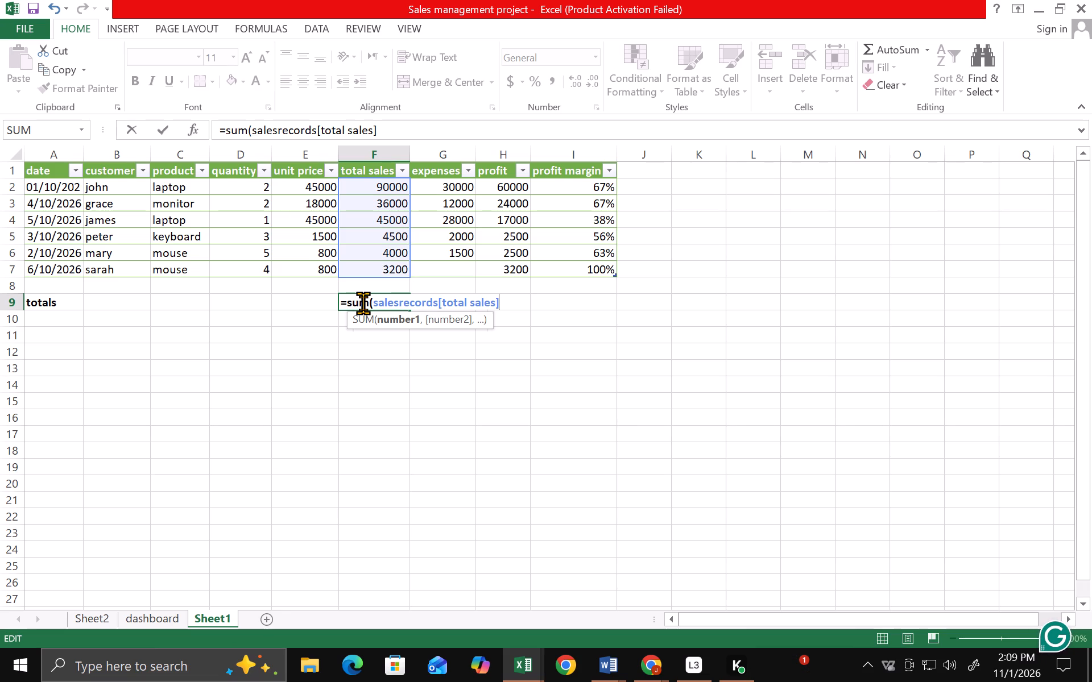
pyautogui.hotkey('shift', ')')
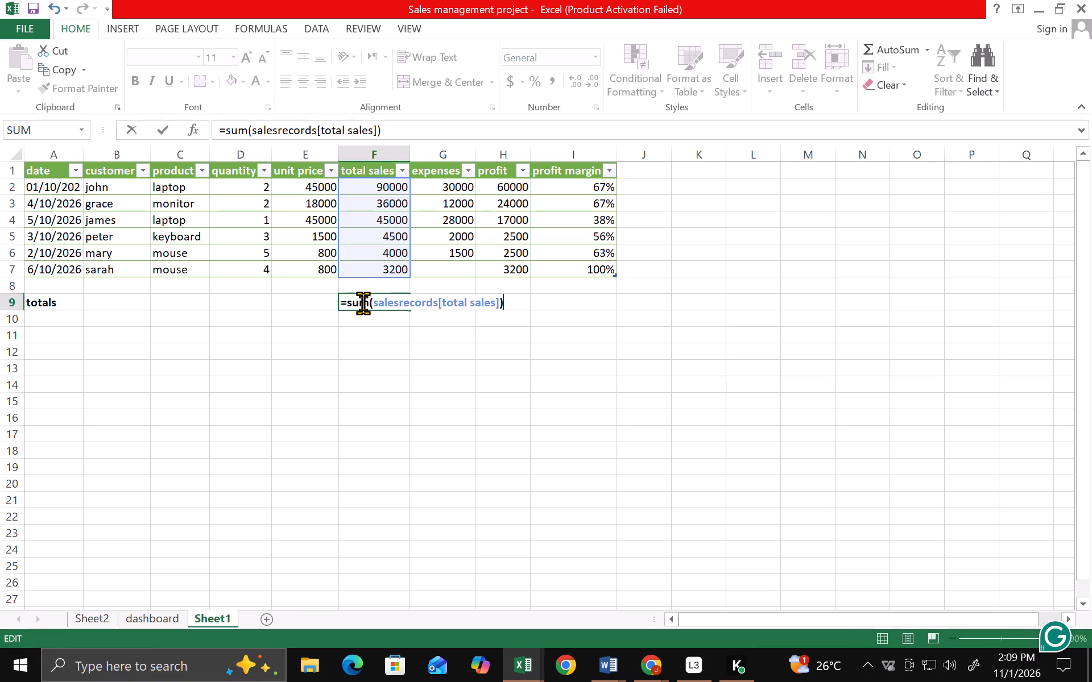
pyautogui.press('Return')
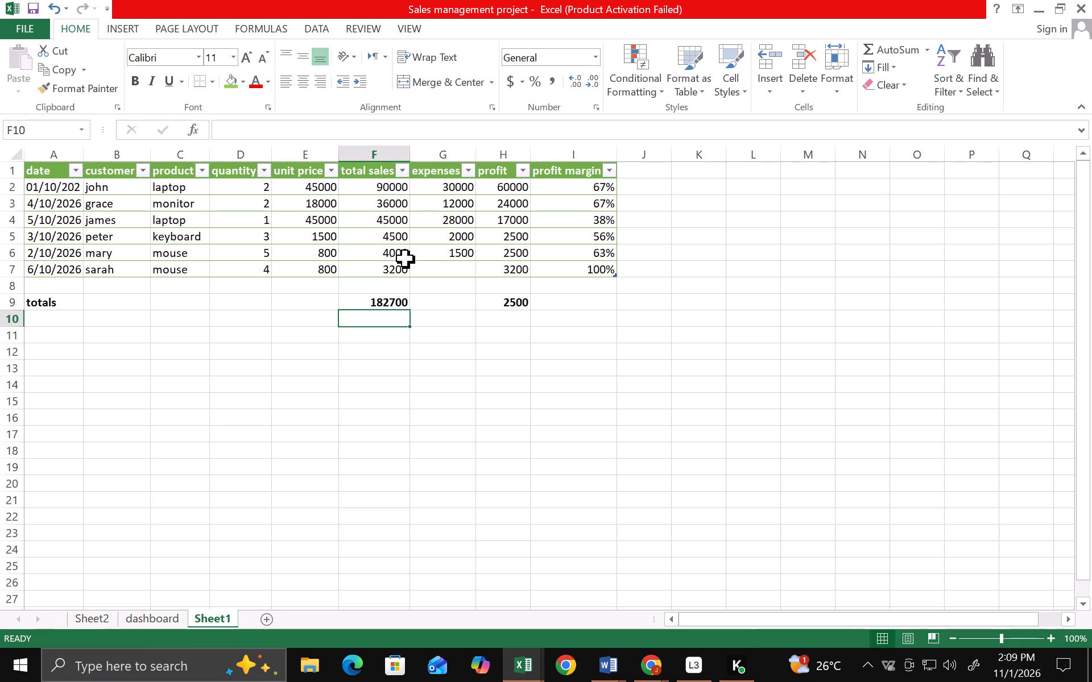
# Try to replace the profit total formula in H9 with =sum(salesrecords([total profit]).
pyautogui.click(490, 302)
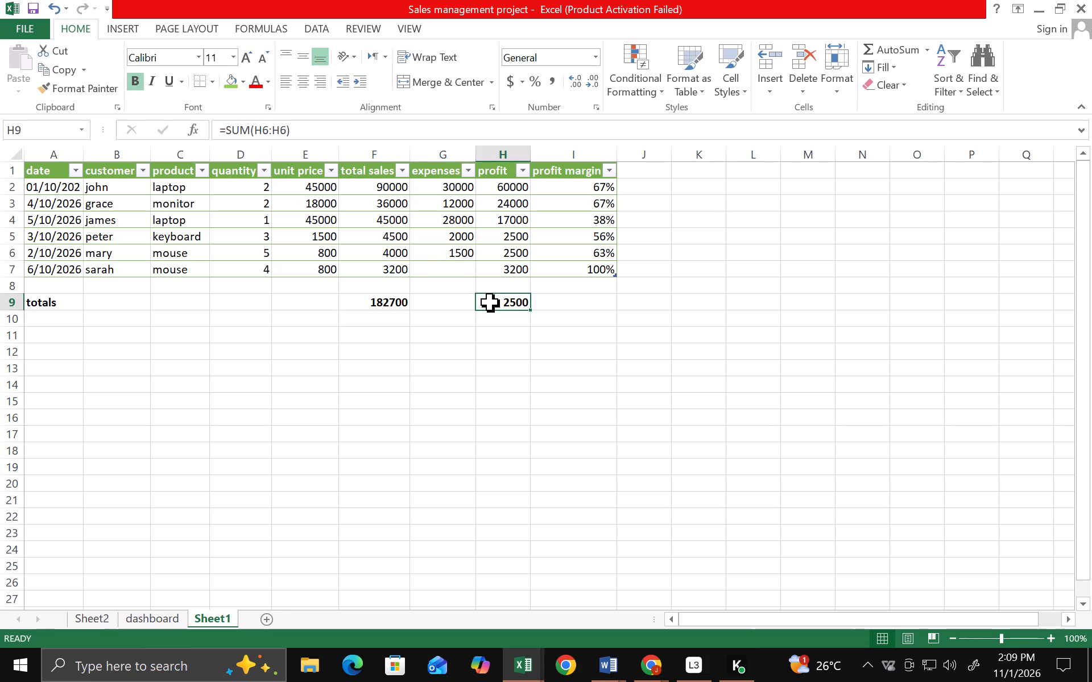
pyautogui.press('BackSpace')
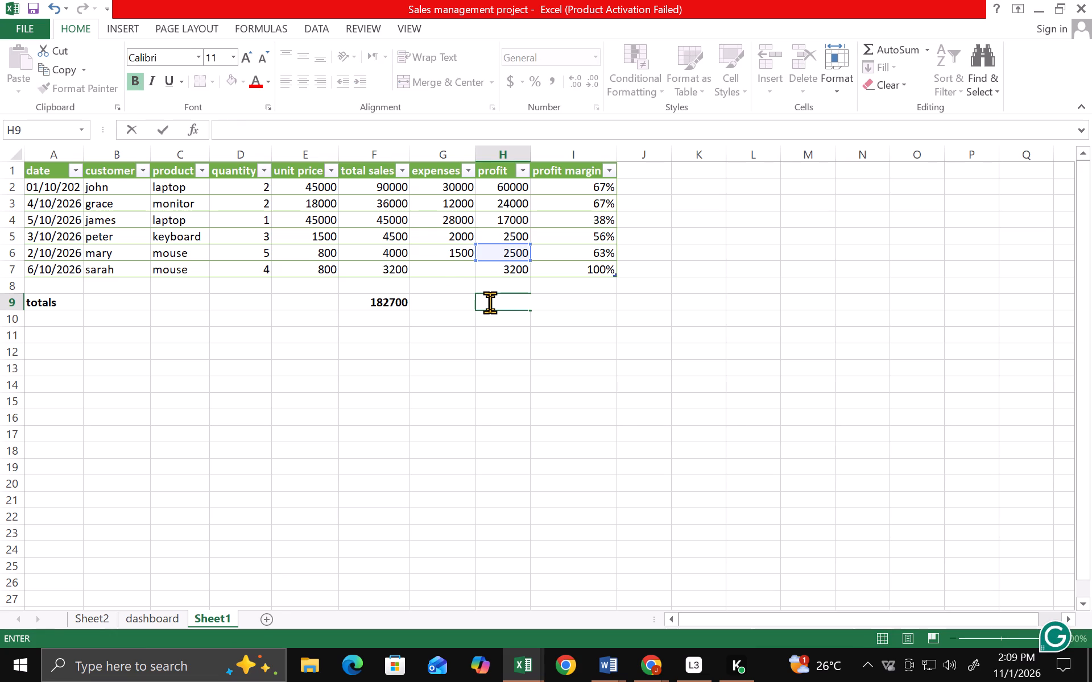
pyautogui.press('=')
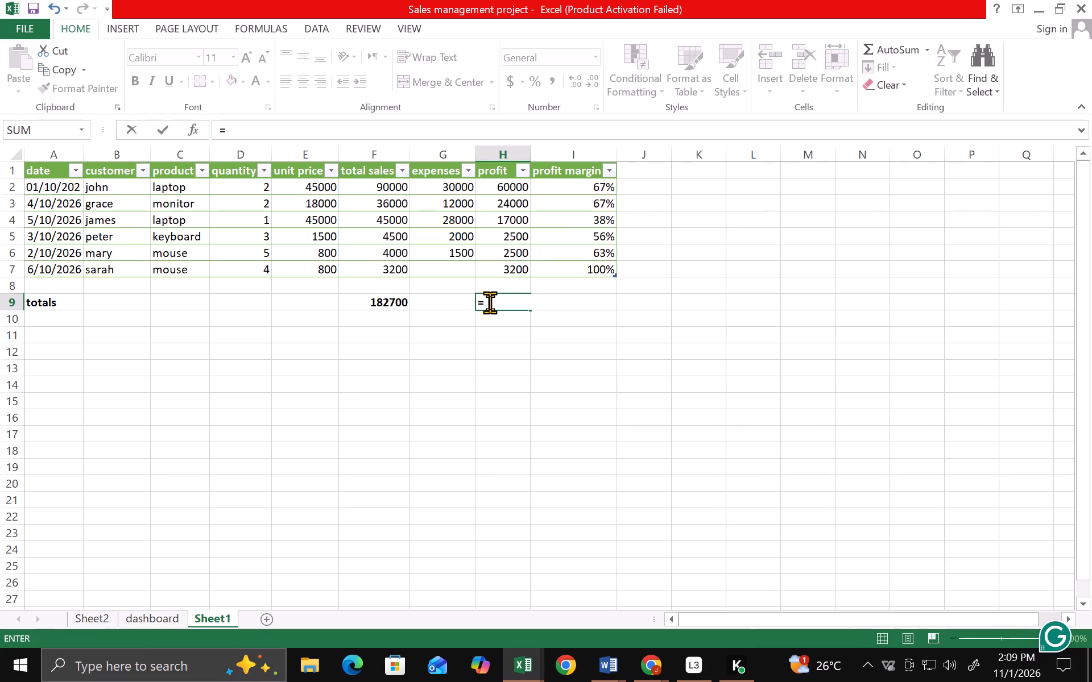
pyautogui.write('sum')
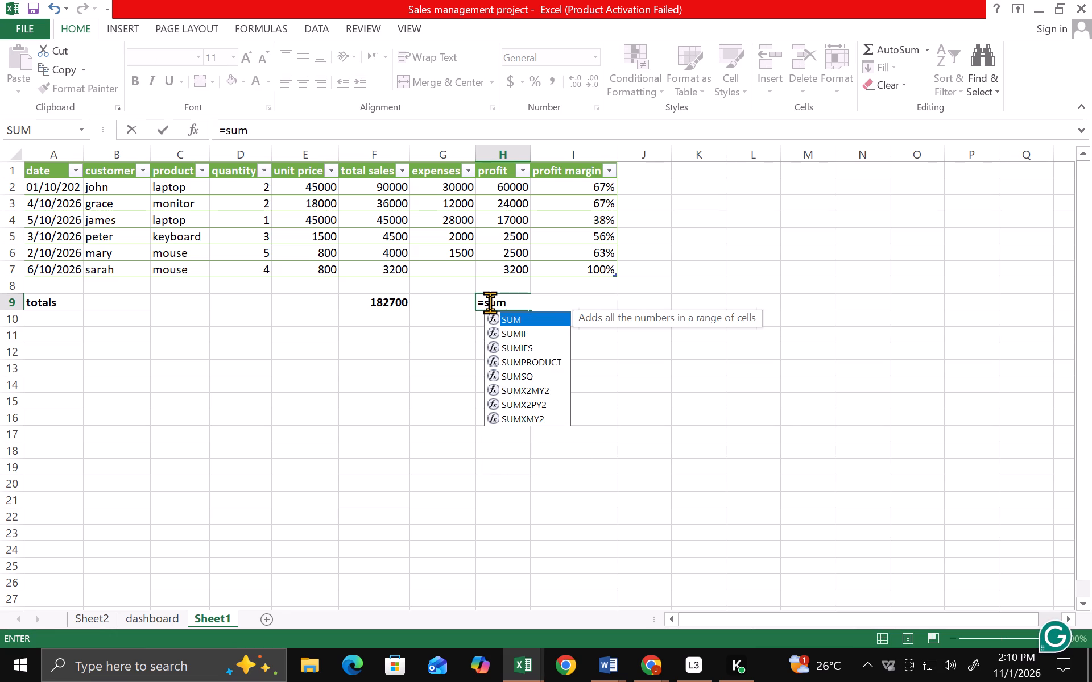
pyautogui.hotkey('shift', '(')
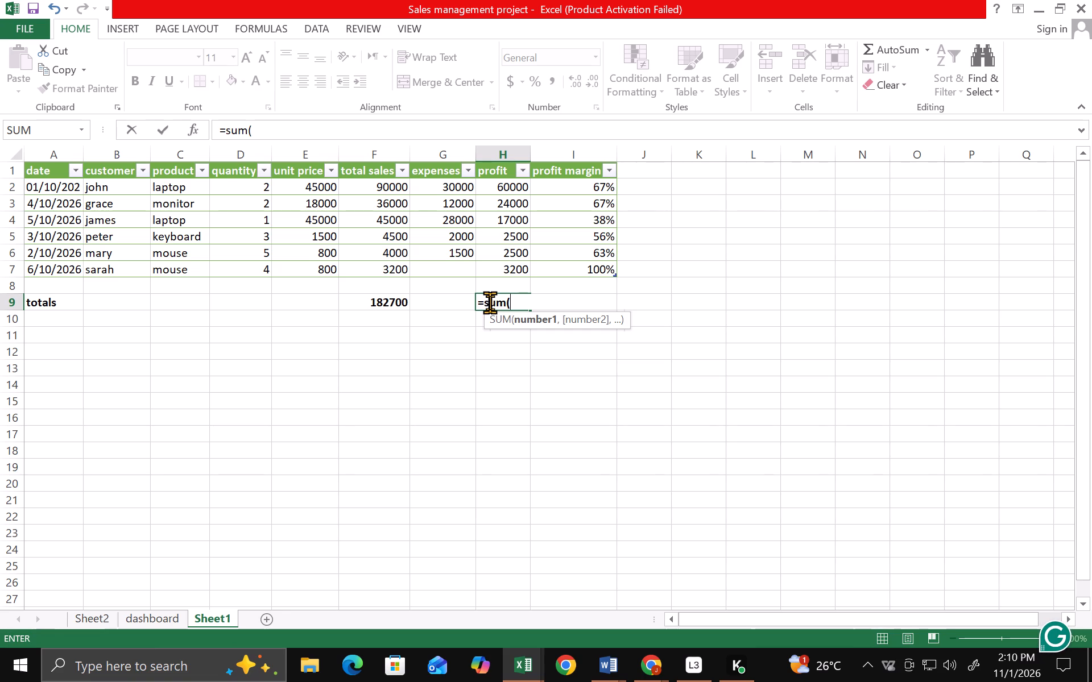
pyautogui.write('sa')
pyautogui.write('lesre')
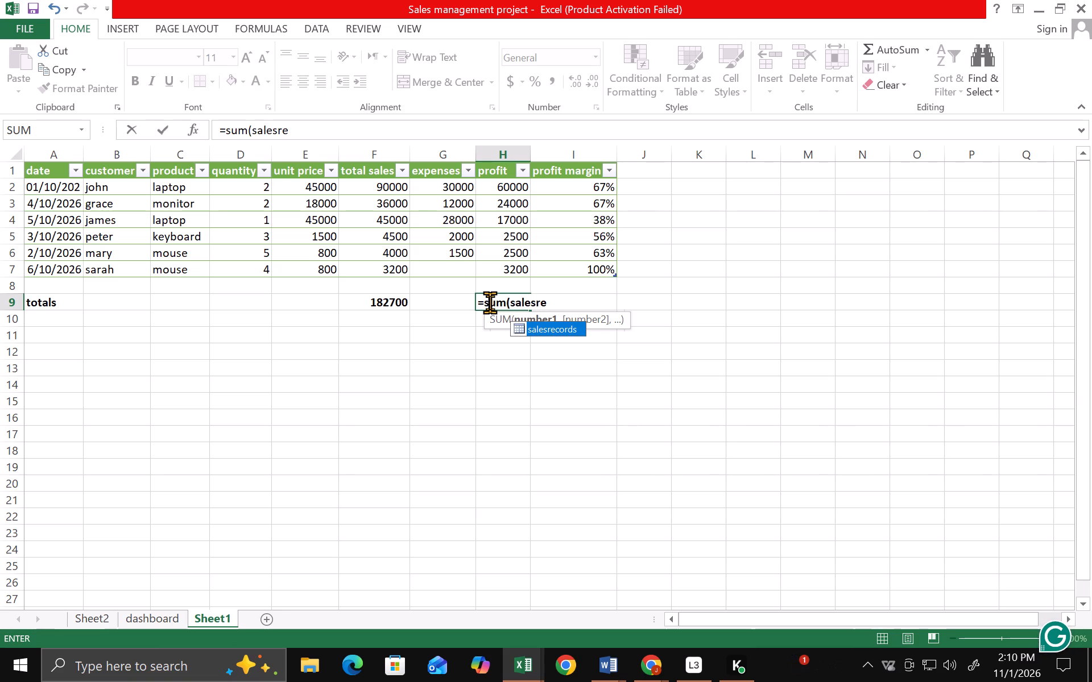
pyautogui.write('cords')
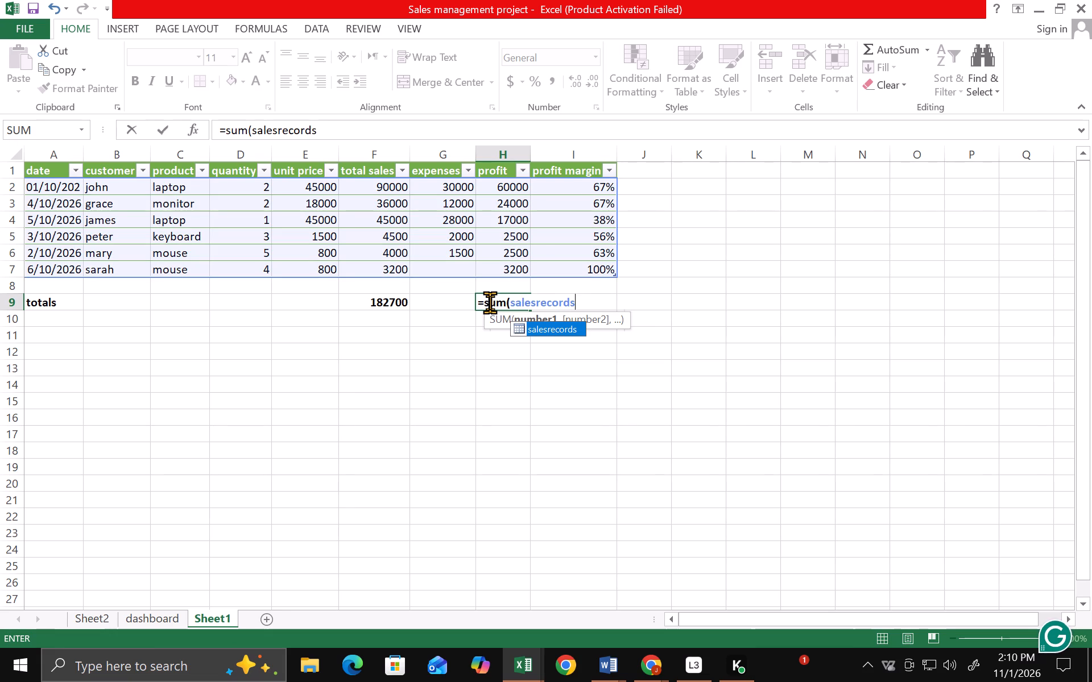
pyautogui.hotkey('shift', '(')
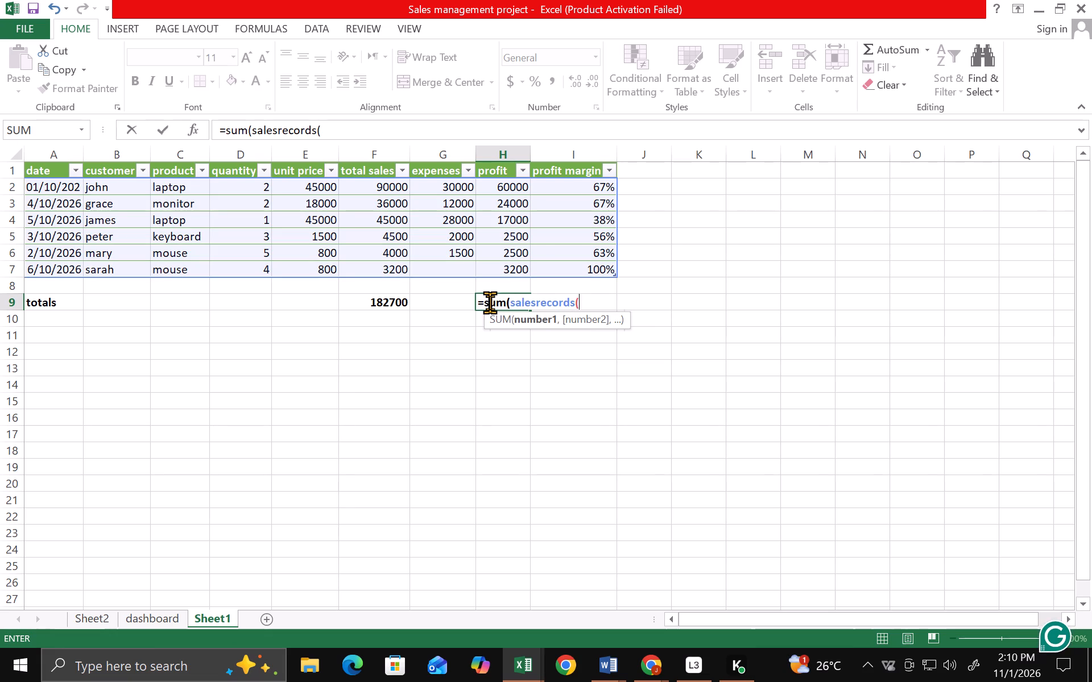
pyautogui.press('[')
pyautogui.write('total')
pyautogui.press('space')
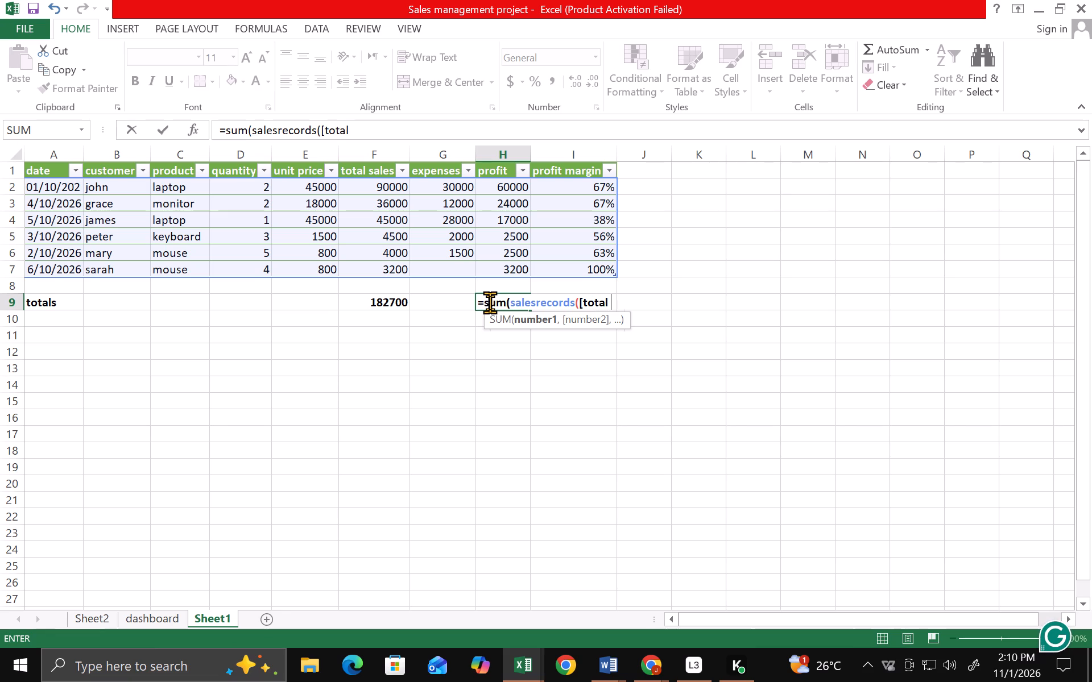
pyautogui.write('pro')
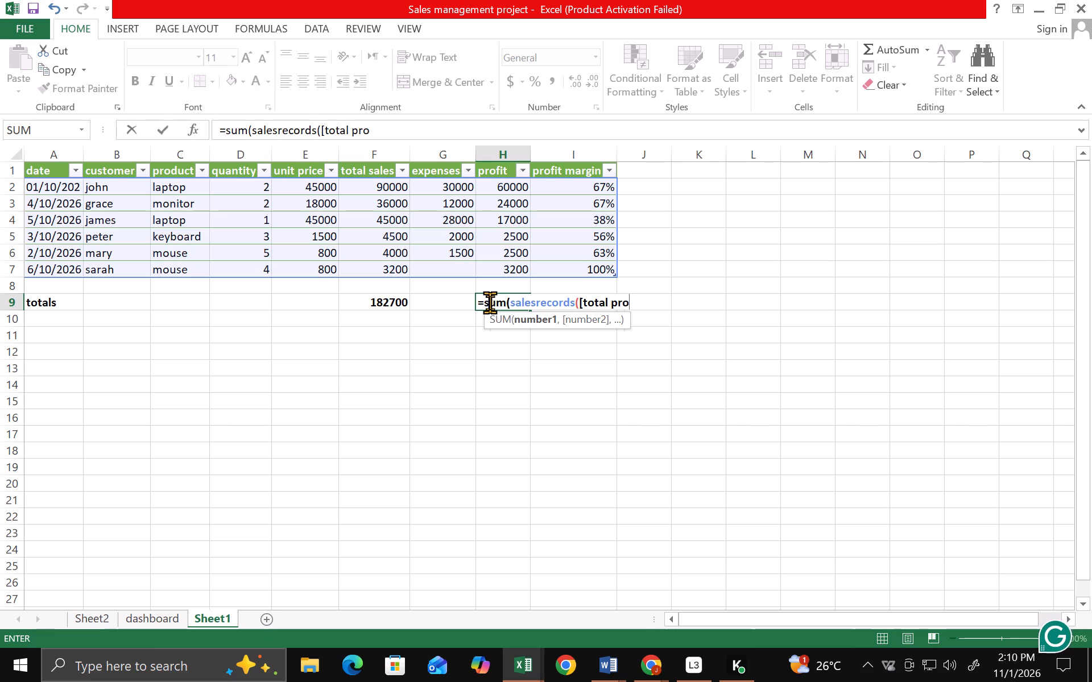
pyautogui.write('fit')
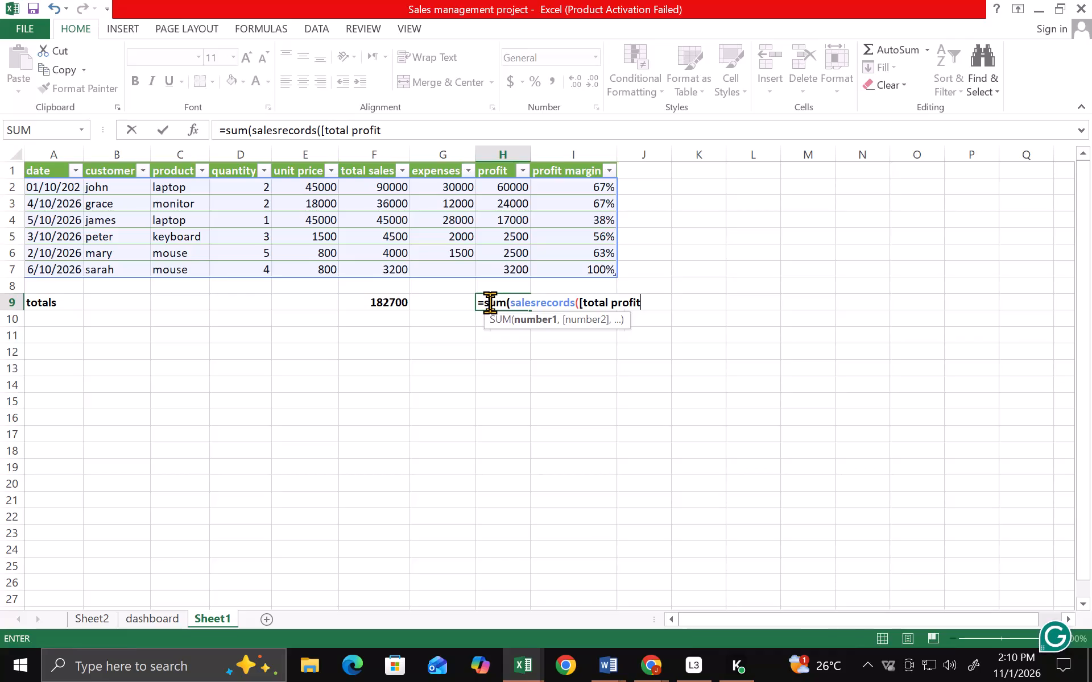
pyautogui.press(']')
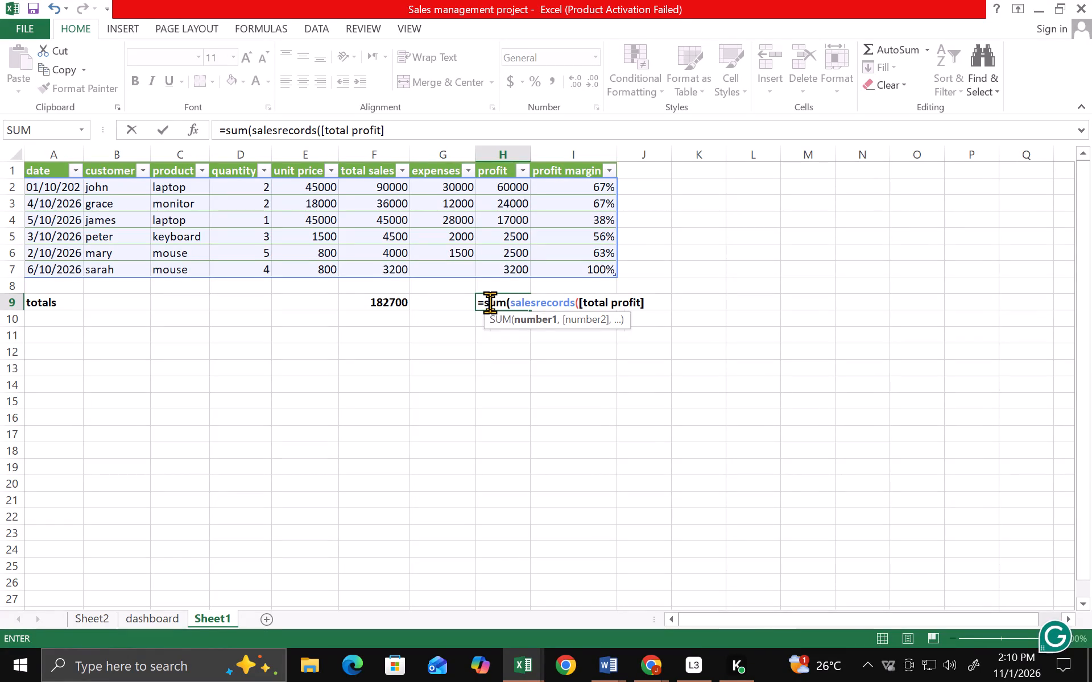
pyautogui.hotkey('shift', ')')
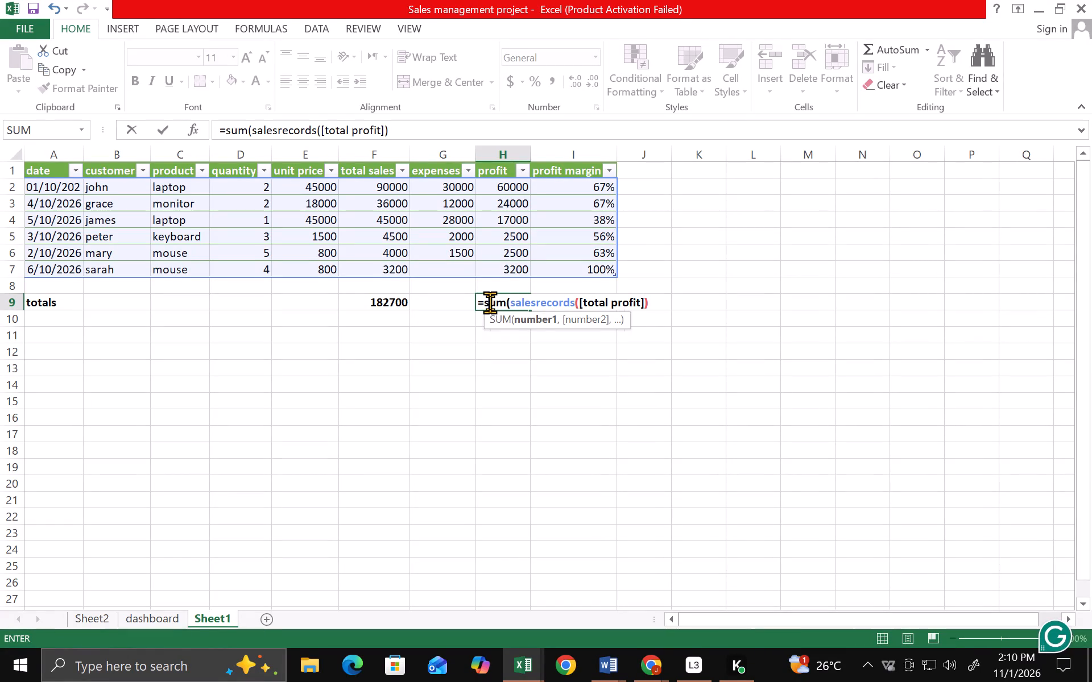
pyautogui.press('Return')
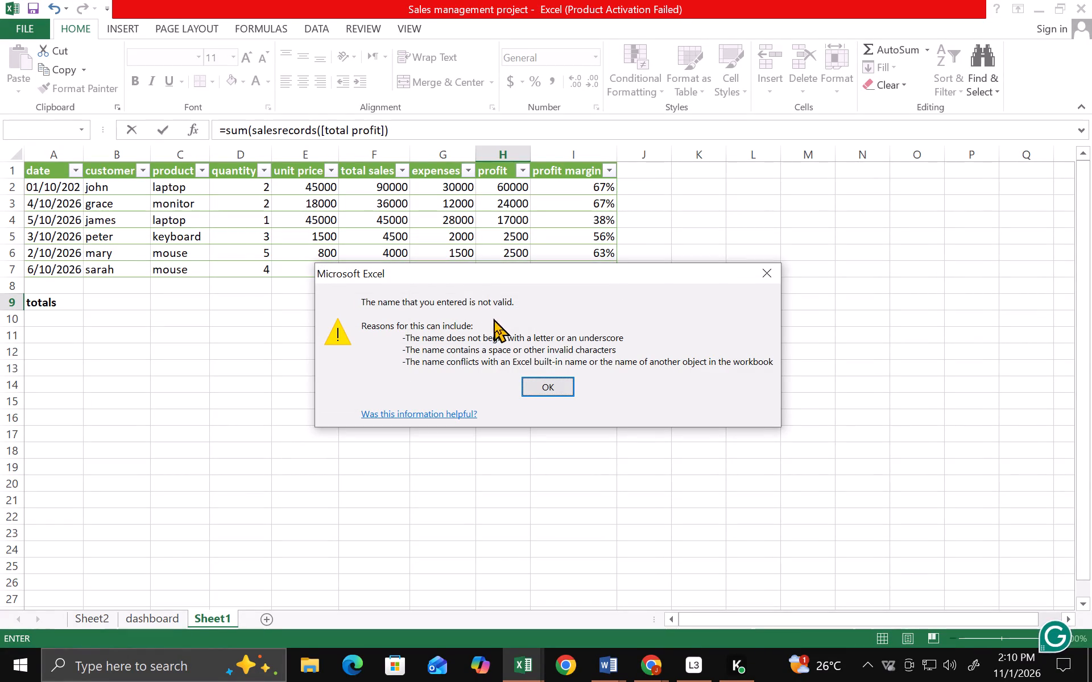
pyautogui.click(549, 379)
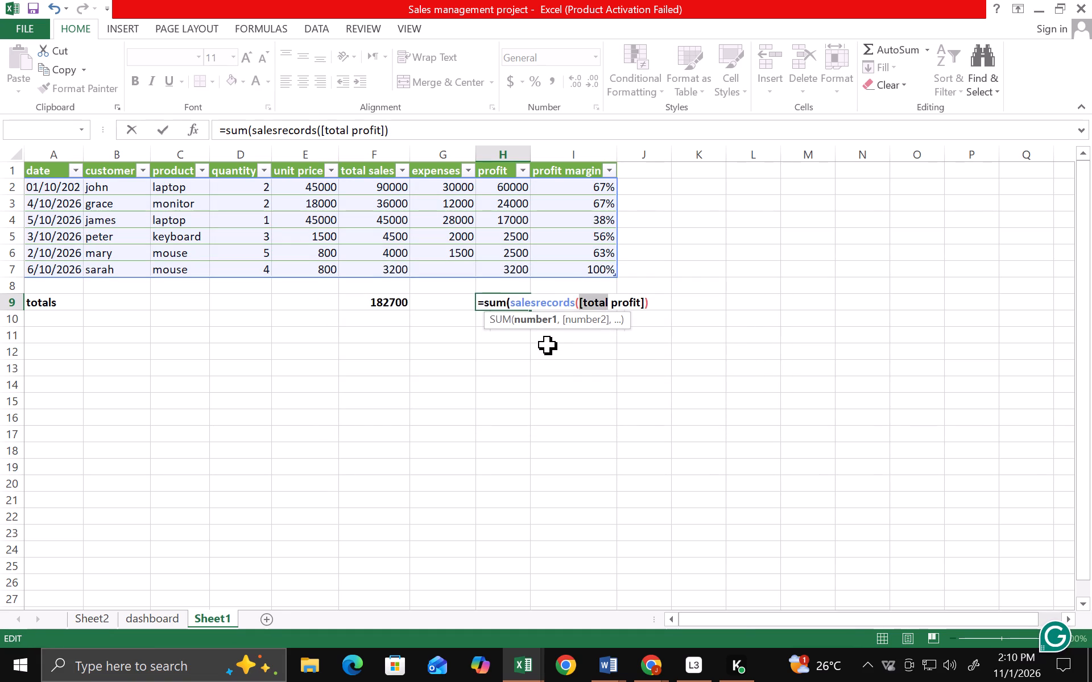
# Correct the H9 formula to =sum(salesrecords[profit]) by removing the word total and the extra opening parenthesis.
pyautogui.click(535, 299)
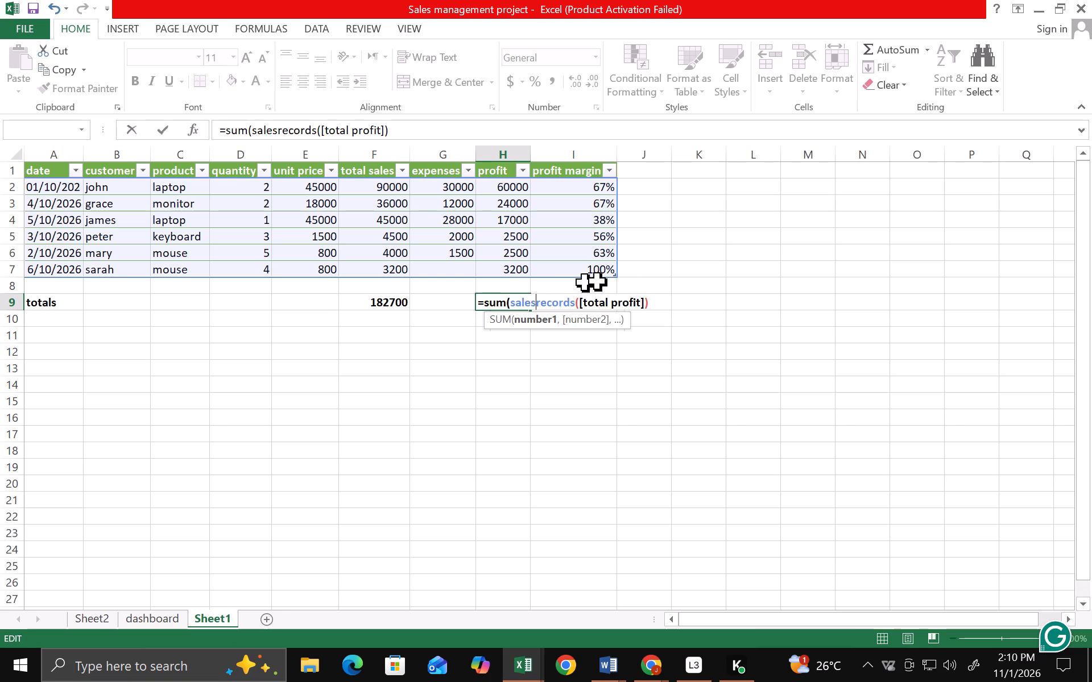
pyautogui.click(611, 301)
pyautogui.press('BackSpace')
pyautogui.press('BackSpace')
pyautogui.press('BackSpace')
pyautogui.press('BackSpace')
pyautogui.press('BackSpace')
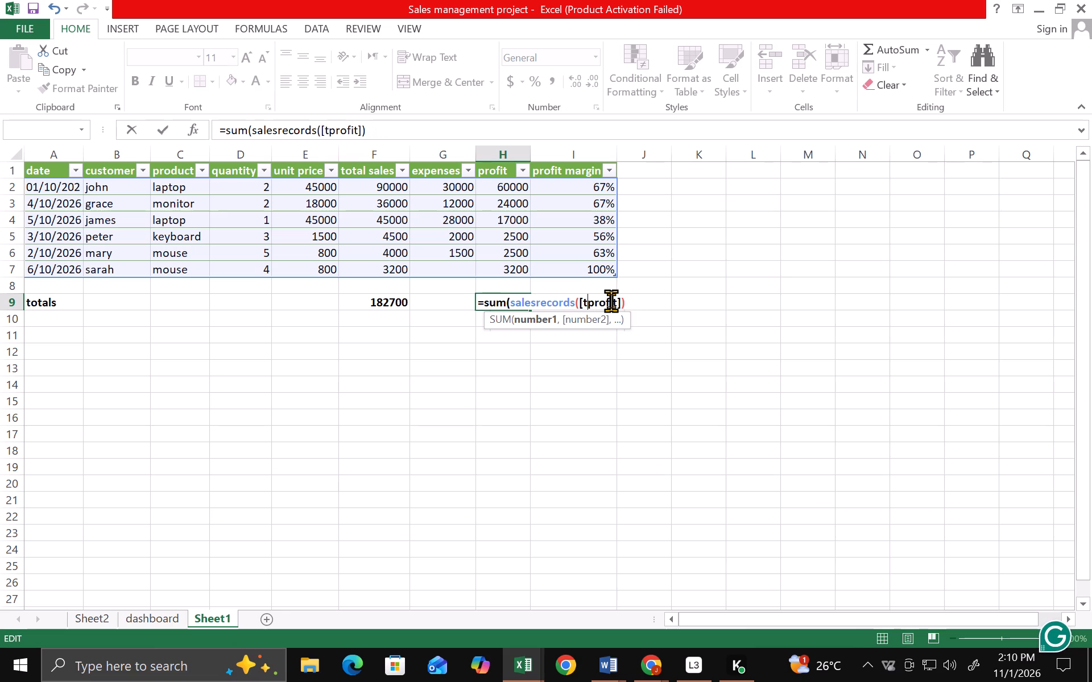
pyautogui.press('BackSpace')
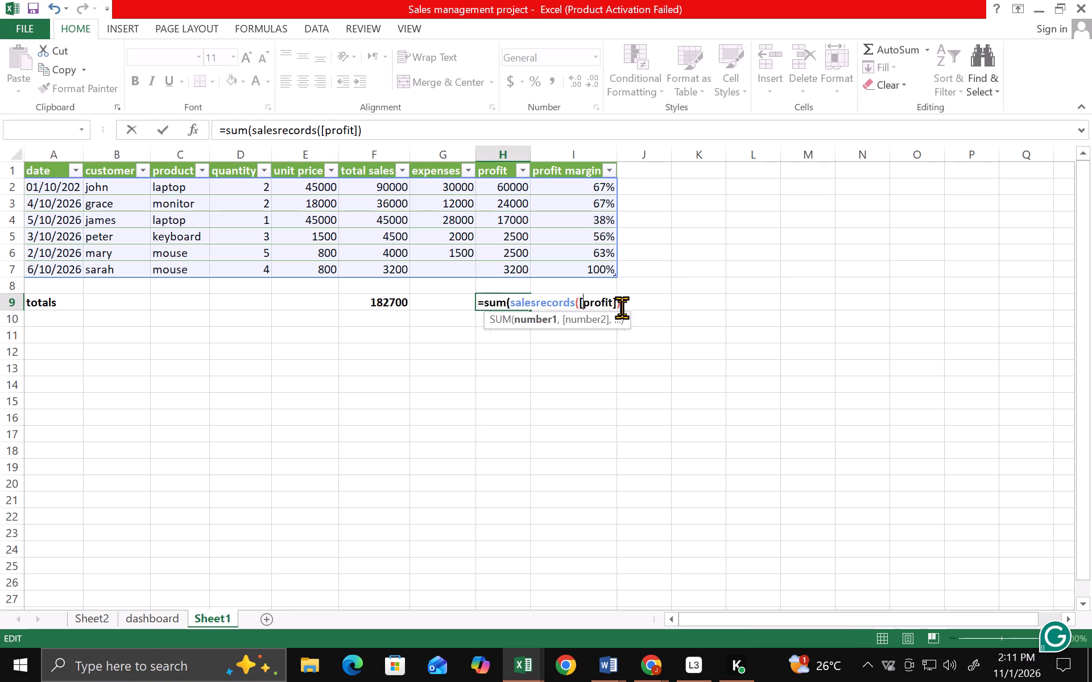
pyautogui.press('Return')
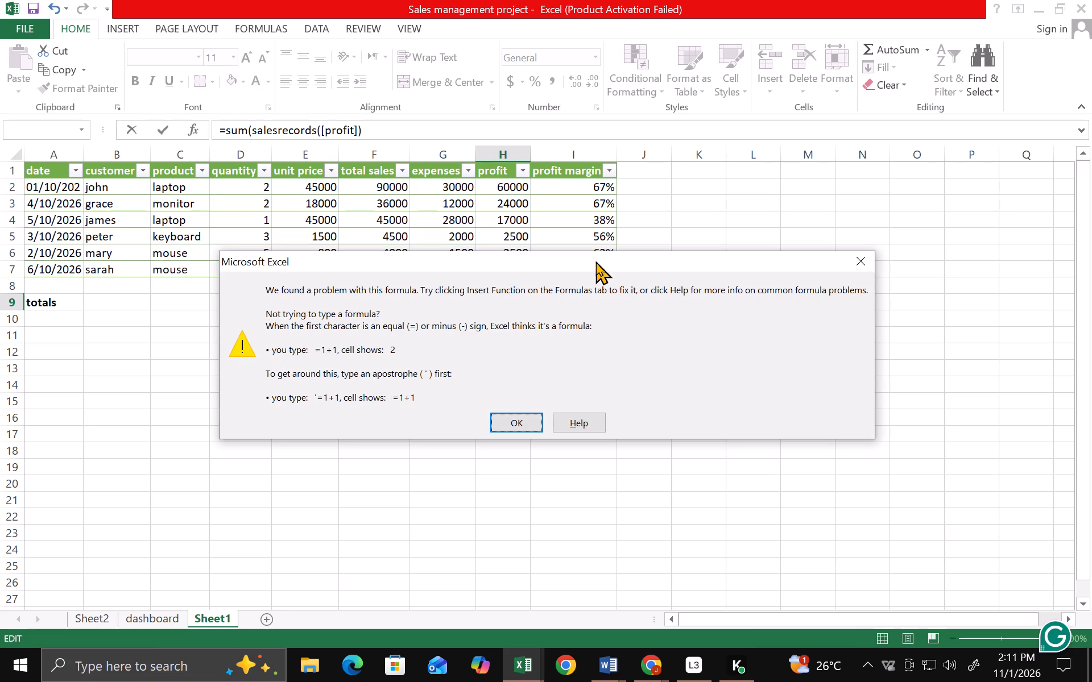
pyautogui.click(500, 420)
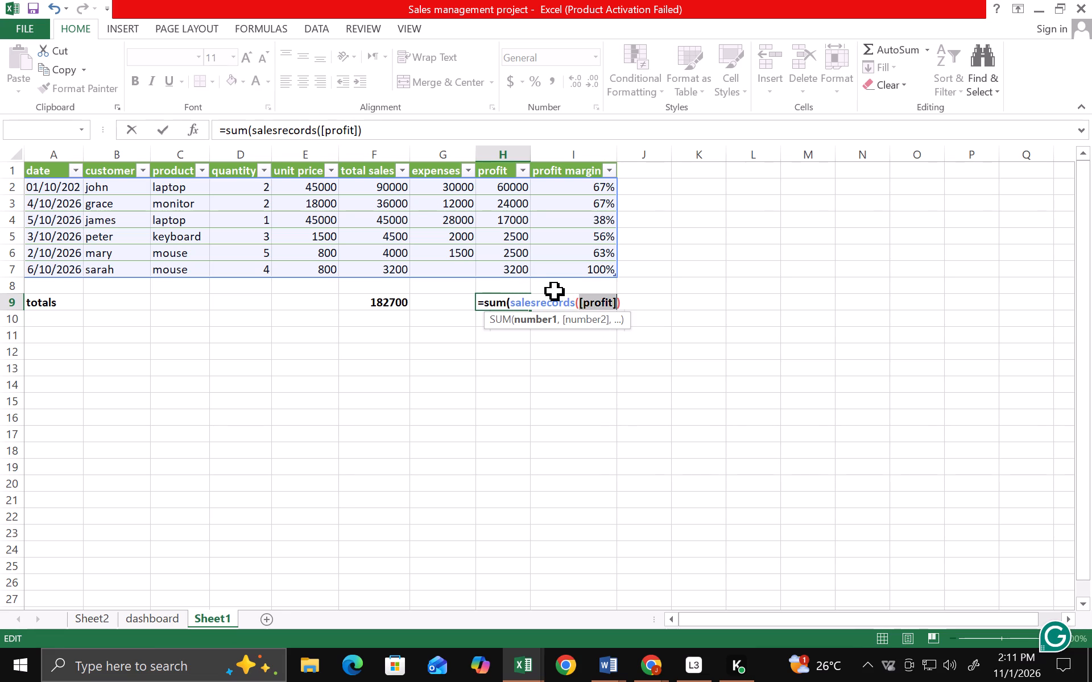
pyautogui.doubleClick(580, 299)
pyautogui.press('BackSpace')
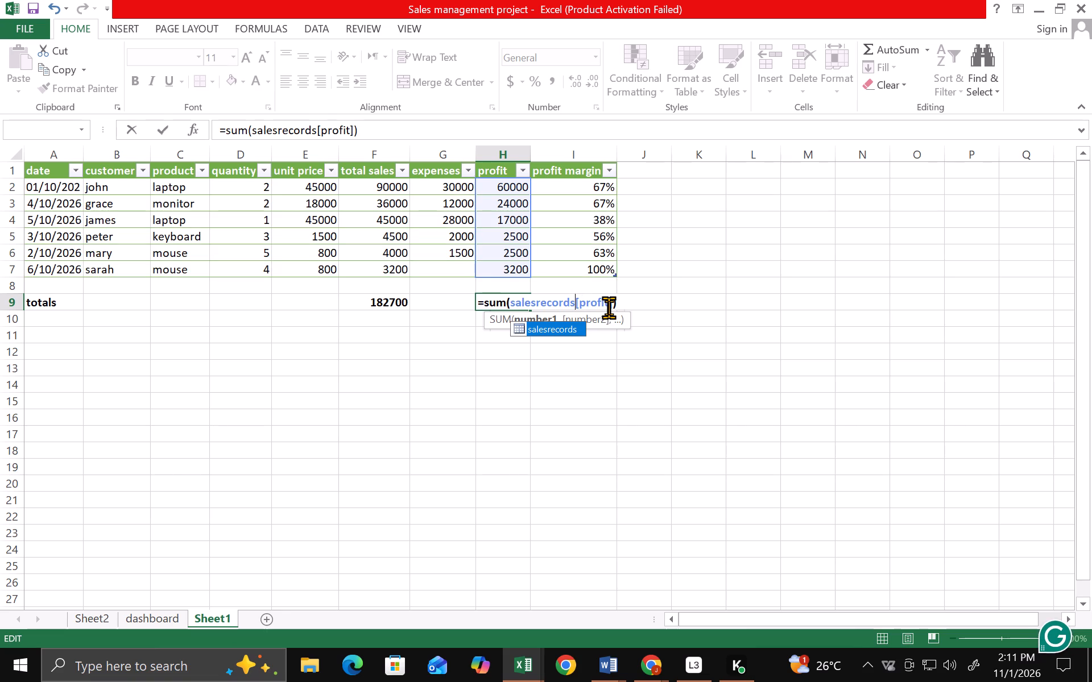
pyautogui.press('Return')
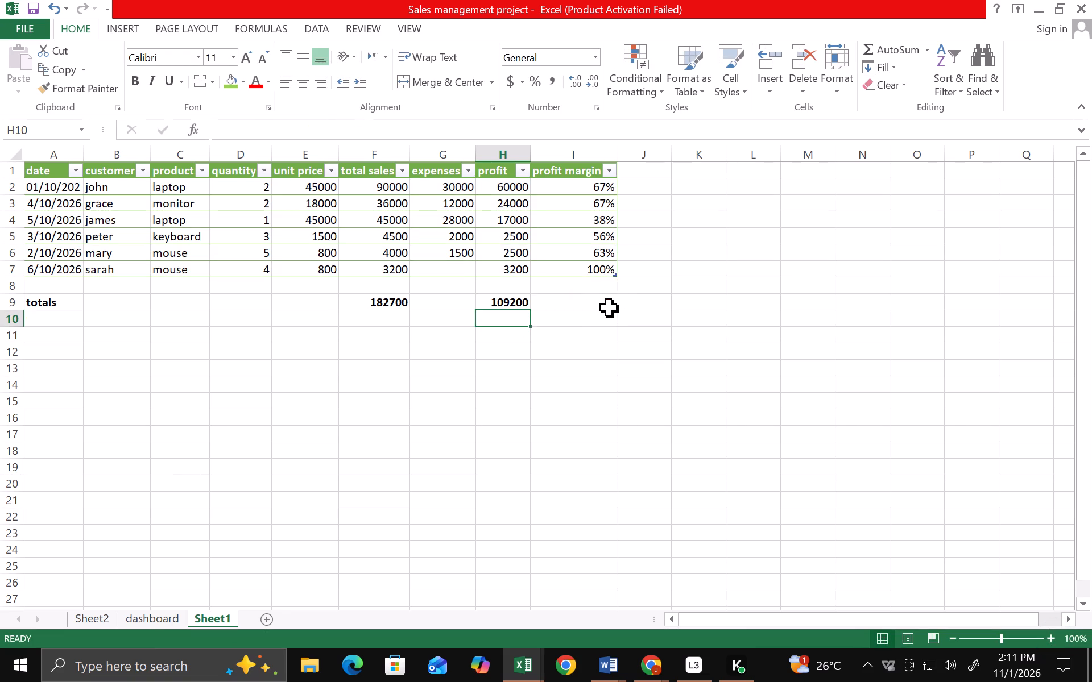
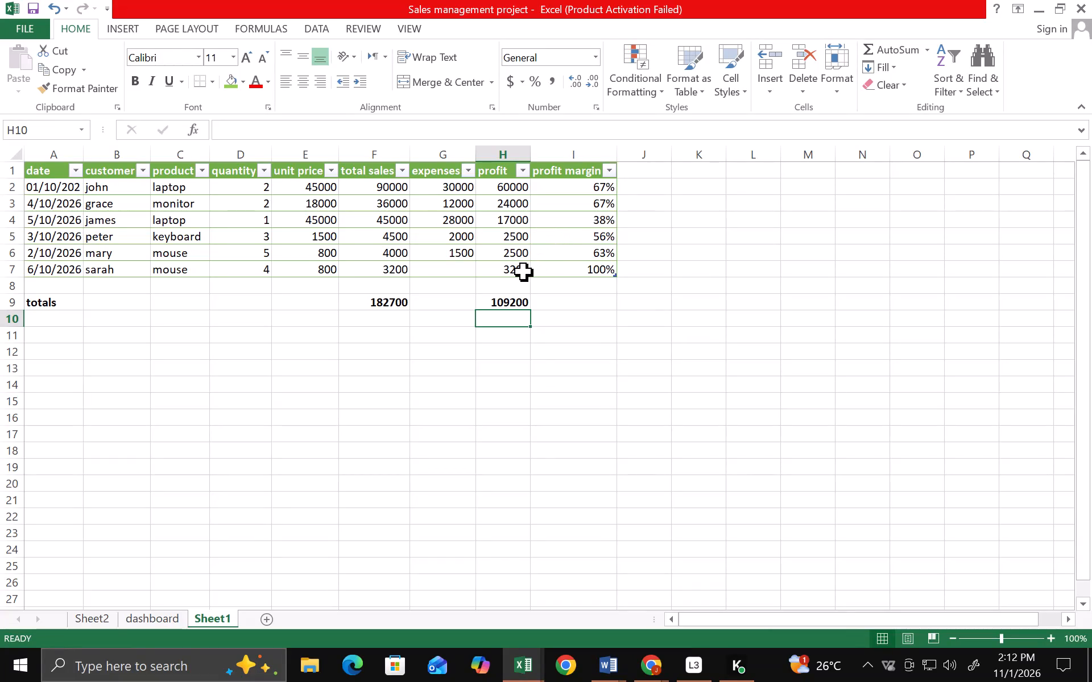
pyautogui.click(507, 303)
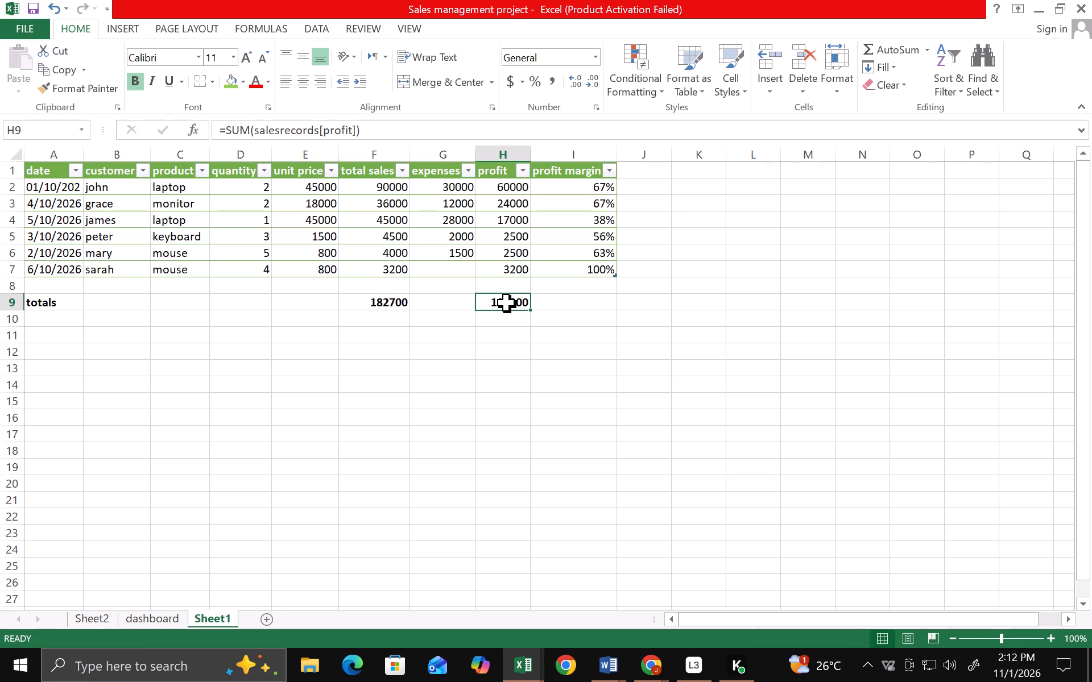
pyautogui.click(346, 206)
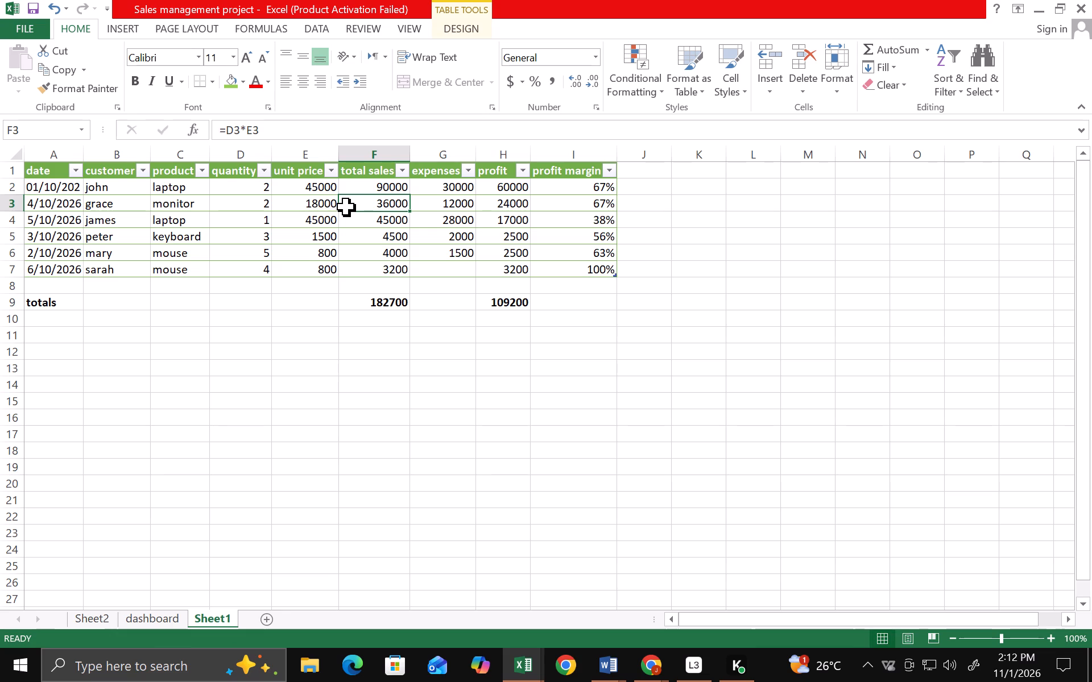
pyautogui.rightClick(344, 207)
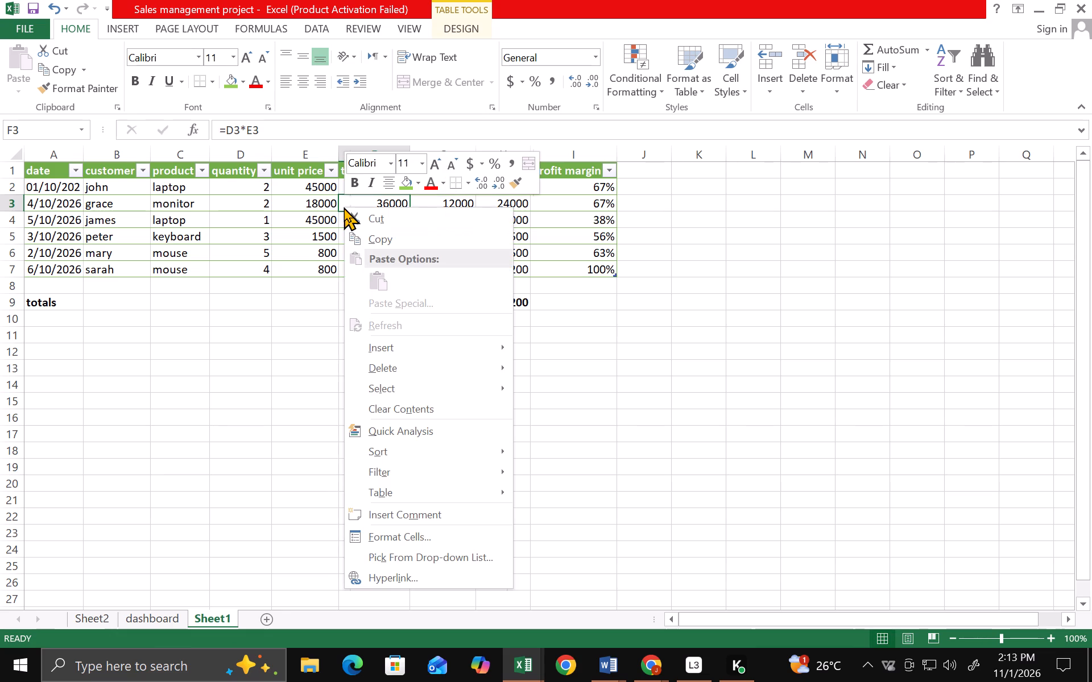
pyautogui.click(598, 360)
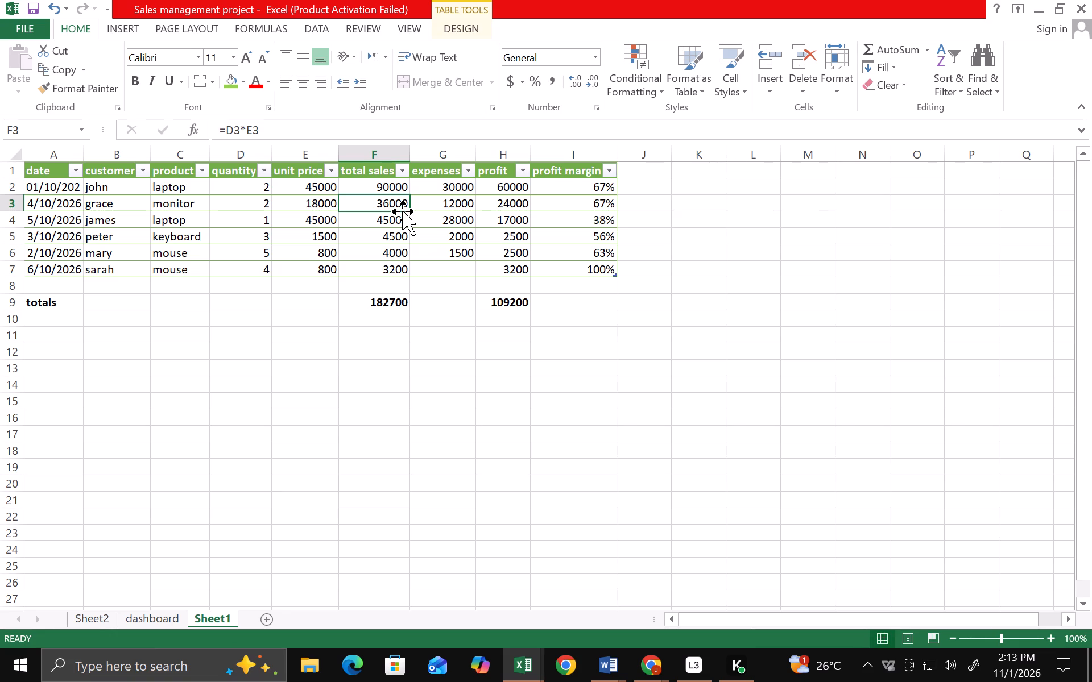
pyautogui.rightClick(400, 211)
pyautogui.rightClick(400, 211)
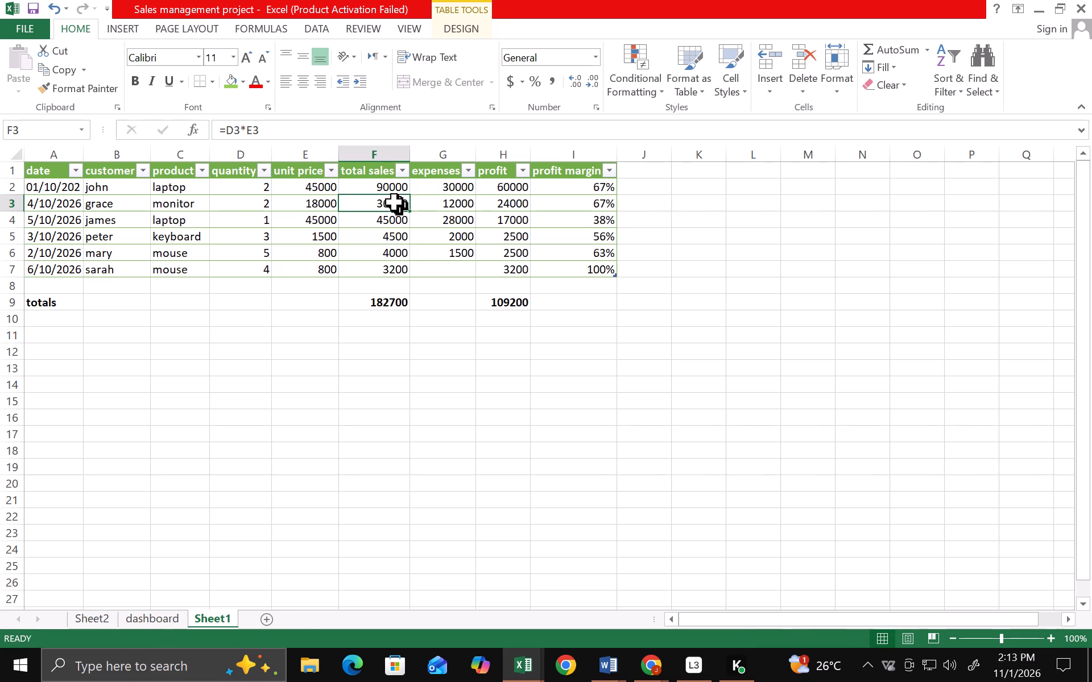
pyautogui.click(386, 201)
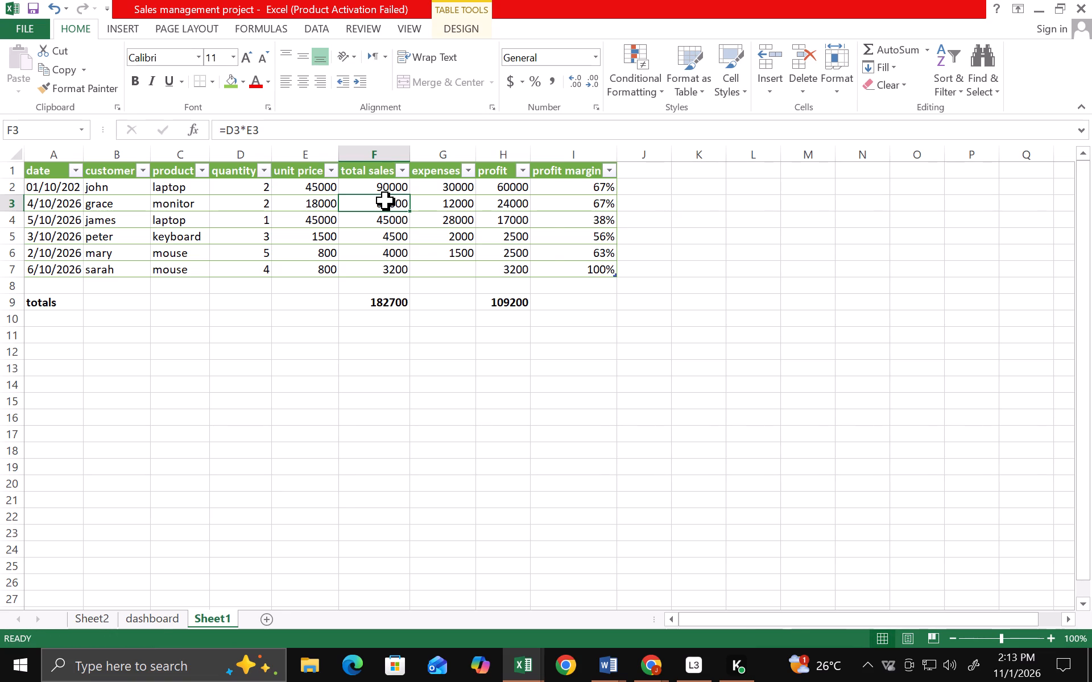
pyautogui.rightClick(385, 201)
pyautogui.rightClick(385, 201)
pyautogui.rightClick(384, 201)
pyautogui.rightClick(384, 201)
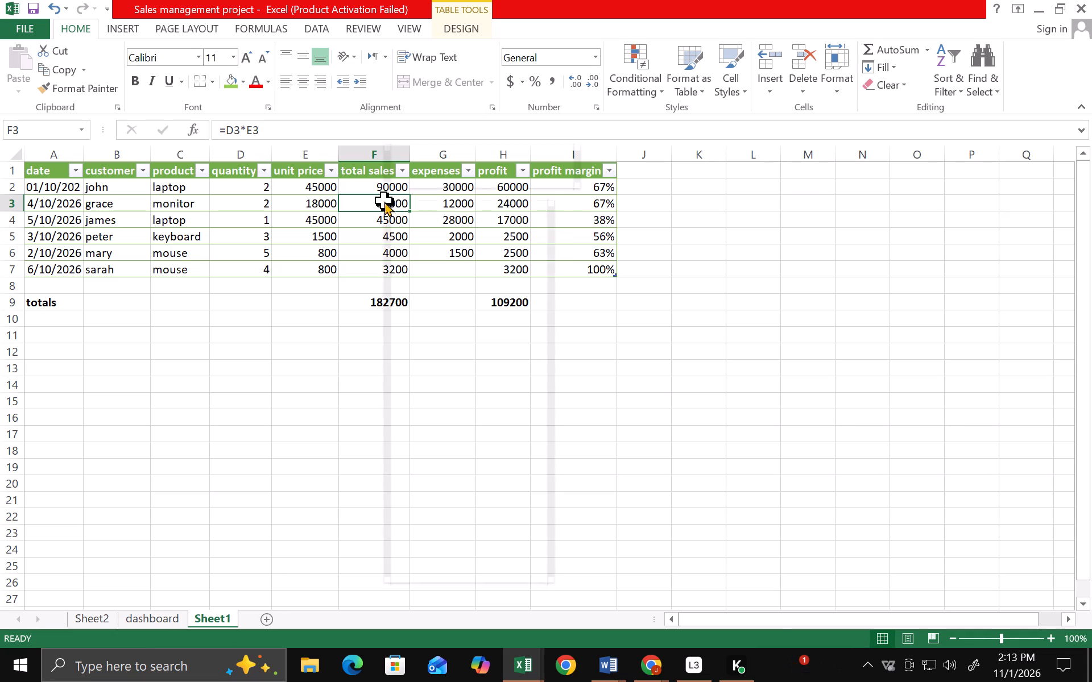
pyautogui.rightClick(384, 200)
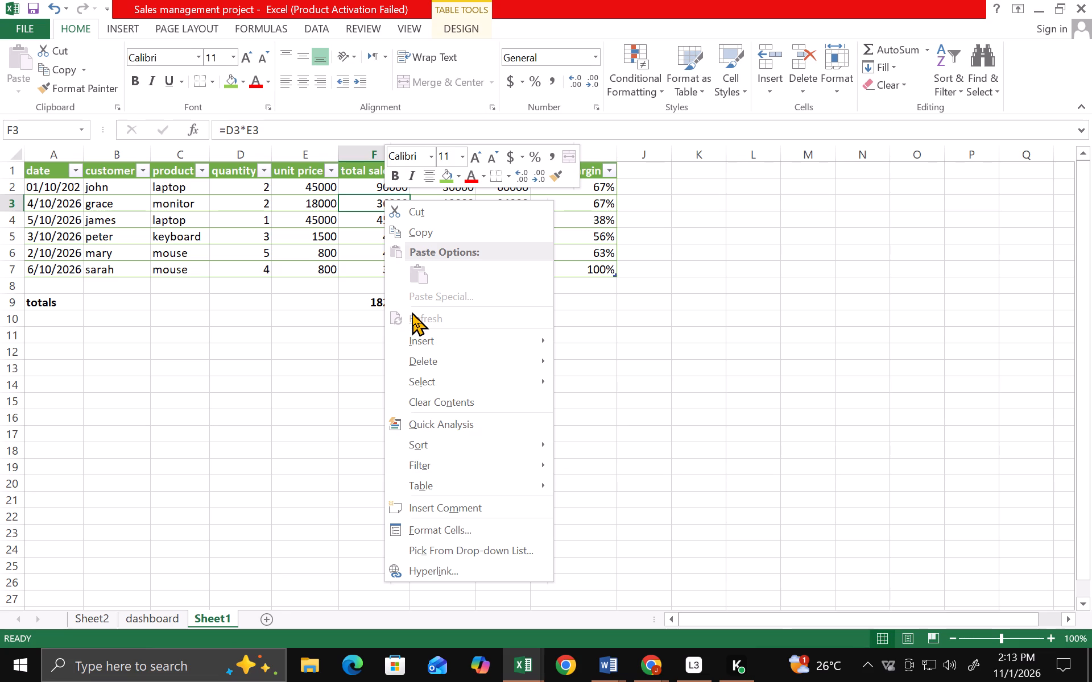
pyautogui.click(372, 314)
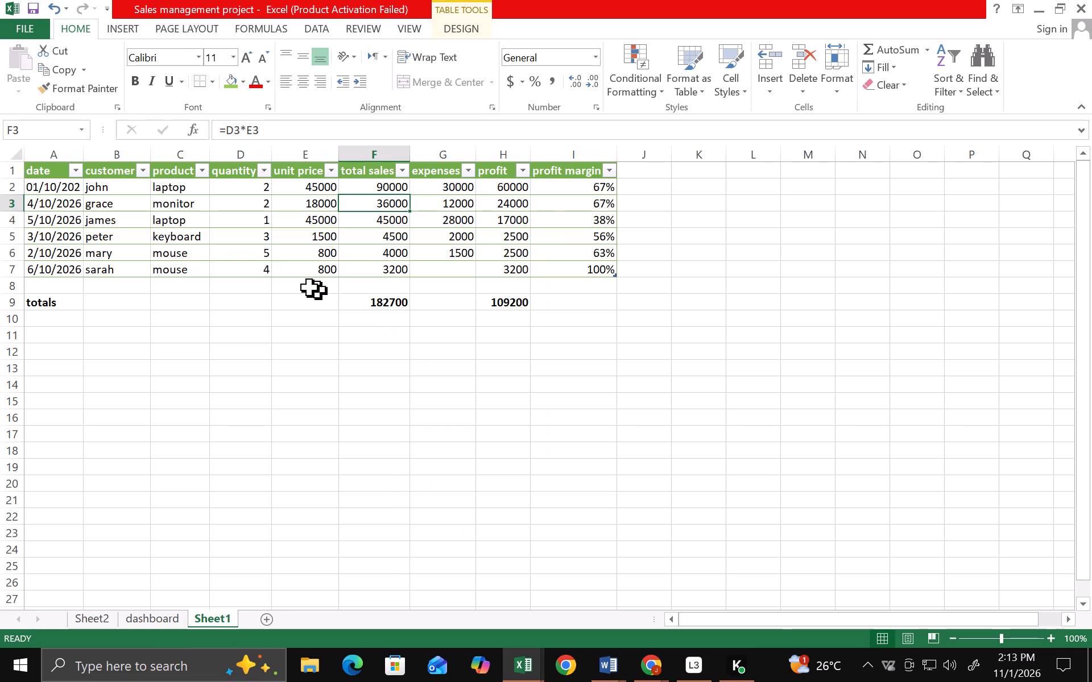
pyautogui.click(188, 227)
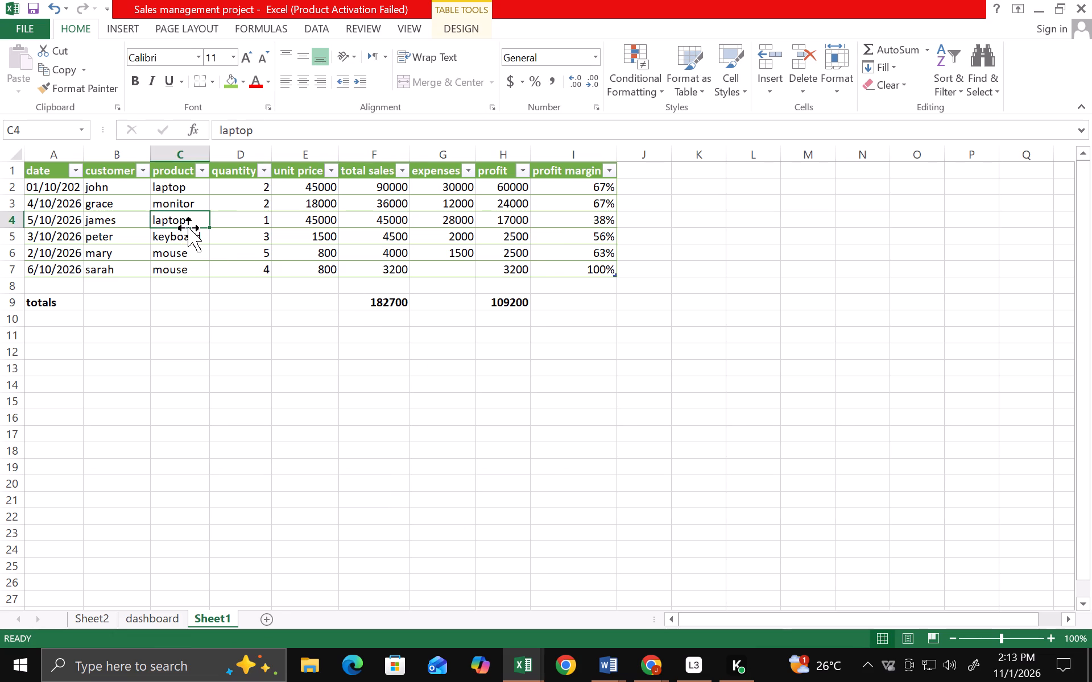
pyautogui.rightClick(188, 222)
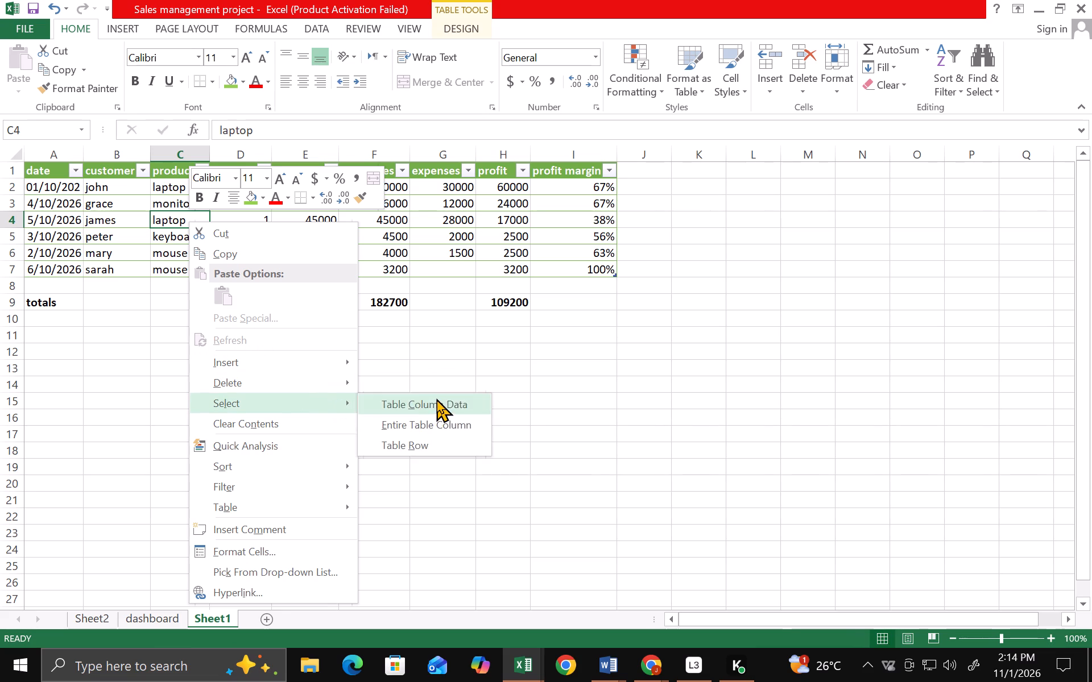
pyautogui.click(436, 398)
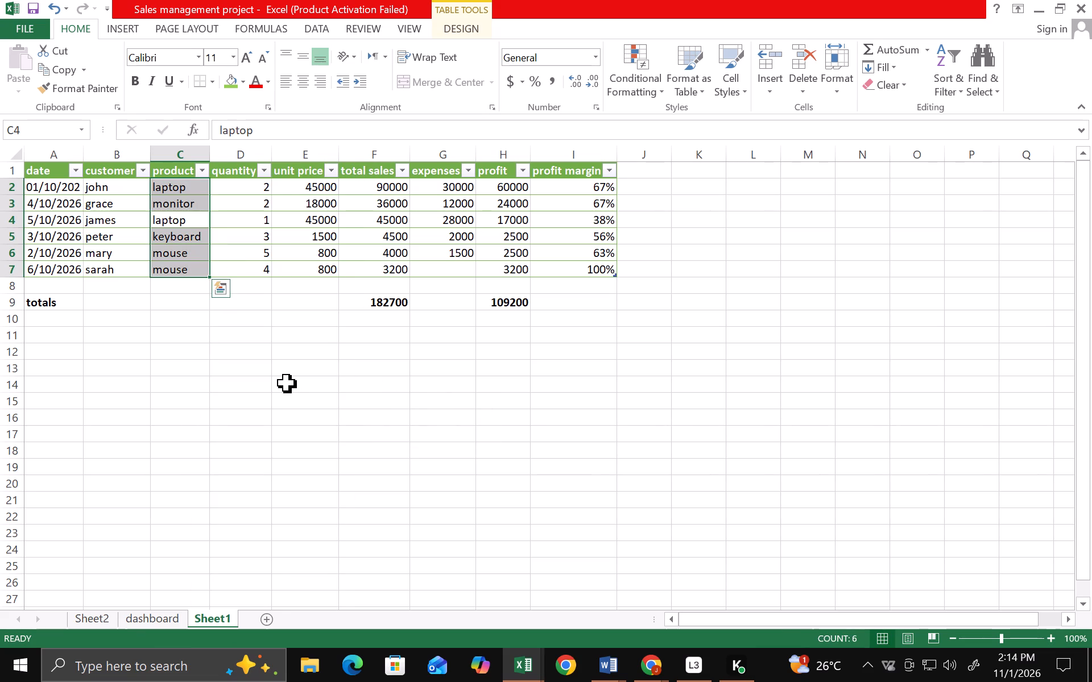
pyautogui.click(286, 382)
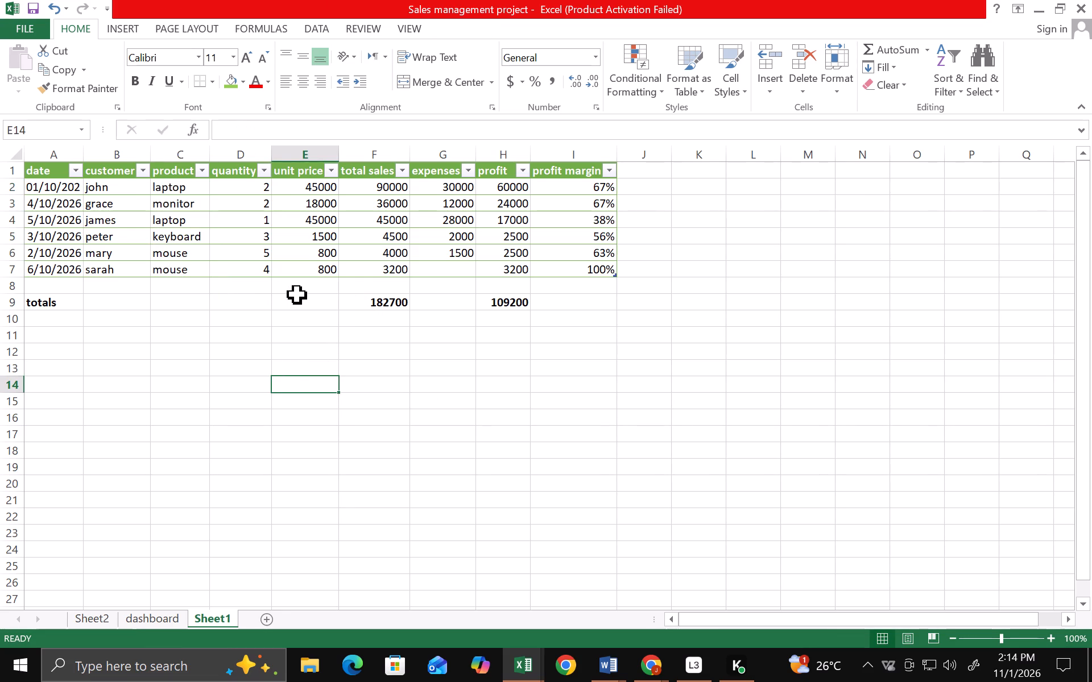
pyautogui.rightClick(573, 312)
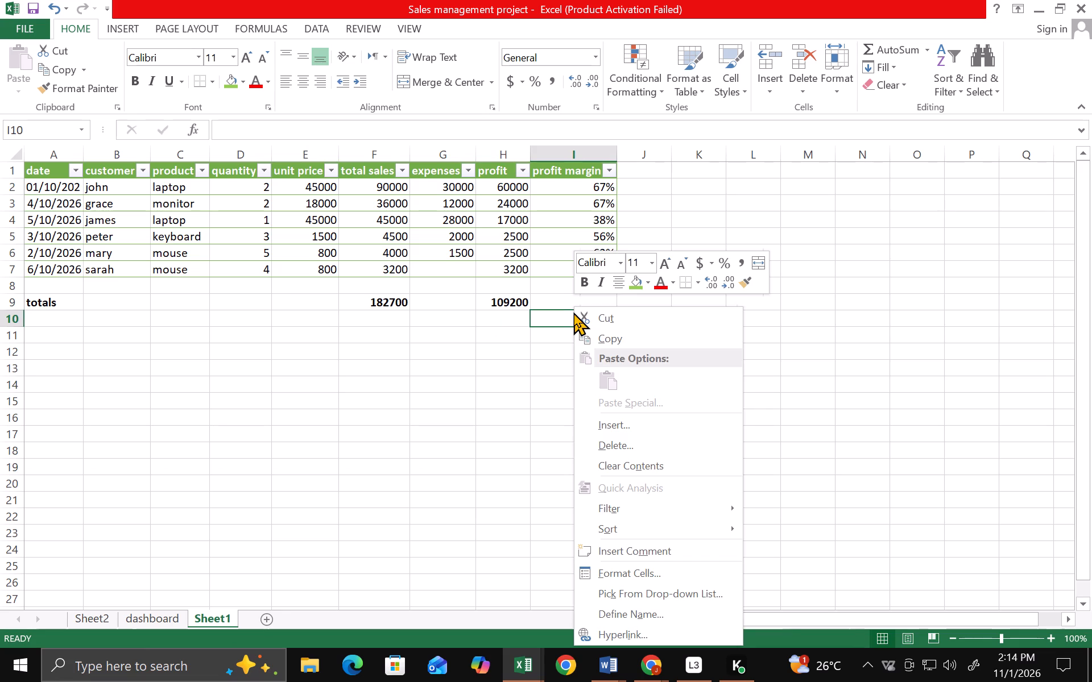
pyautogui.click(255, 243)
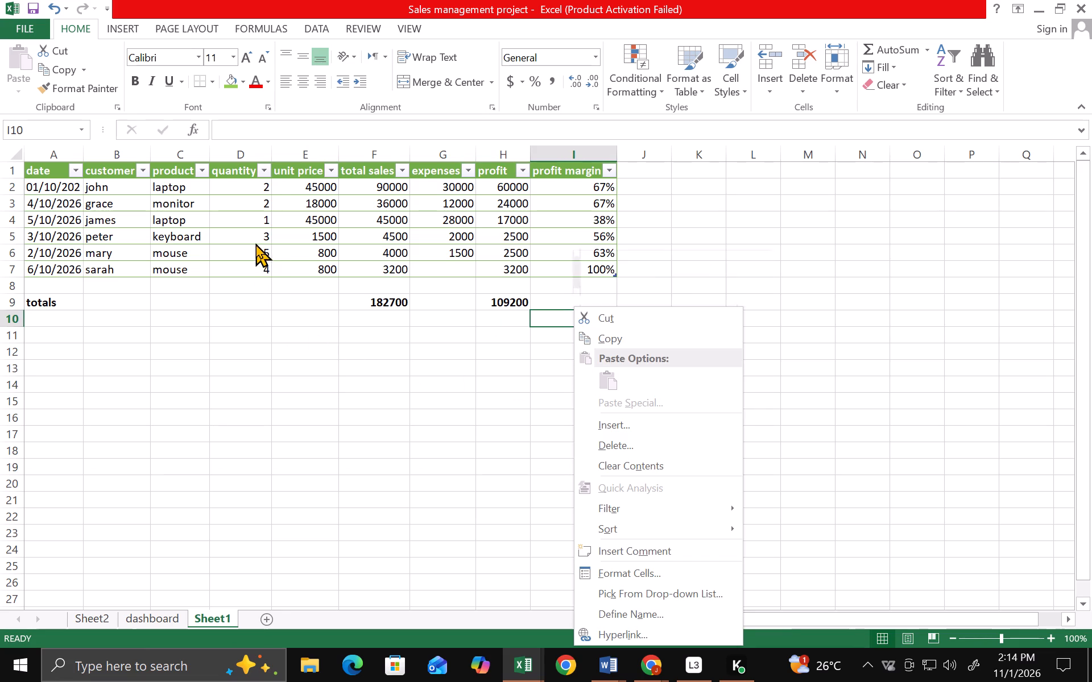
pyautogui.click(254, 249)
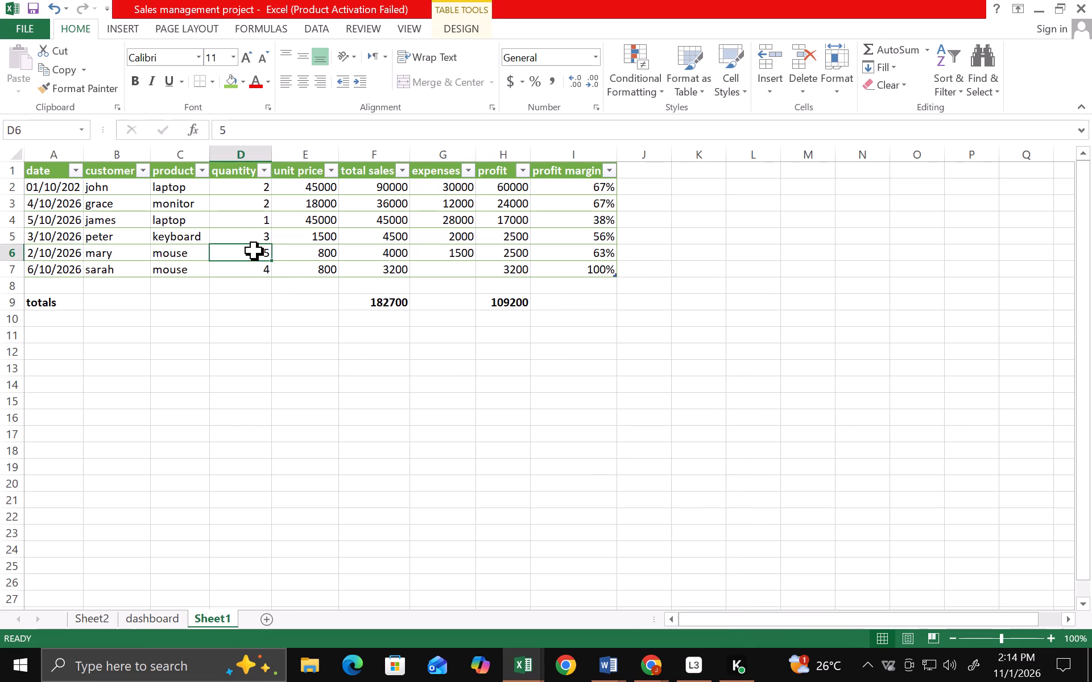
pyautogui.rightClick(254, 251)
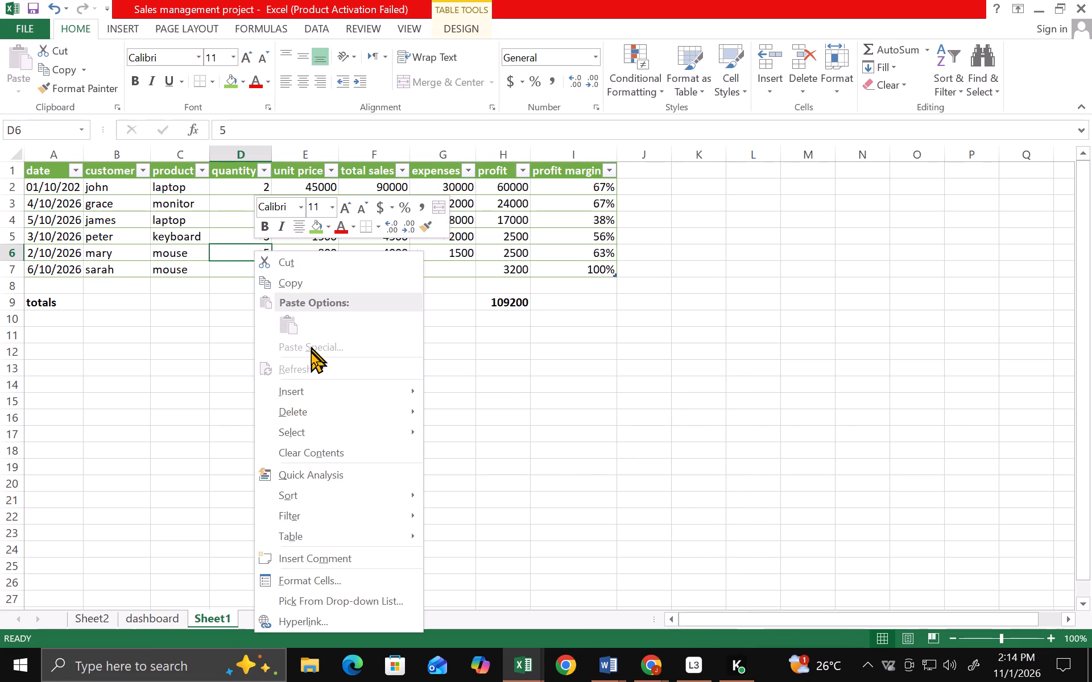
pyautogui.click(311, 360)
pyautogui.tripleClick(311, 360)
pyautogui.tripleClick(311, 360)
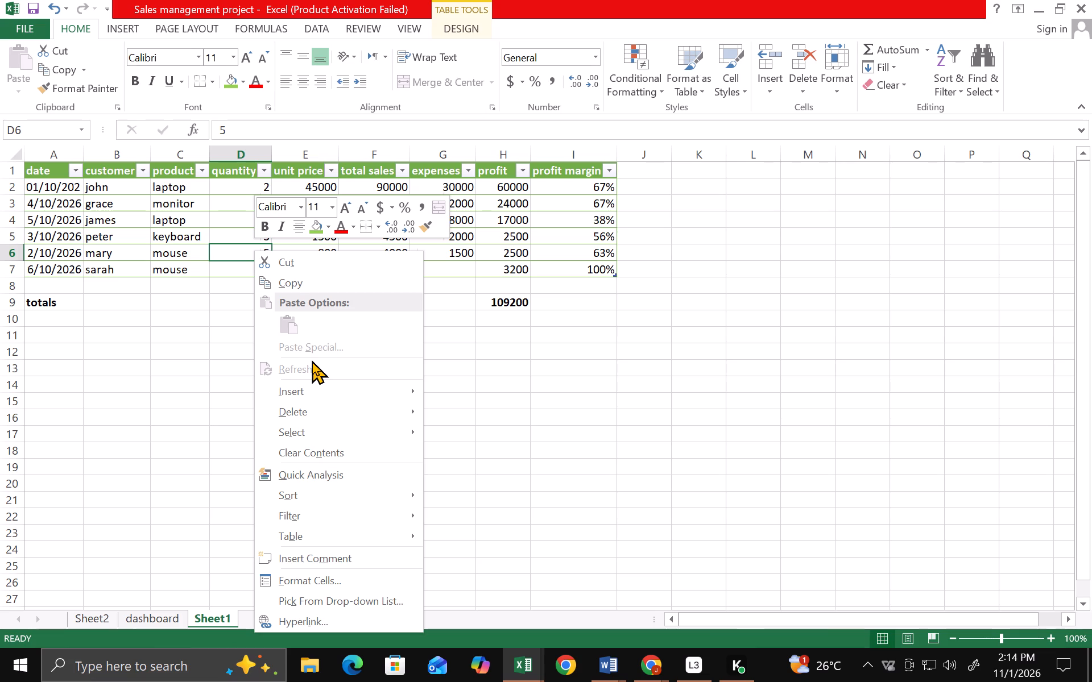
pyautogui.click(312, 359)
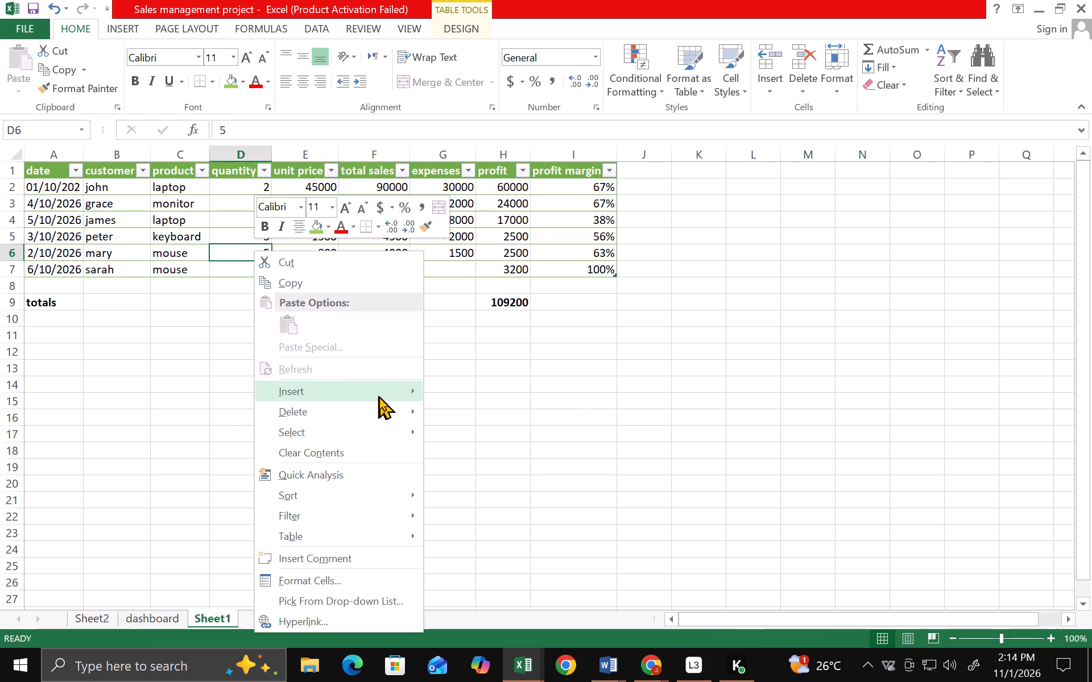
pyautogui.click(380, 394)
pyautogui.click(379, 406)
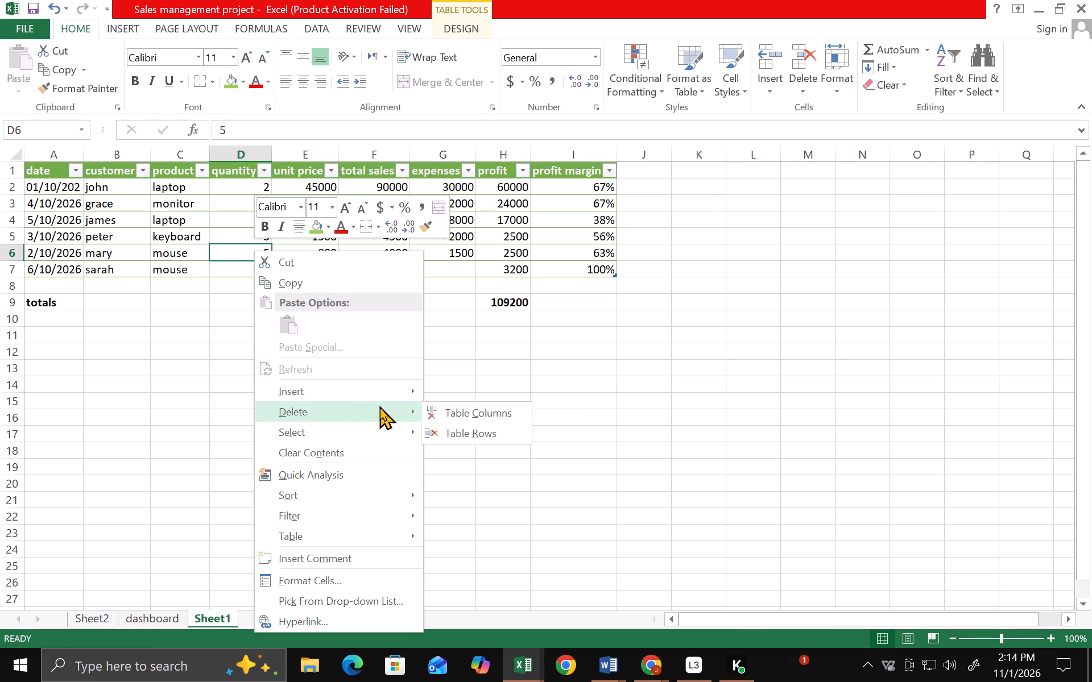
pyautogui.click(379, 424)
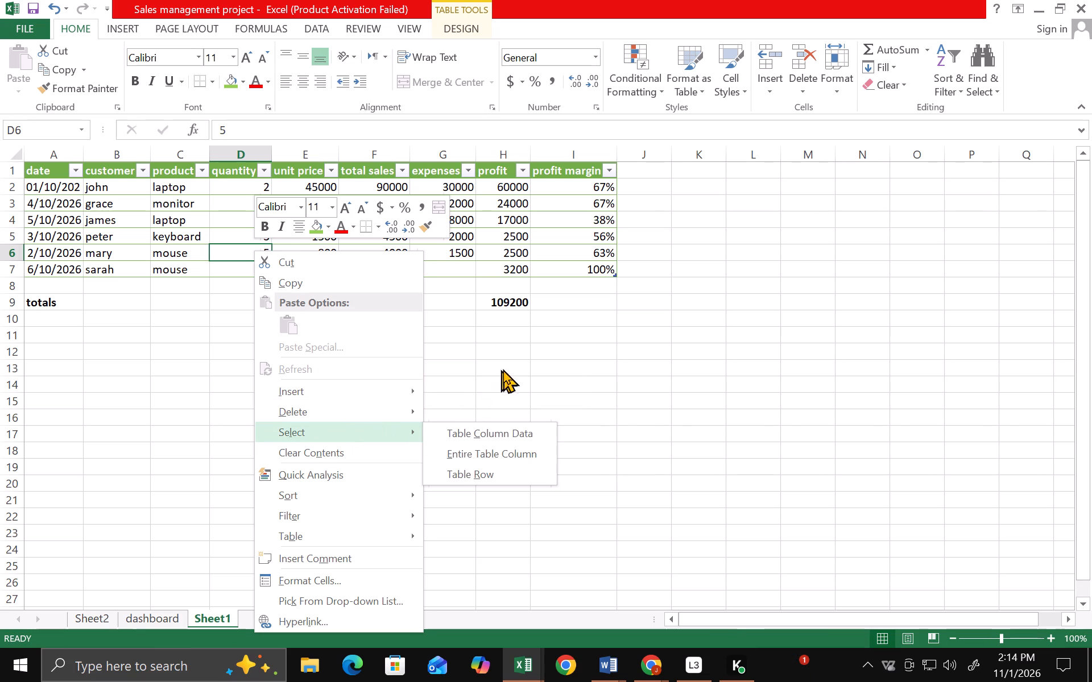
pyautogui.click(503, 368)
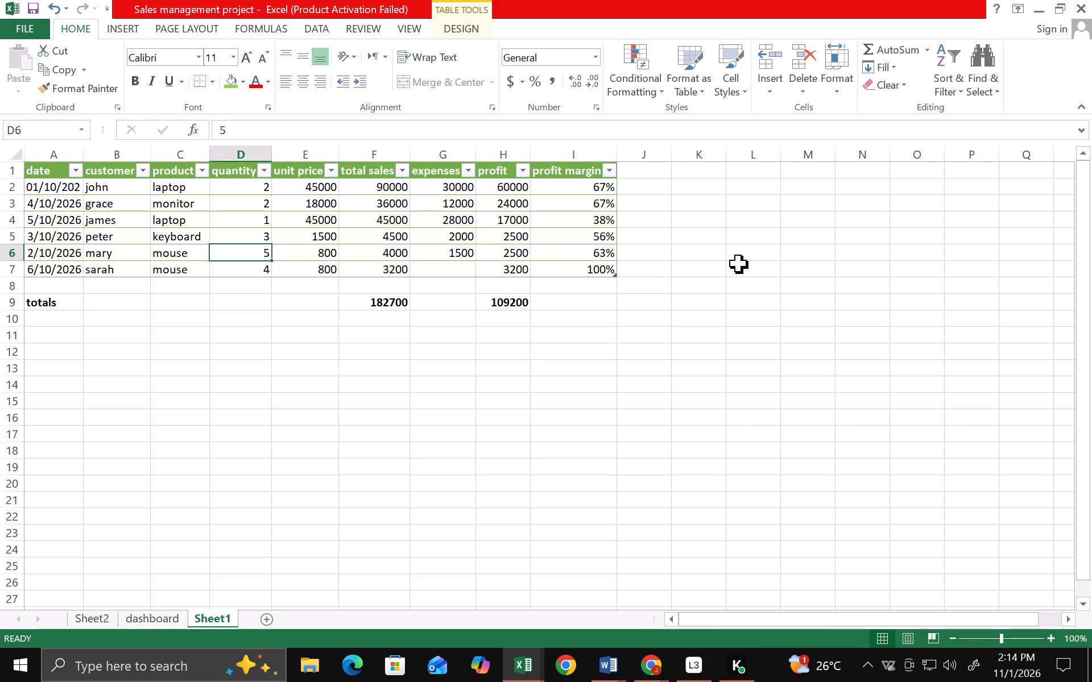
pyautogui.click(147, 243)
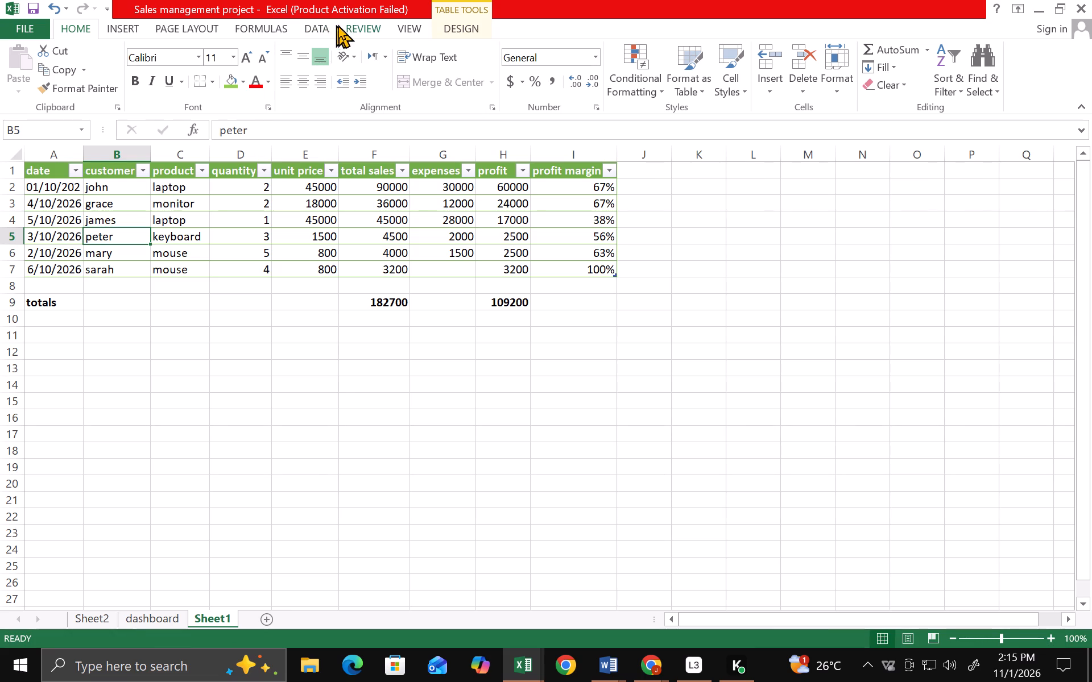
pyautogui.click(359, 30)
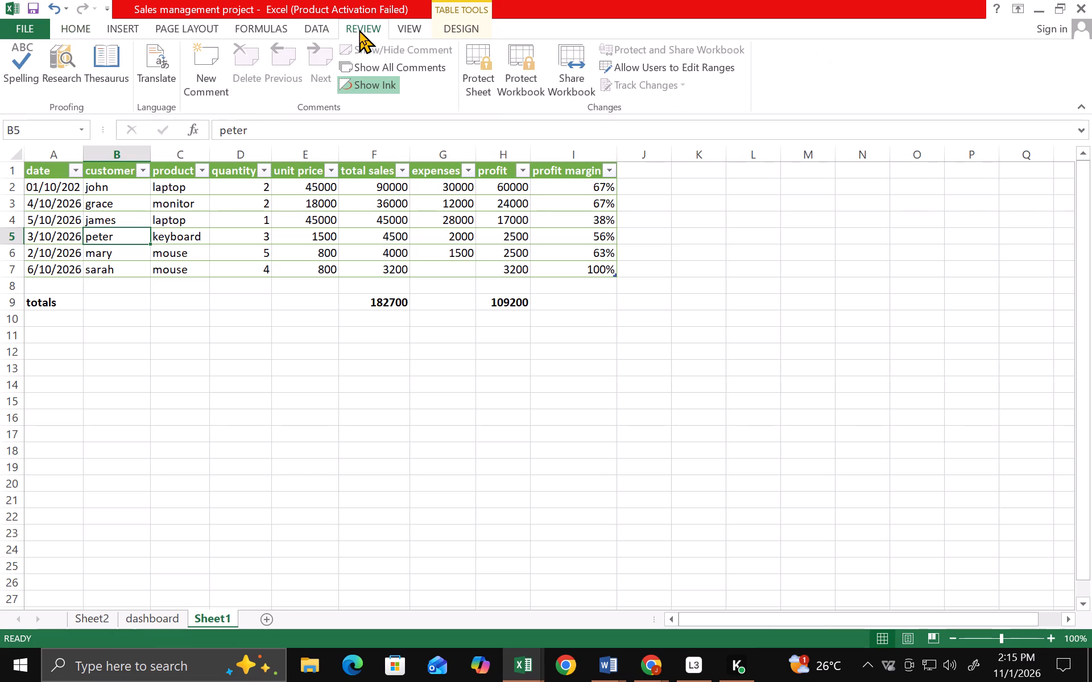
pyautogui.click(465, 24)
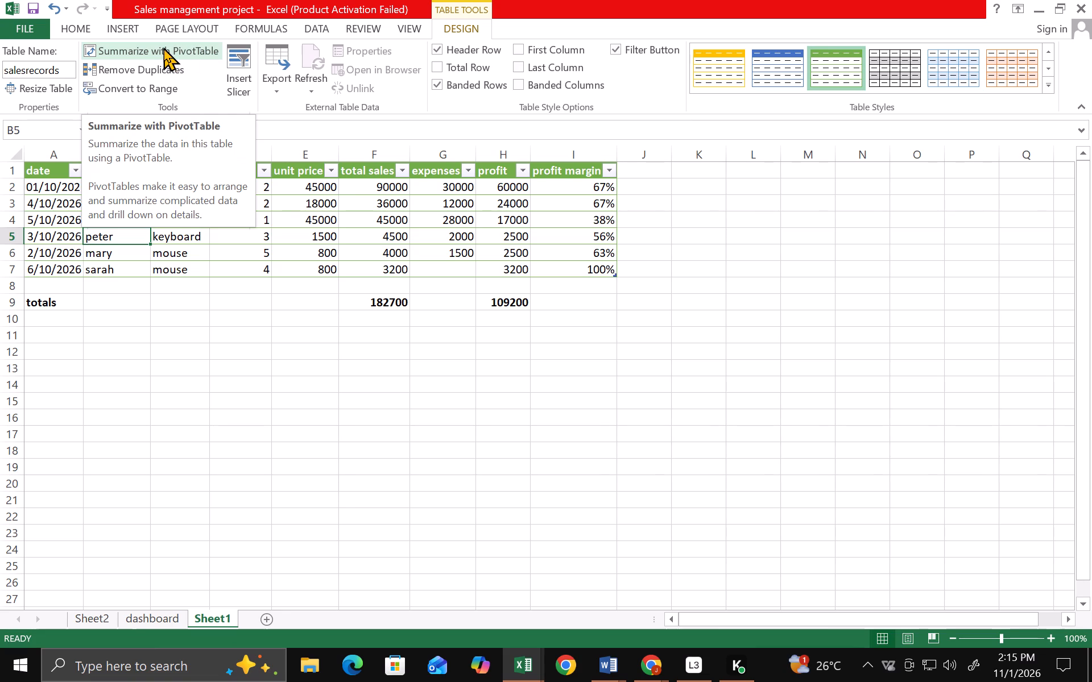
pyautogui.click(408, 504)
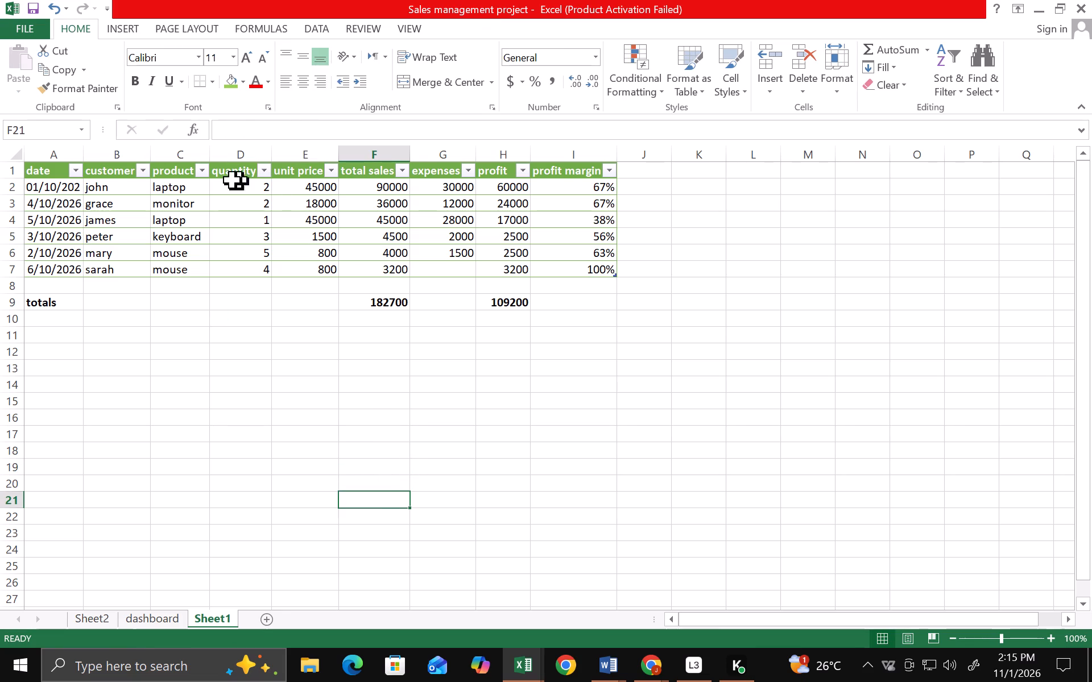
# Refresh all data sources in the workbook from within the salesrecords table using Refresh All.
pyautogui.click(167, 203)
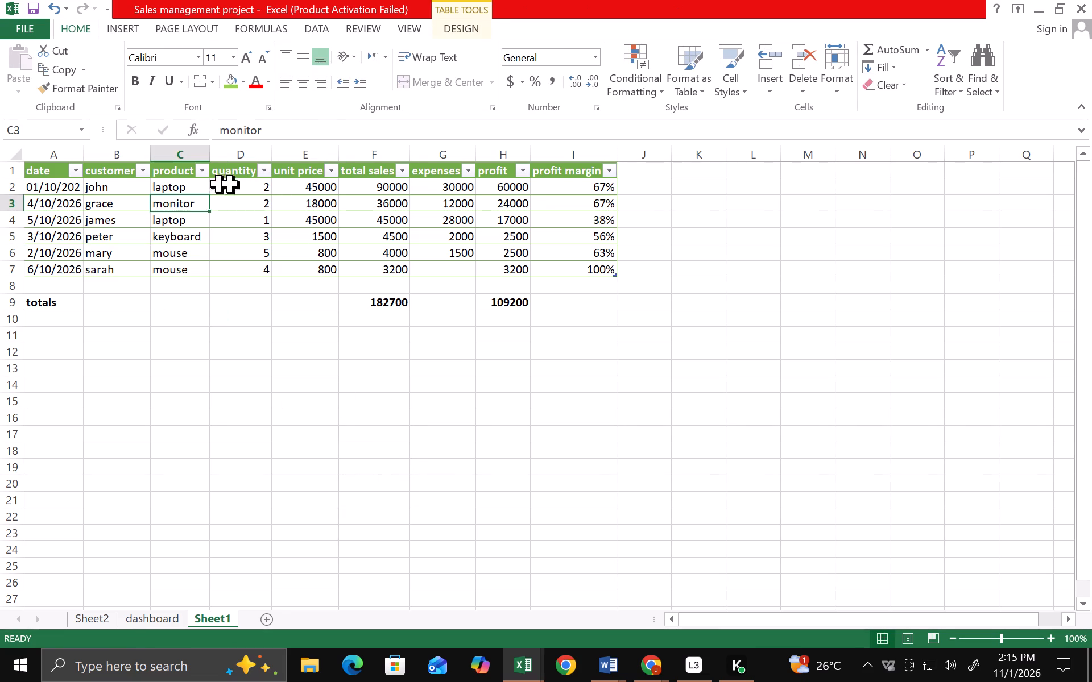
pyautogui.click(448, 18)
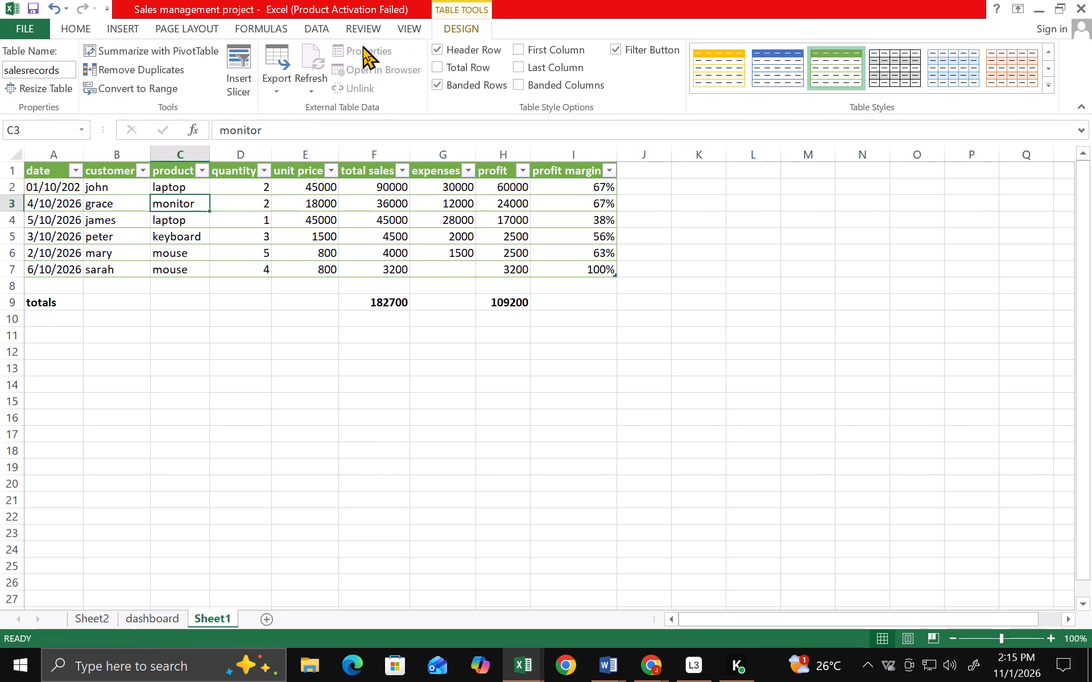
pyautogui.click(311, 88)
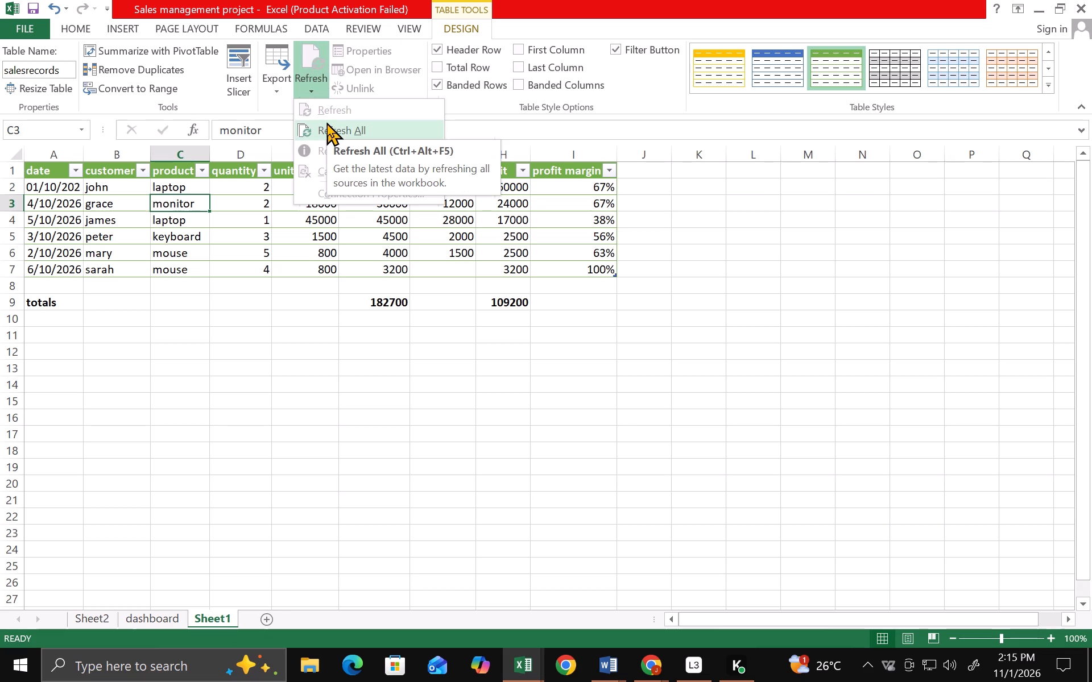
pyautogui.click(326, 122)
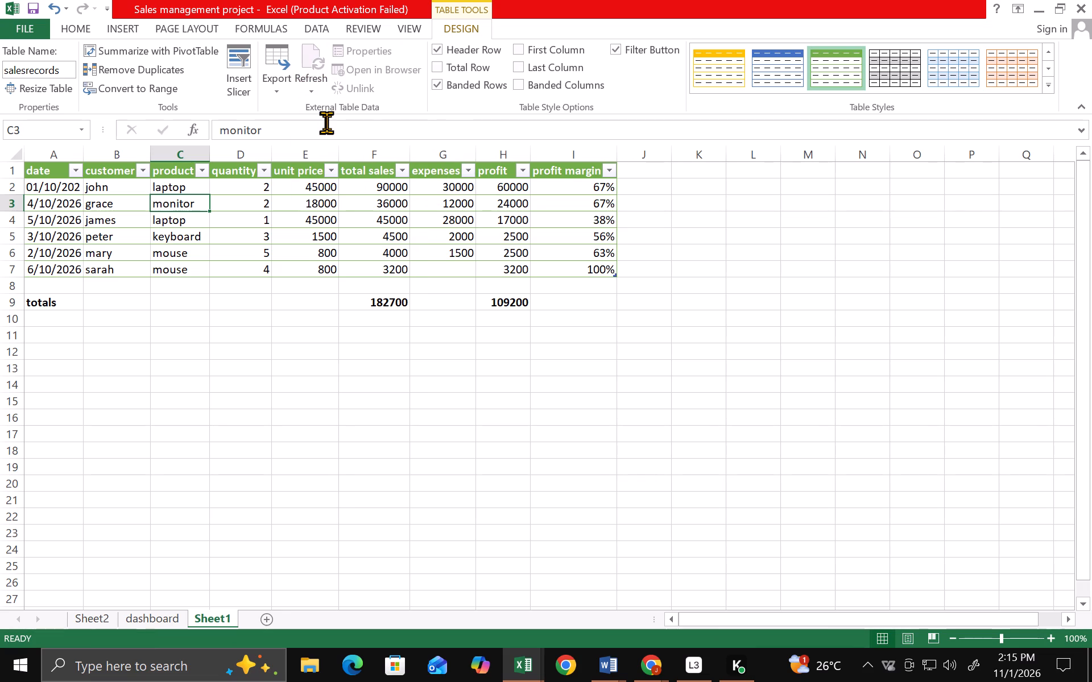
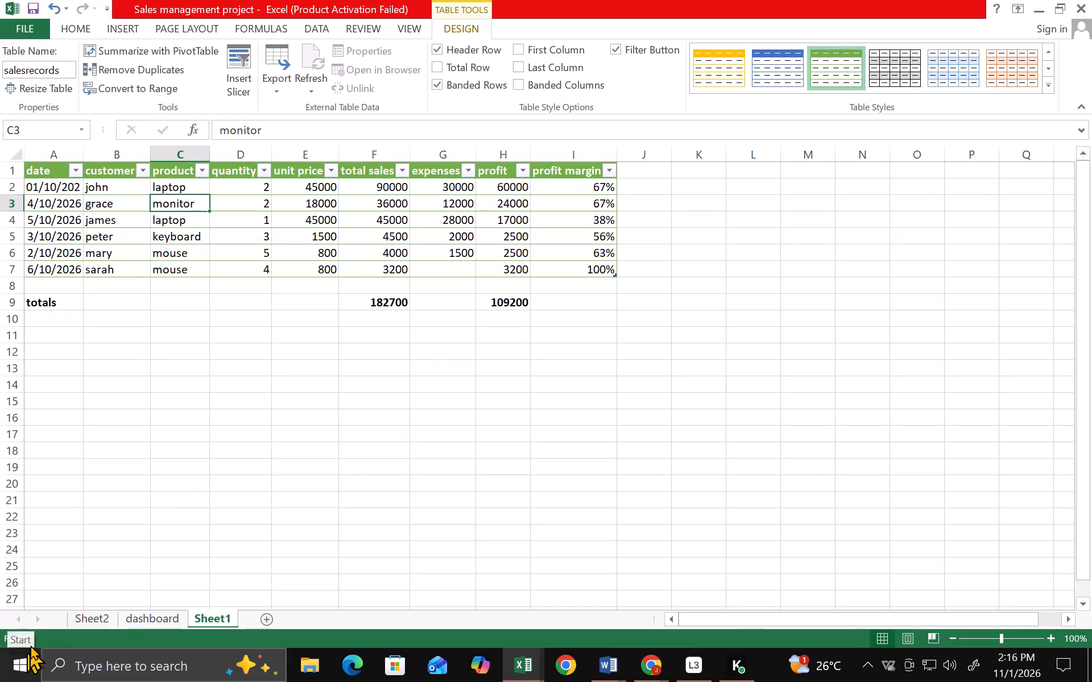
# On the dashboard sheet, replace the total profit figure in cell E4 with 109200.
pyautogui.click(149, 619)
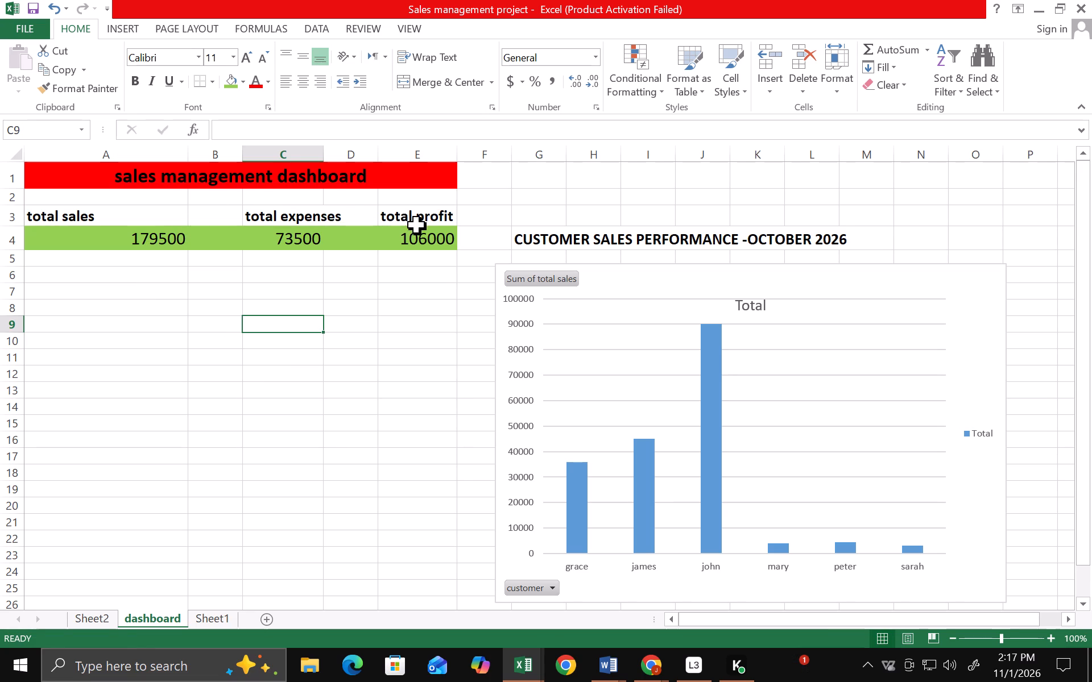
pyautogui.click(431, 235)
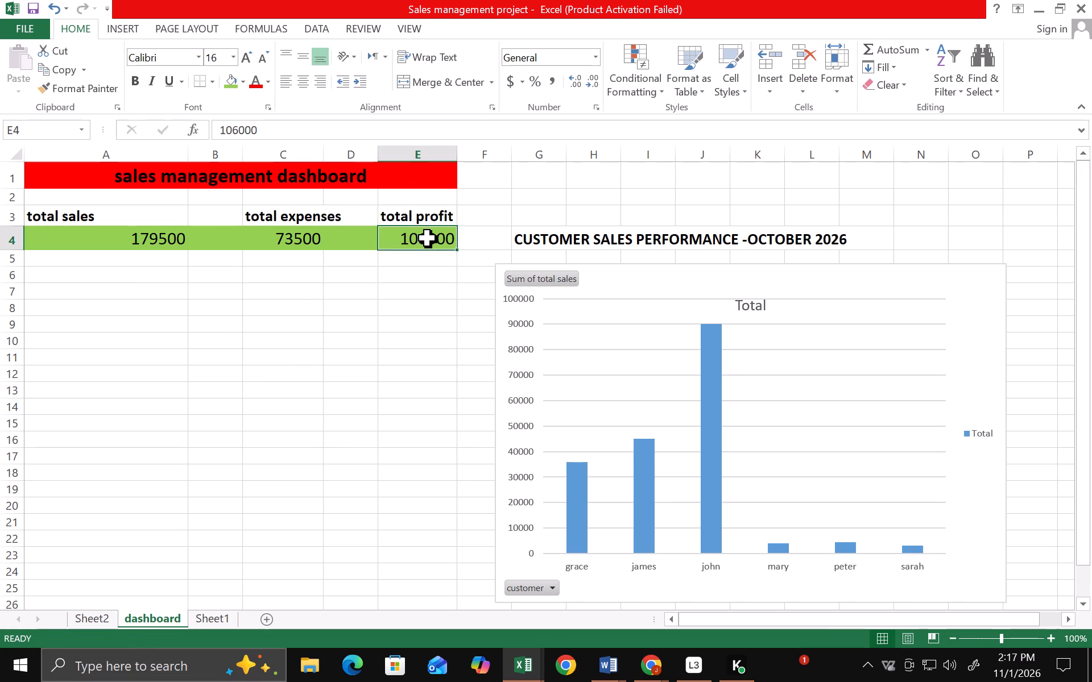
pyautogui.press('BackSpace')
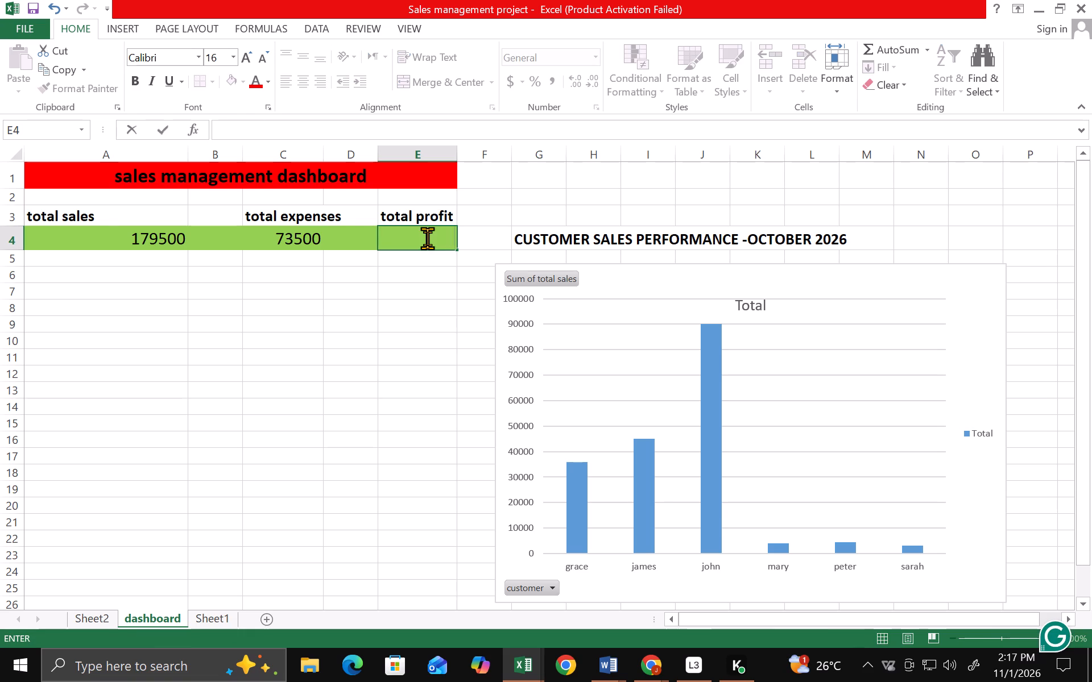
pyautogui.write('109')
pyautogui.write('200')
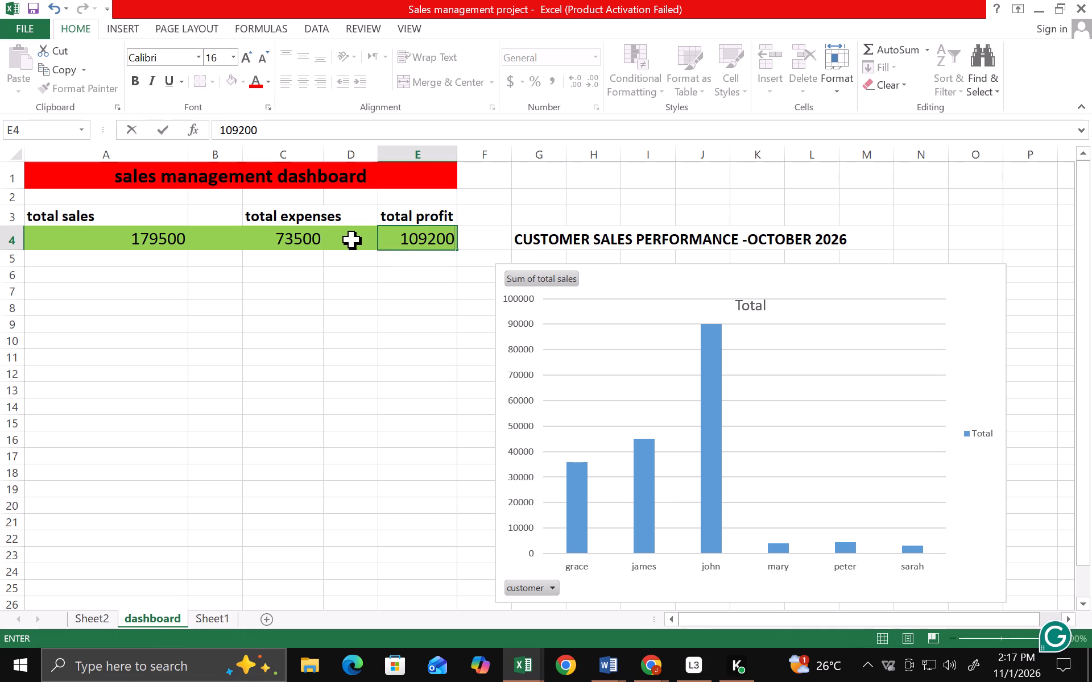
pyautogui.click(337, 238)
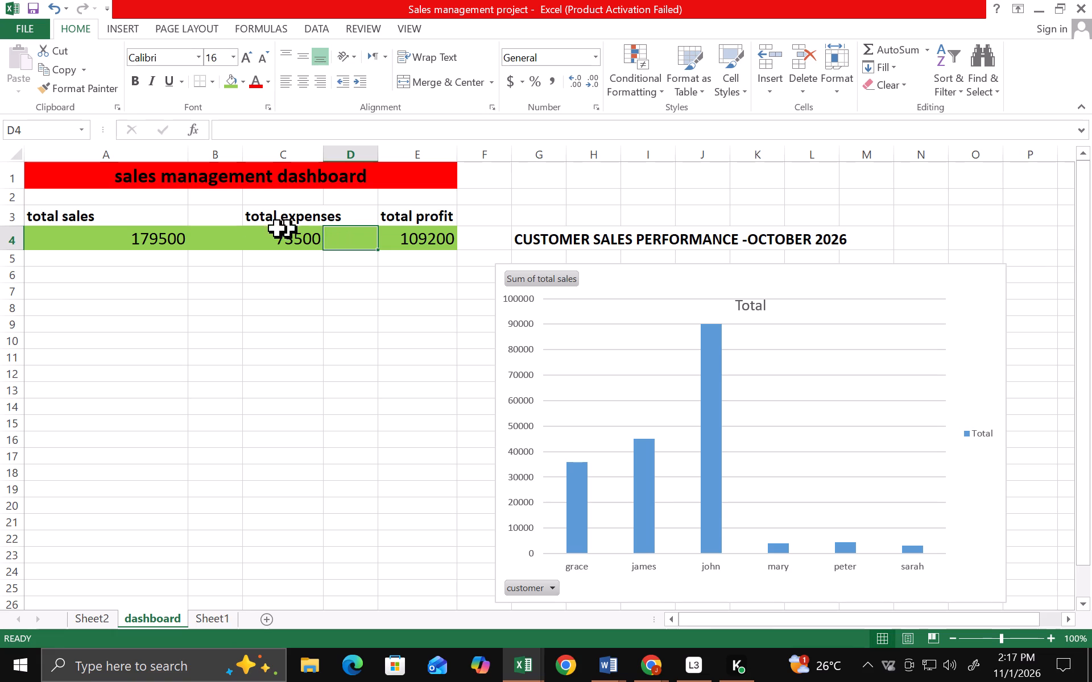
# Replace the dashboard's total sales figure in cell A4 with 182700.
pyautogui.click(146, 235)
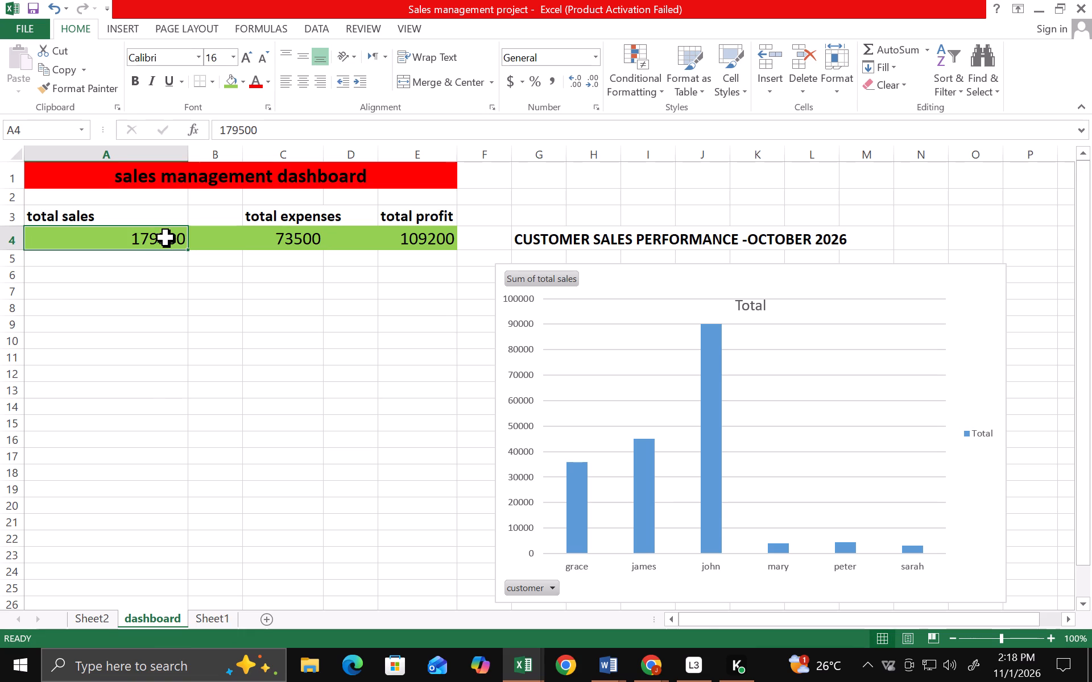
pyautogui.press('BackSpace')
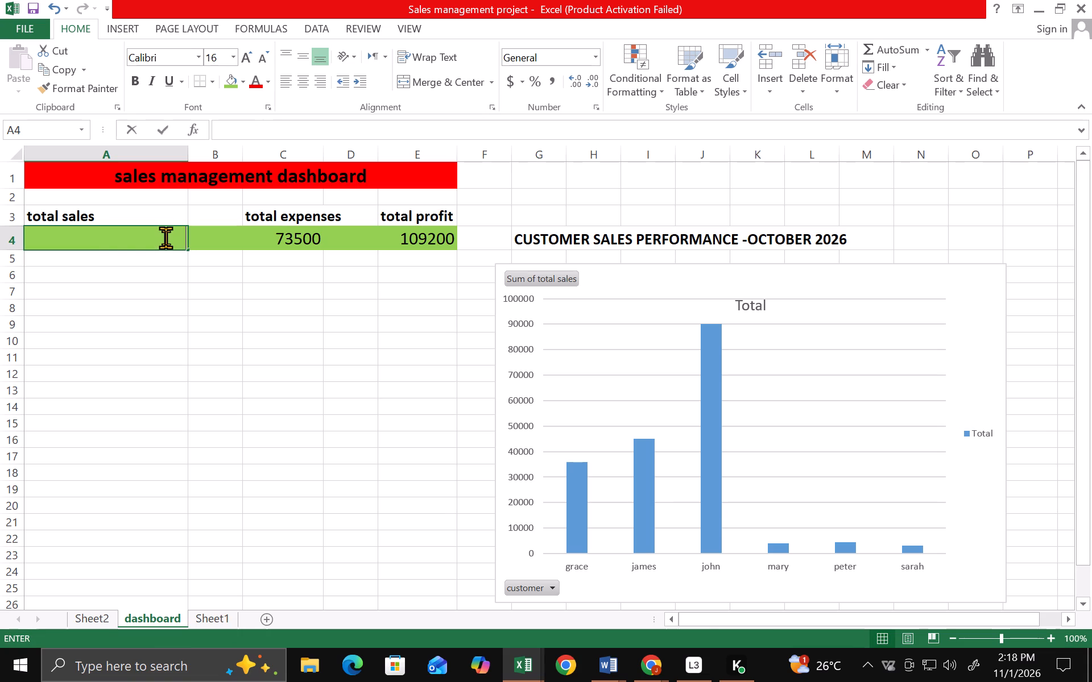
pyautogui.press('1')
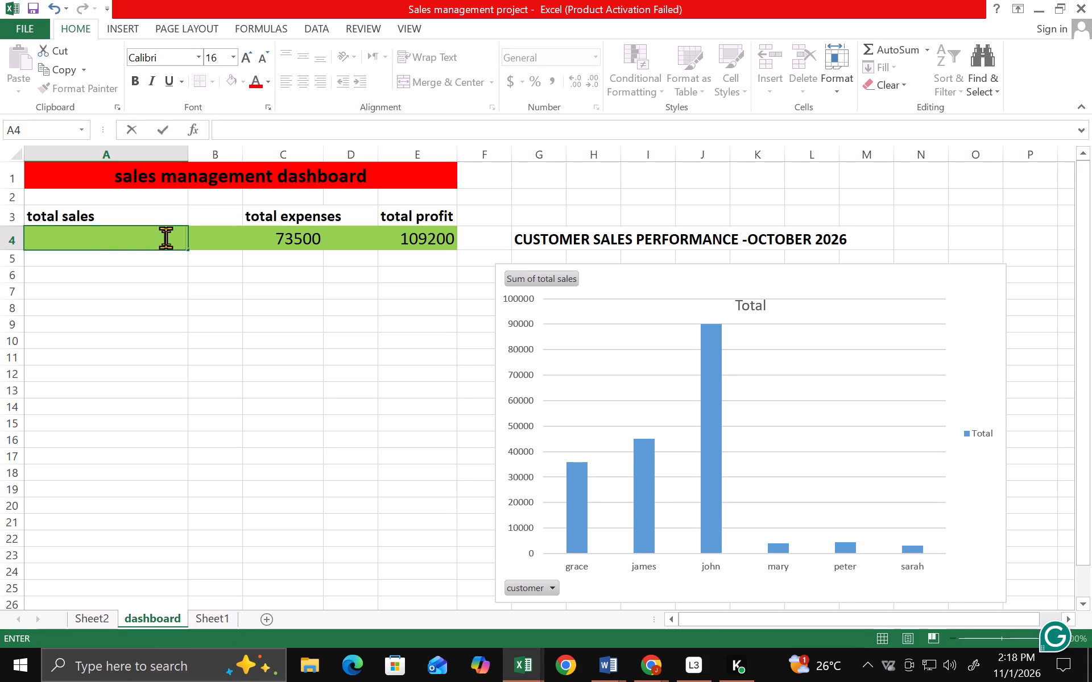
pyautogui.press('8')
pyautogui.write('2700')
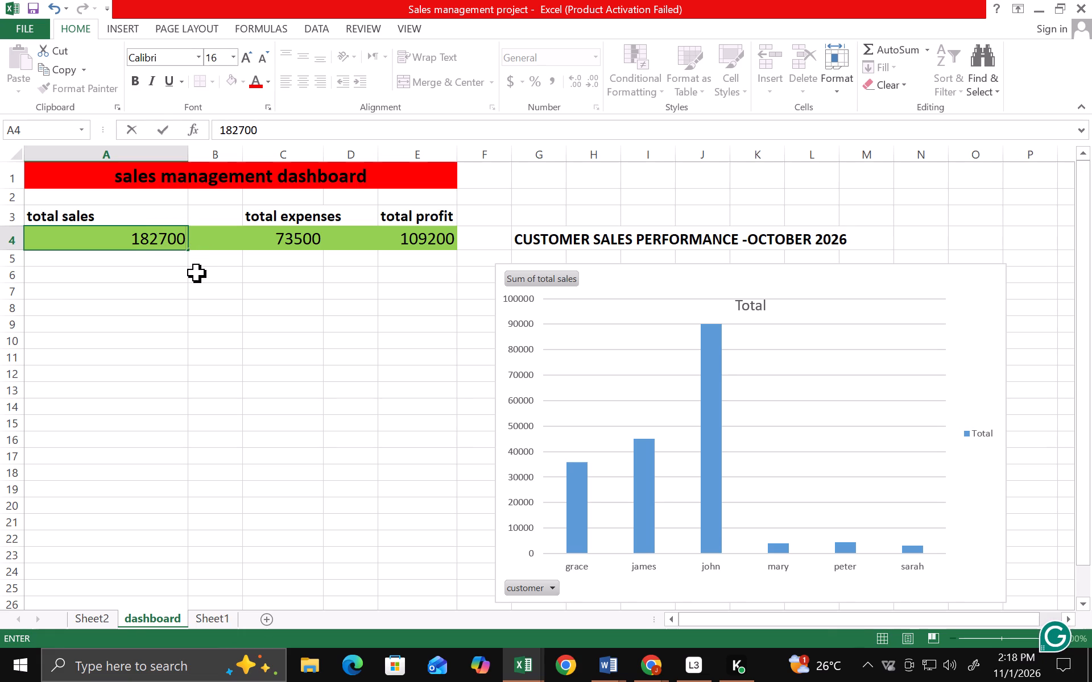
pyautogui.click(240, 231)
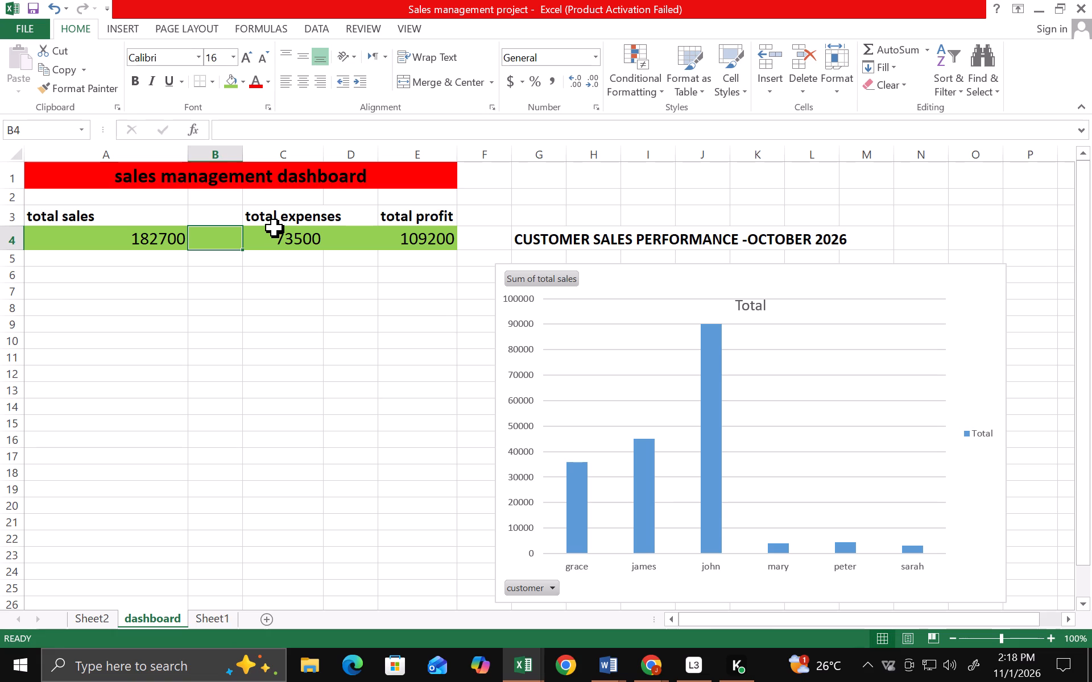
# Enter the formula =sum(salesrecords[total sales]) in cell A4 under the dashboard's total sales heading.
pyautogui.click(115, 232)
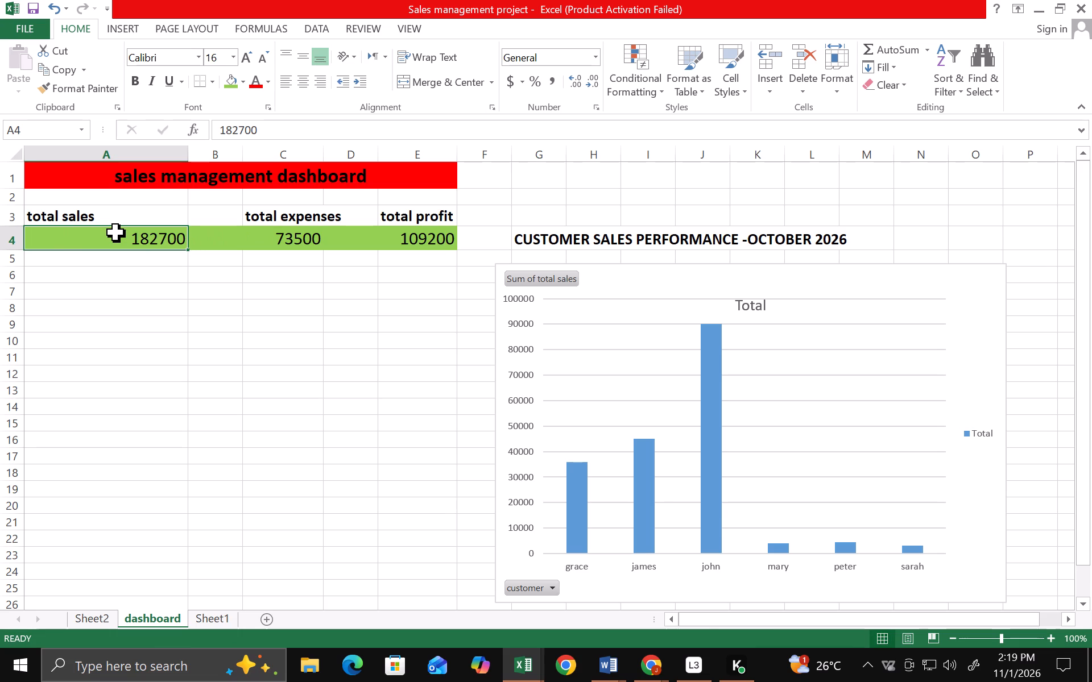
pyautogui.click(175, 238)
pyautogui.press('=')
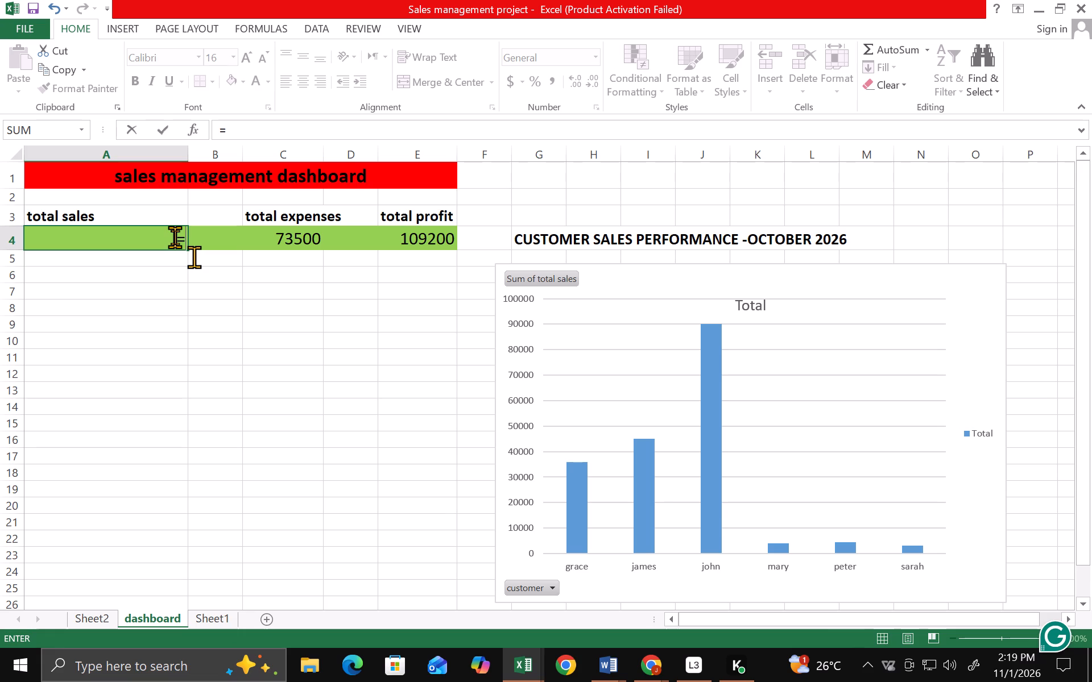
pyautogui.write('sum')
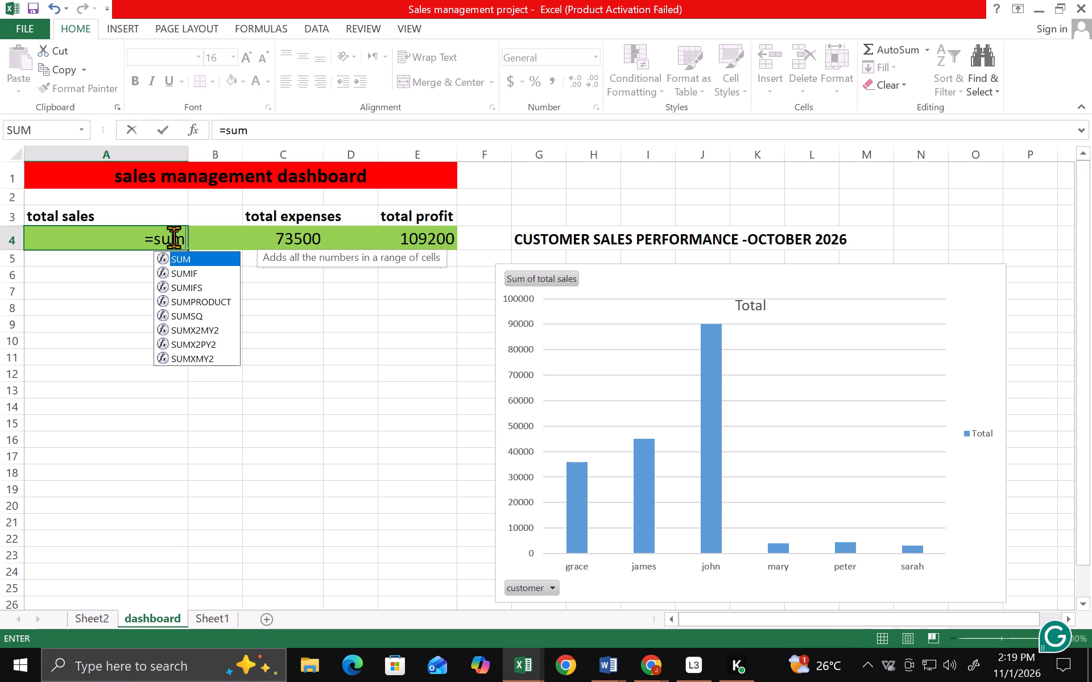
pyautogui.hotkey('shift', '(')
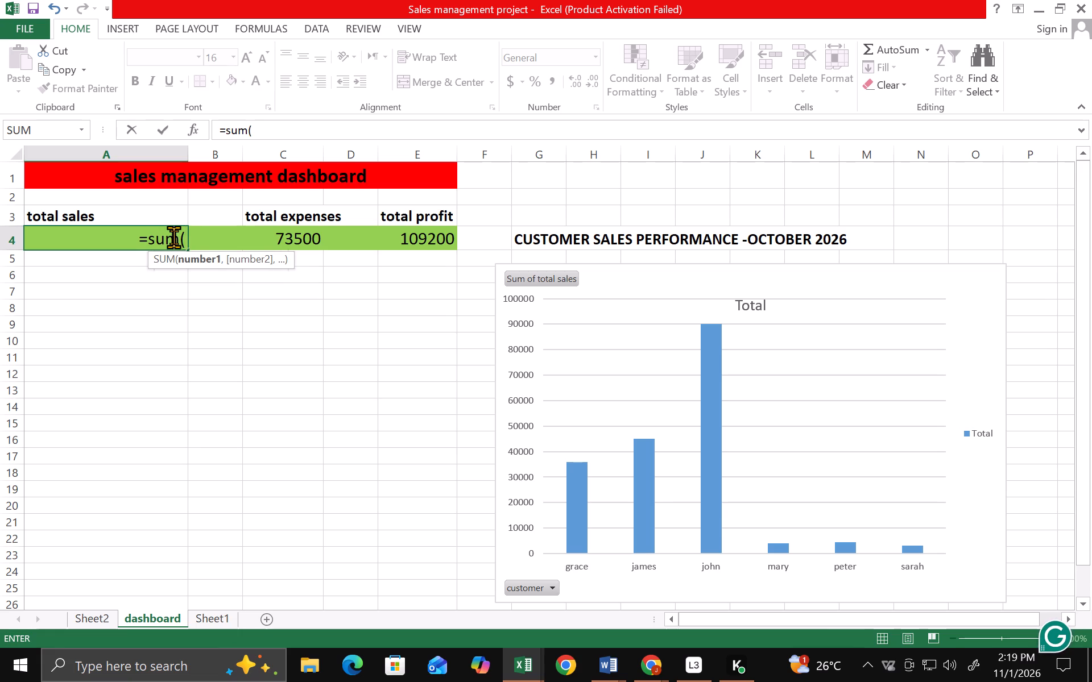
pyautogui.write('sa')
pyautogui.write('les')
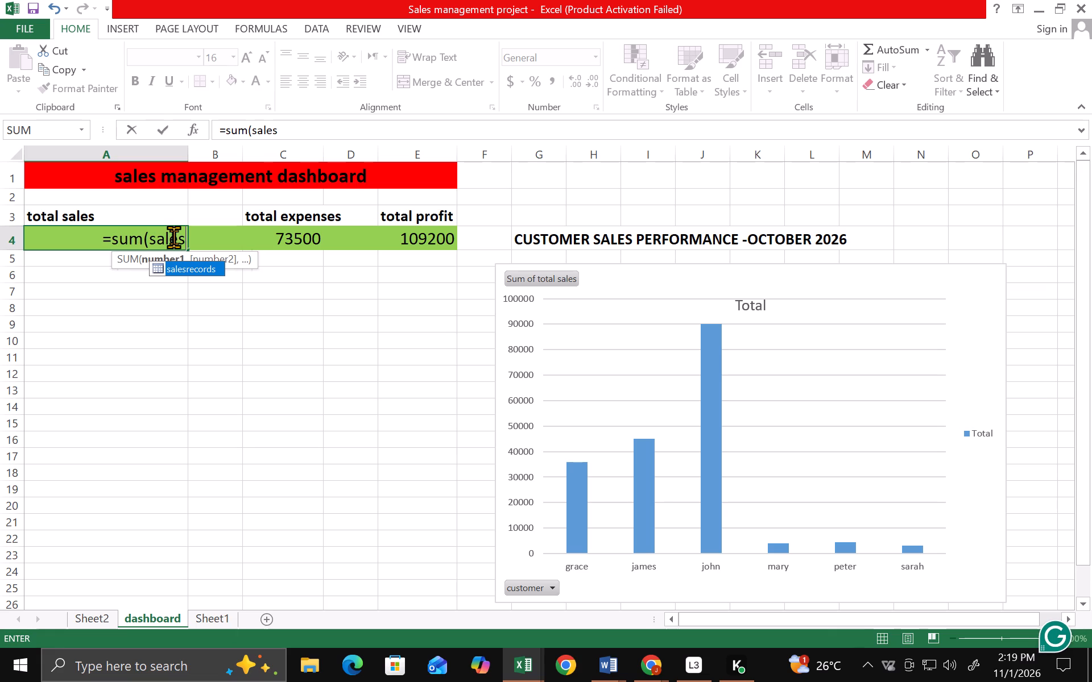
pyautogui.write('records')
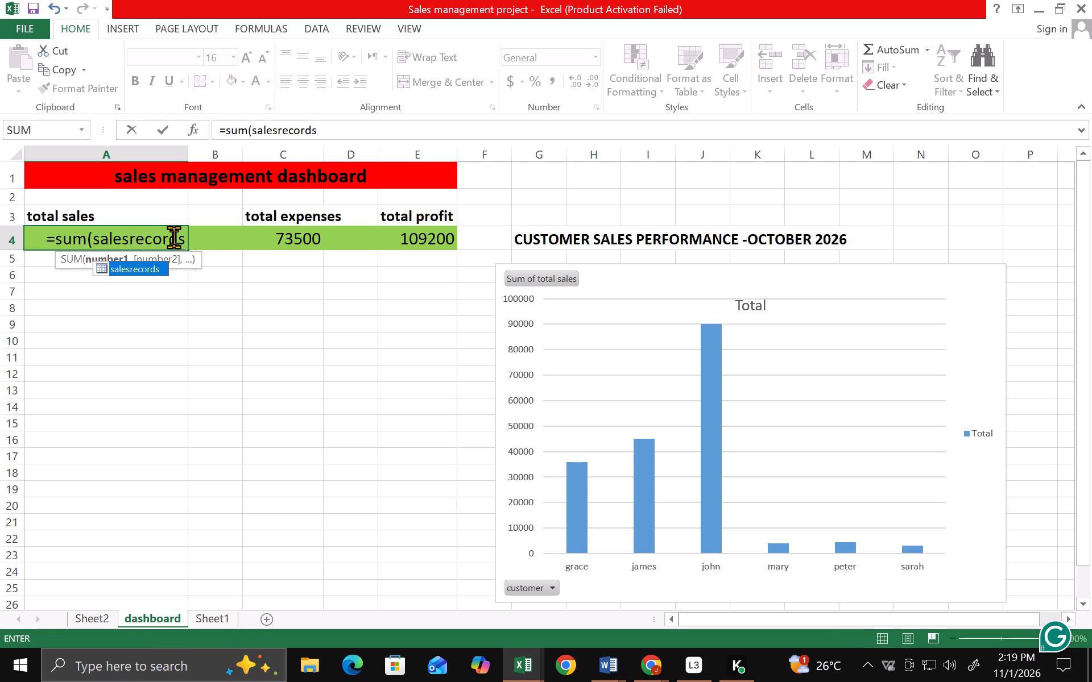
pyautogui.write('[tot')
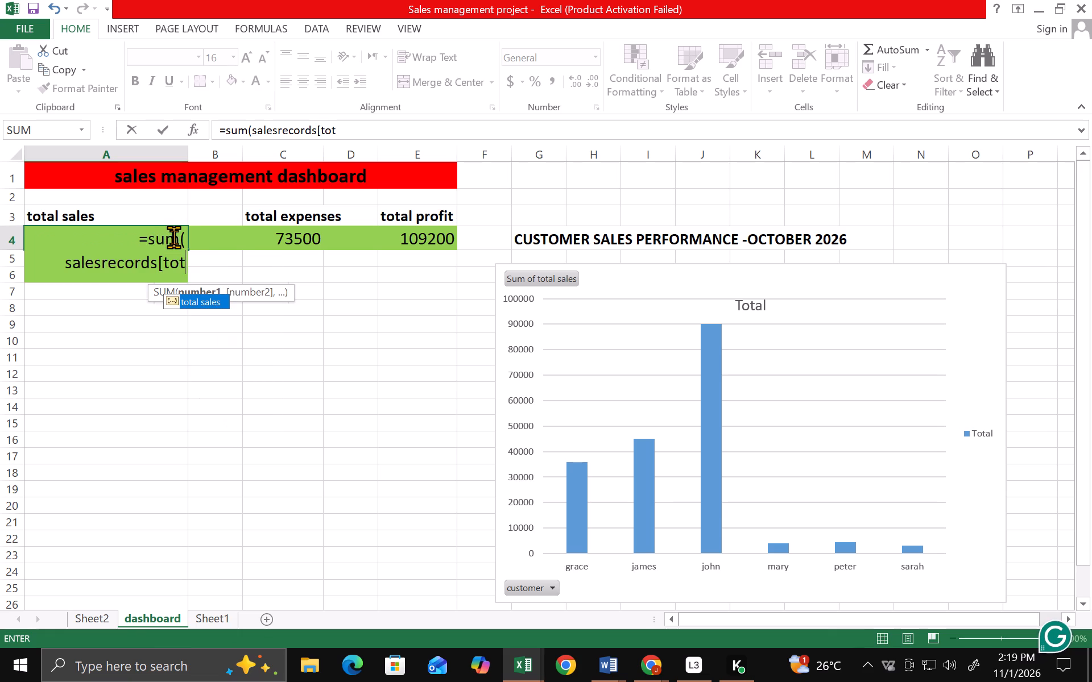
pyautogui.write('al')
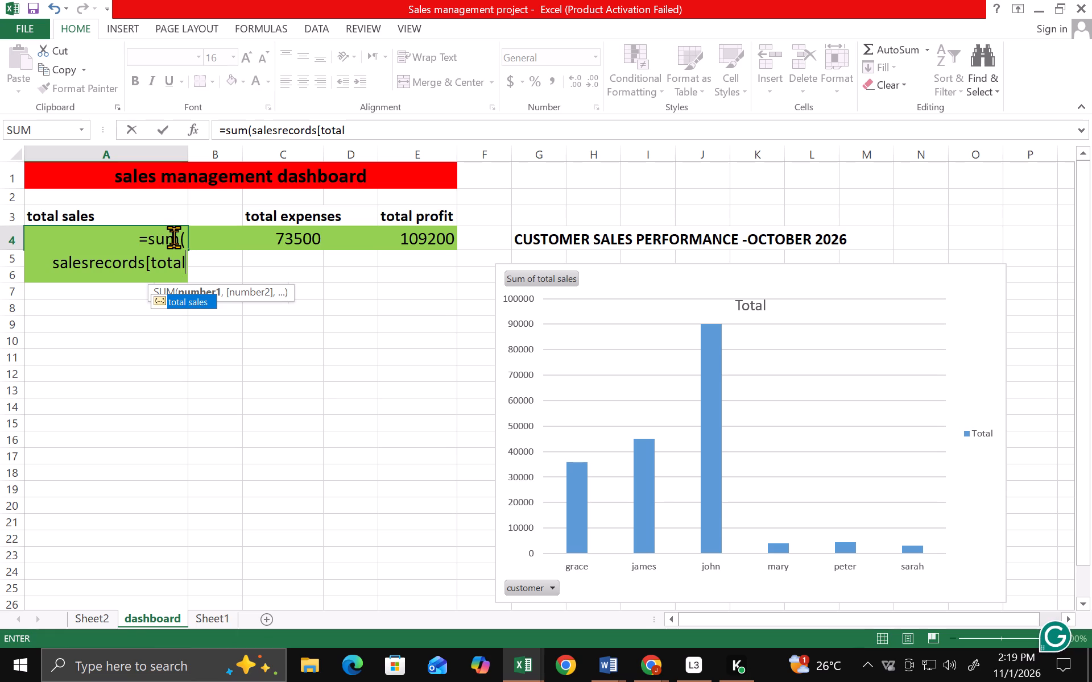
pyautogui.press('space')
pyautogui.write('sales')
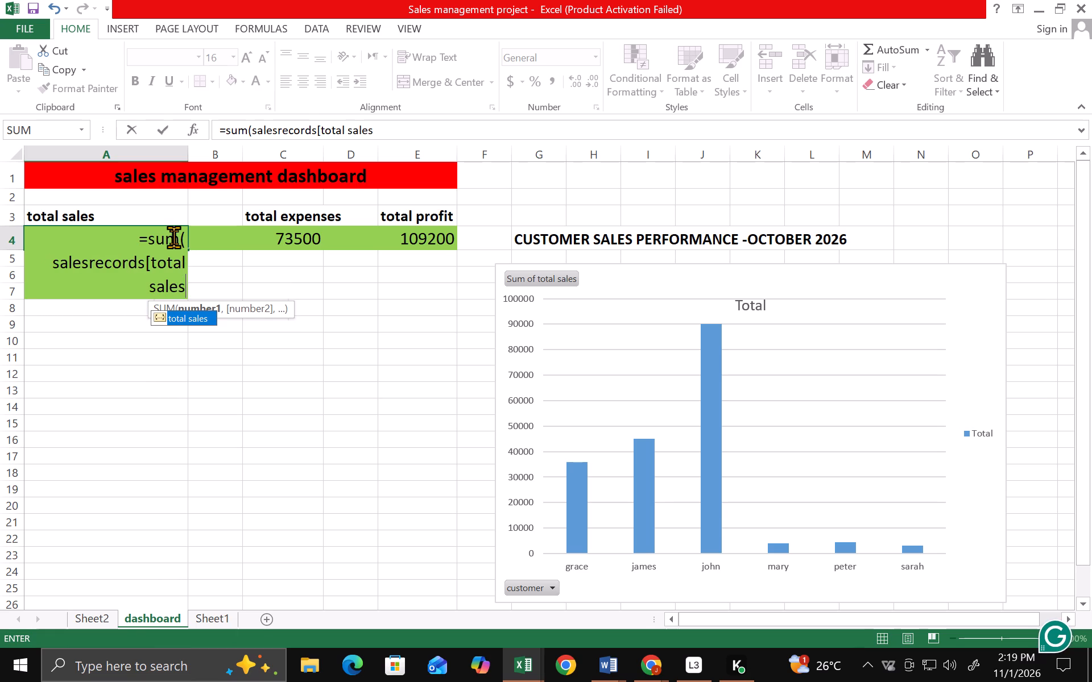
pyautogui.press(']')
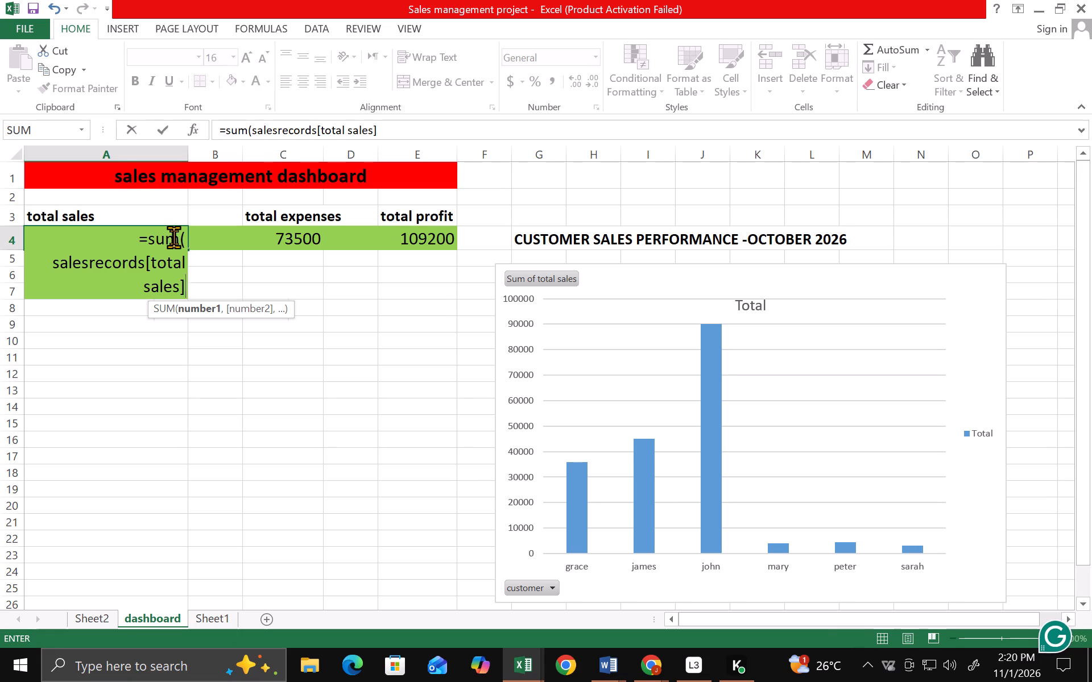
pyautogui.hotkey('shift', ')')
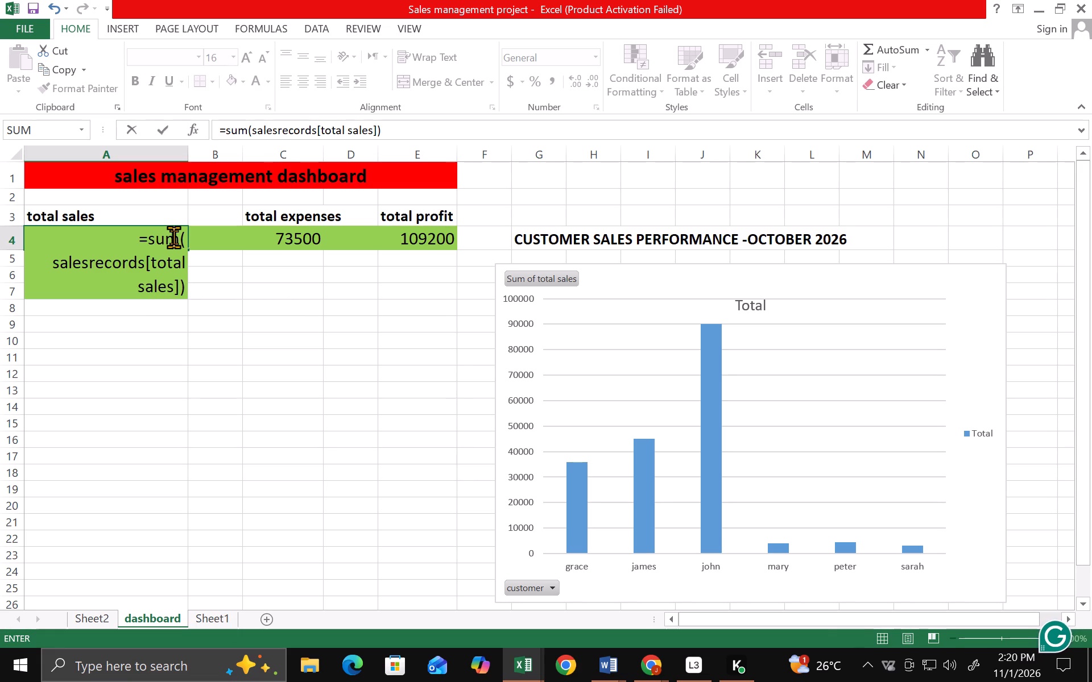
pyautogui.press('Return')
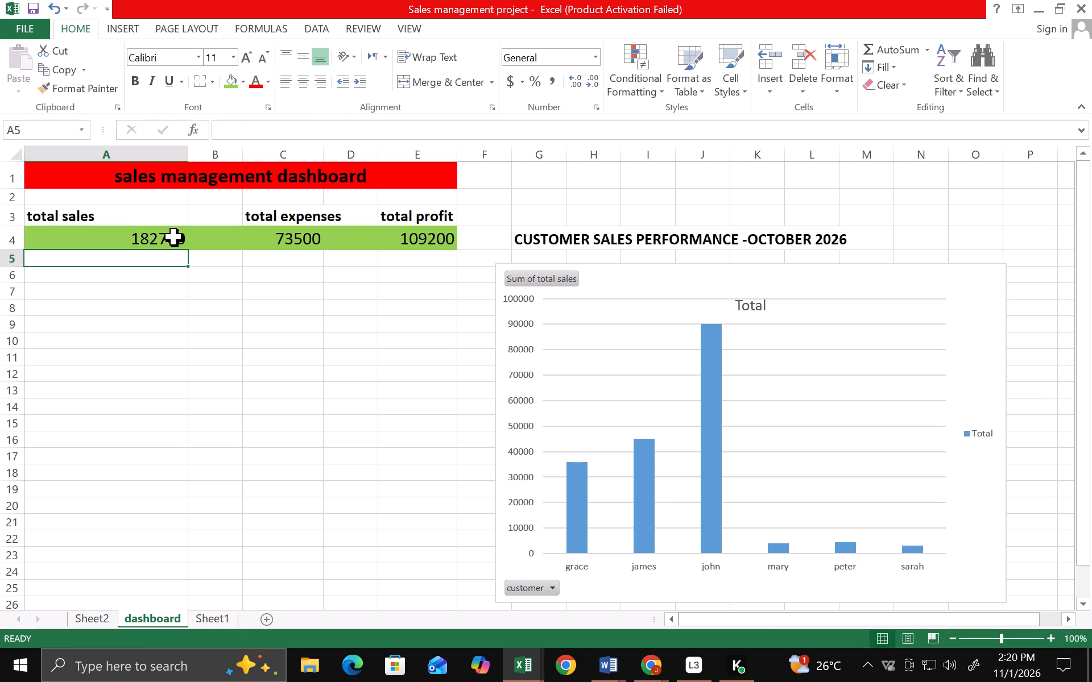
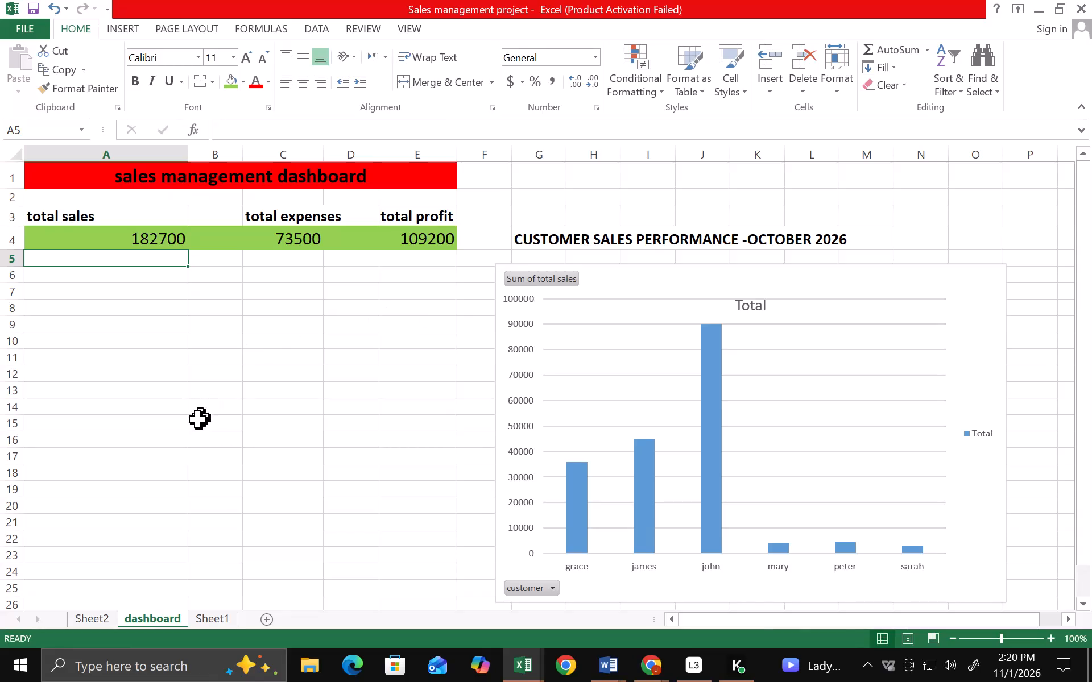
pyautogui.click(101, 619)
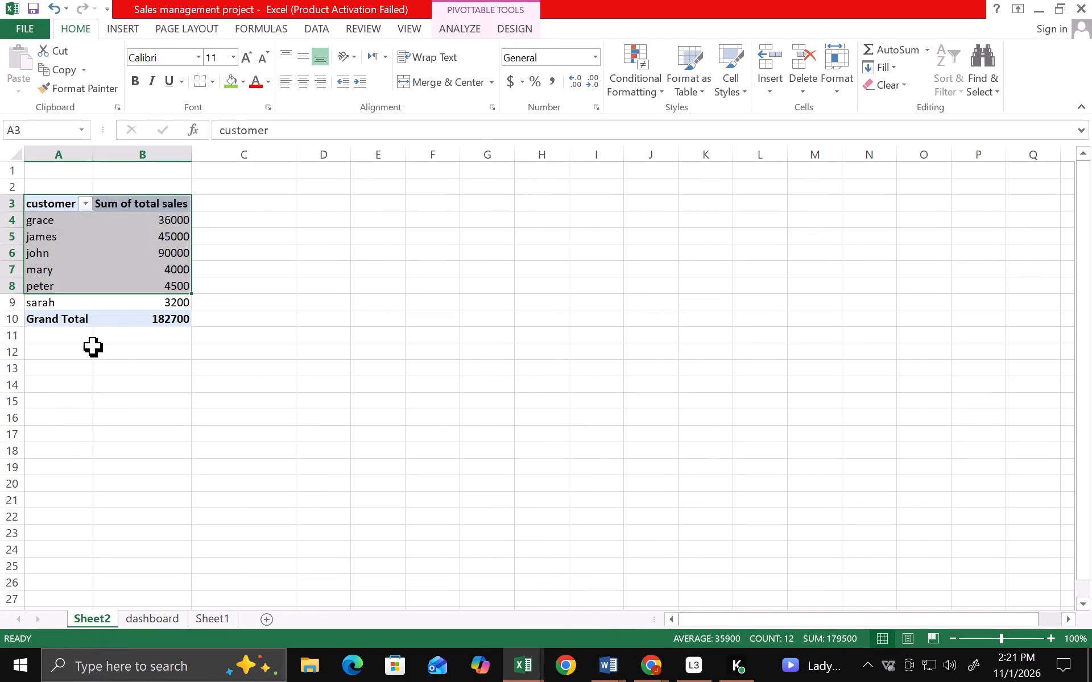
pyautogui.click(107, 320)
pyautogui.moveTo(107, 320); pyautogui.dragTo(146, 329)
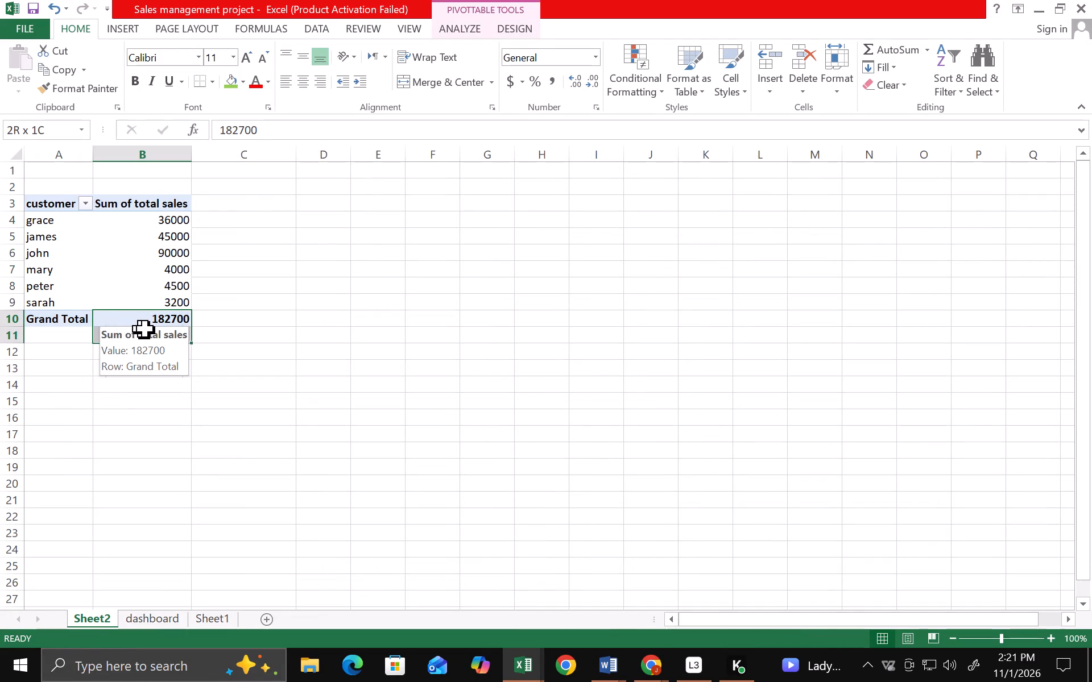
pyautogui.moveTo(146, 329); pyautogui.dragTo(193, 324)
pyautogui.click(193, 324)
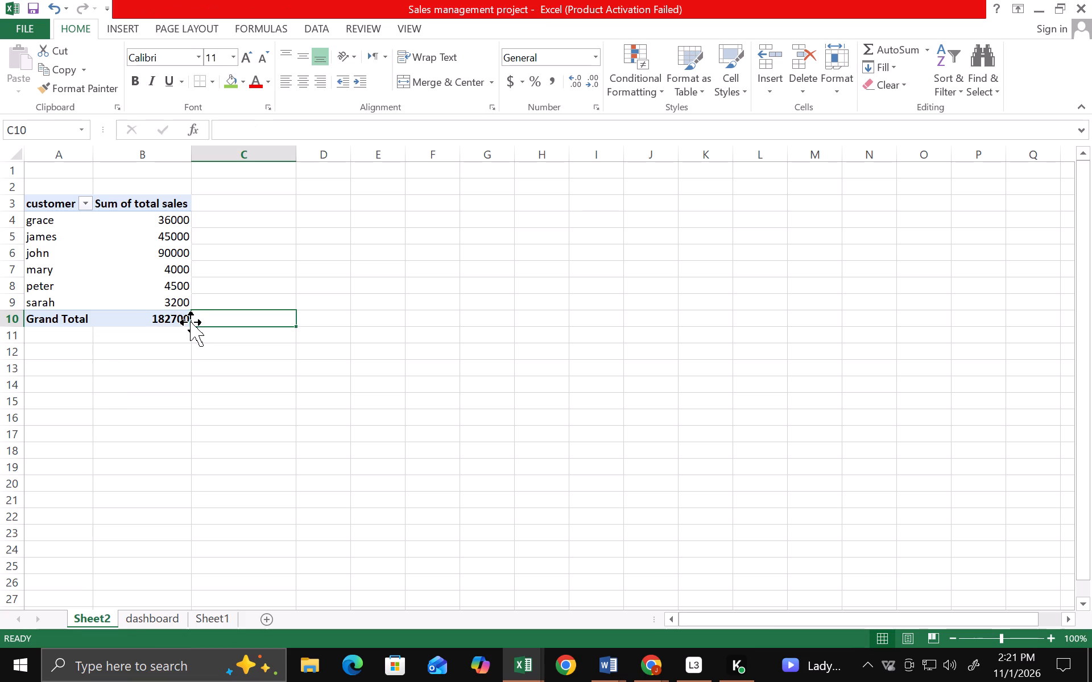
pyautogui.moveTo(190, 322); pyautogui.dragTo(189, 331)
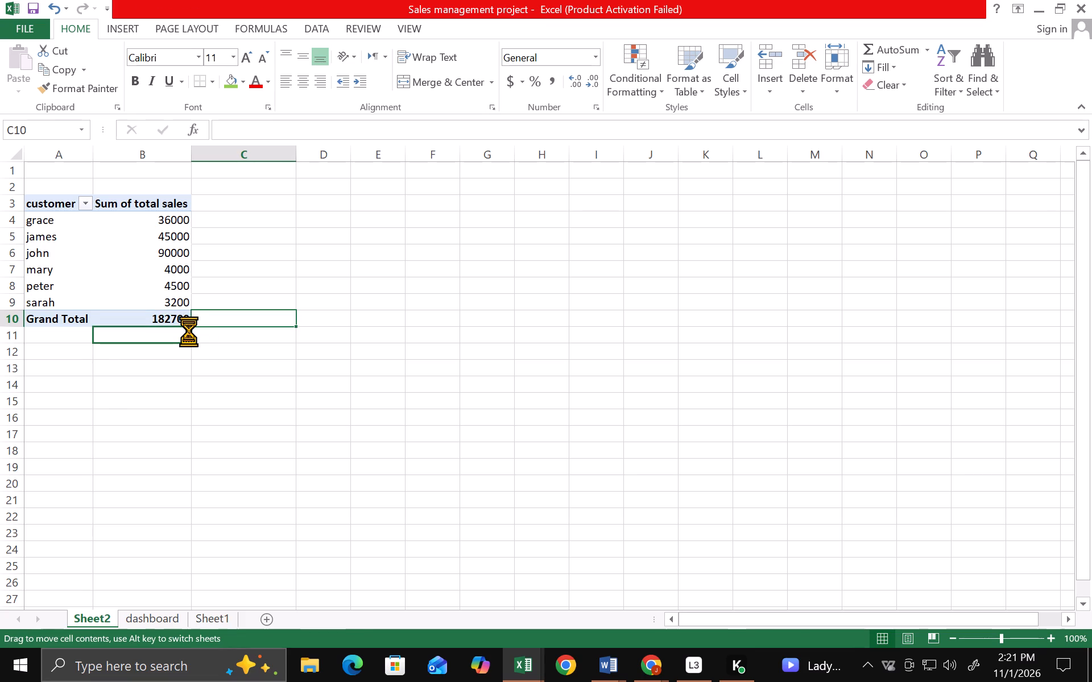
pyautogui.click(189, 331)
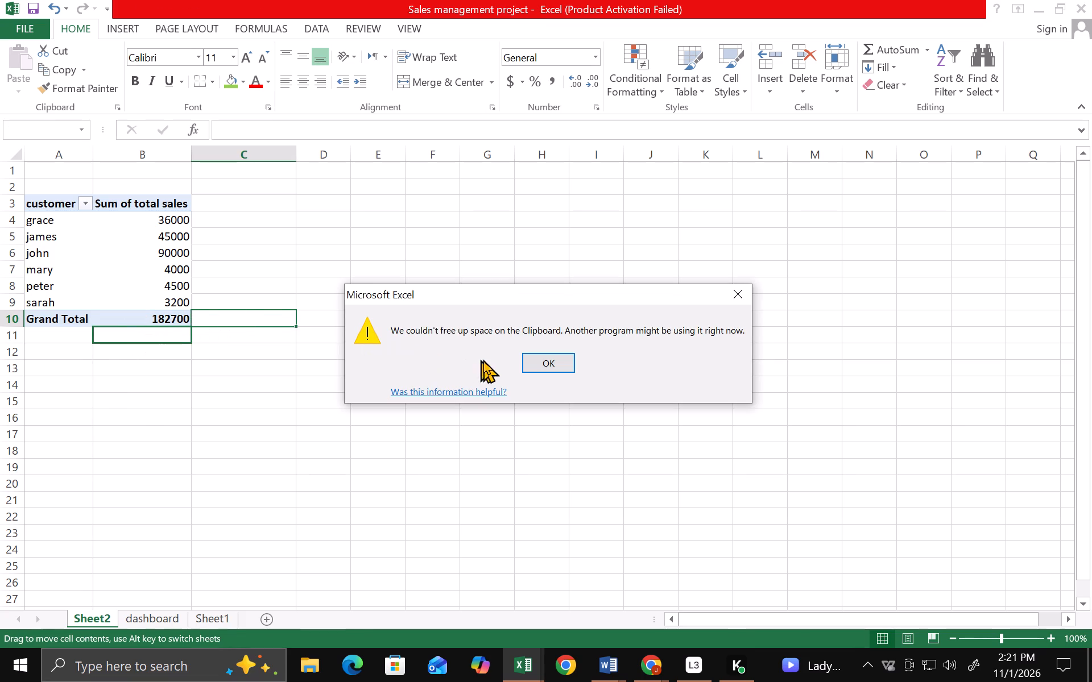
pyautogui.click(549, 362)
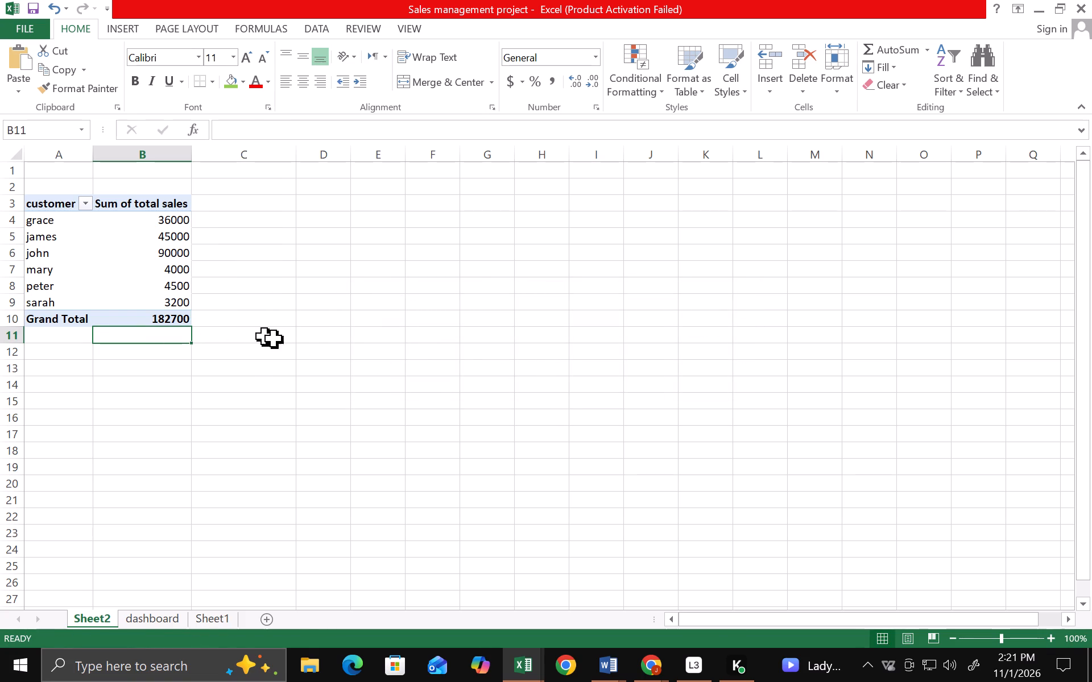
# On Sheet1, add a new sales record in row 8 with date 07/10/2026, customer david and product keyboard.
pyautogui.click(210, 613)
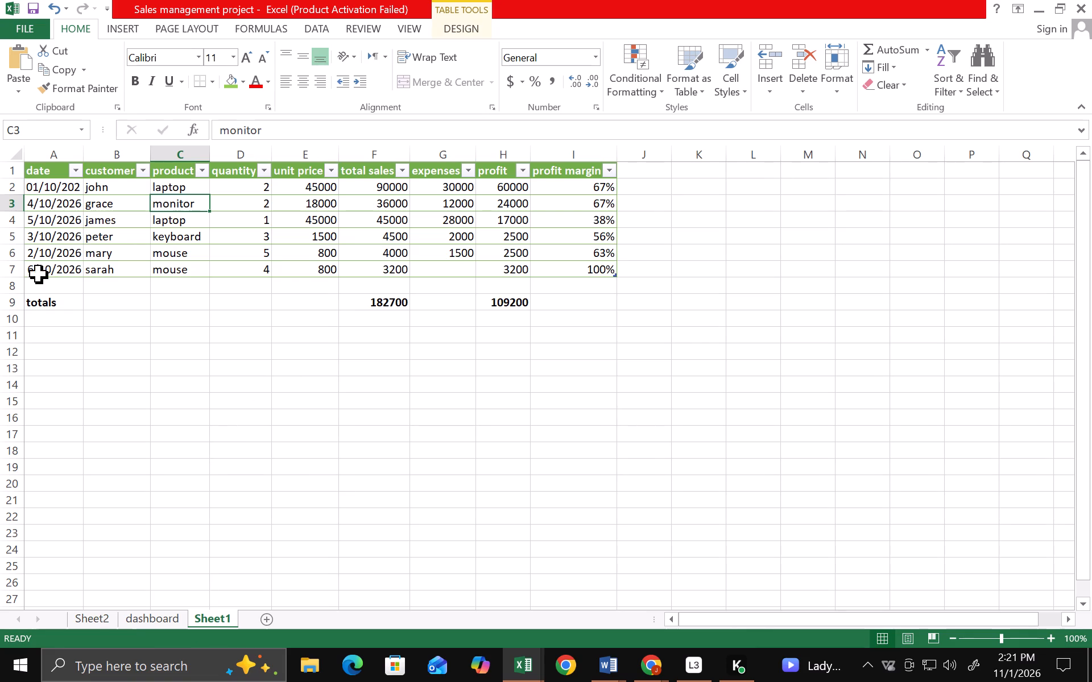
pyautogui.click(34, 281)
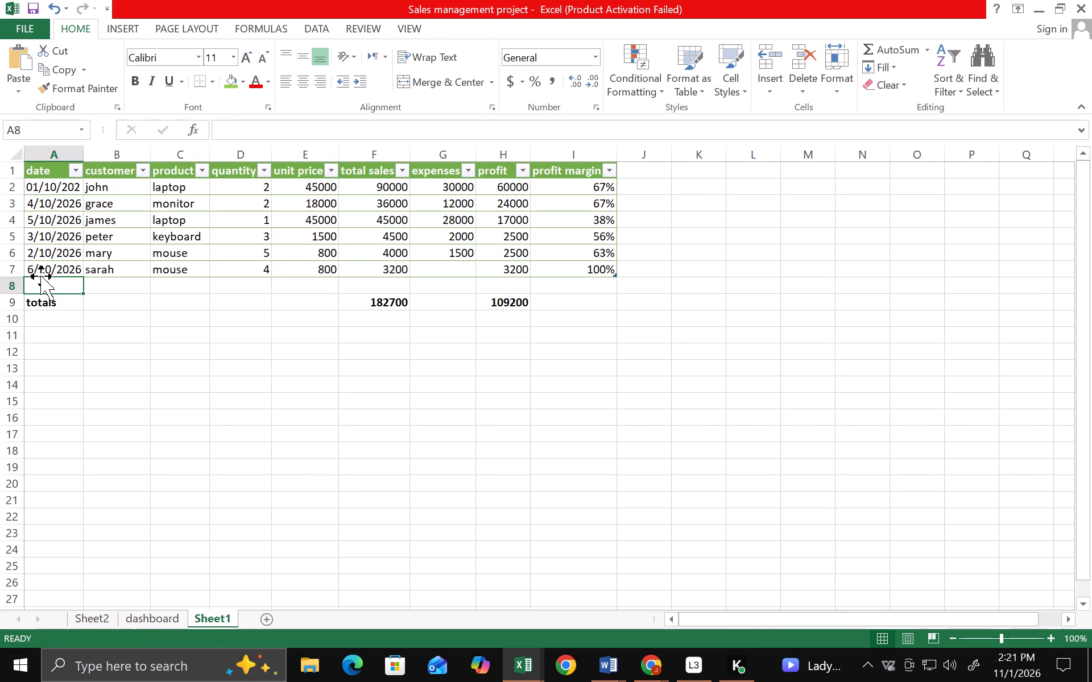
pyautogui.write('07')
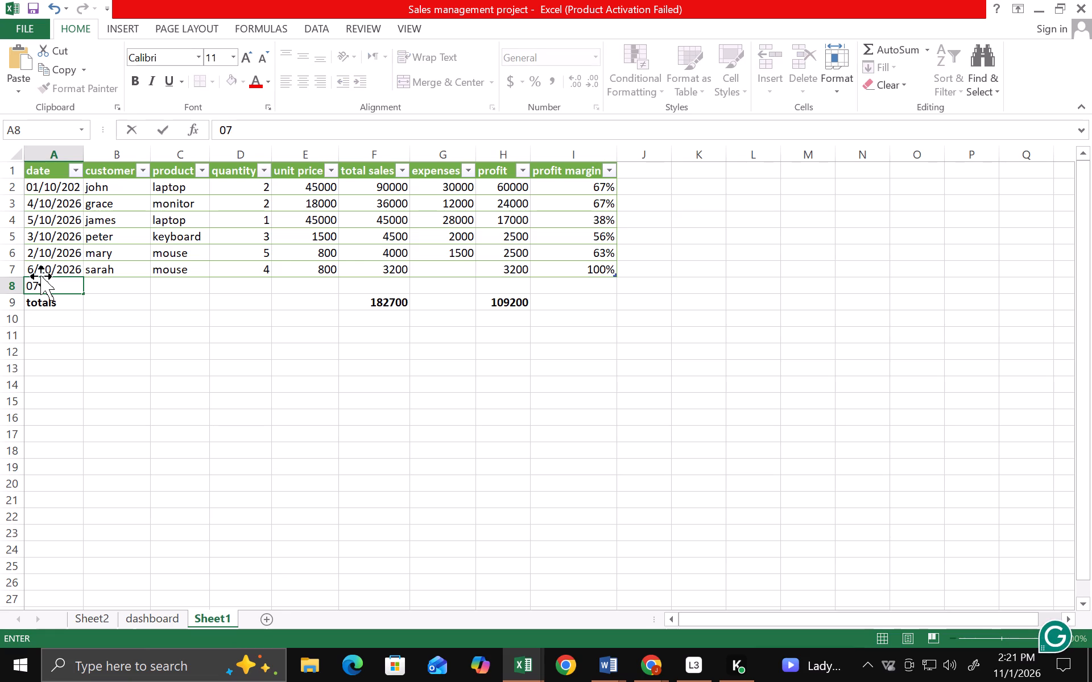
pyautogui.write('/10')
pyautogui.write('/2026')
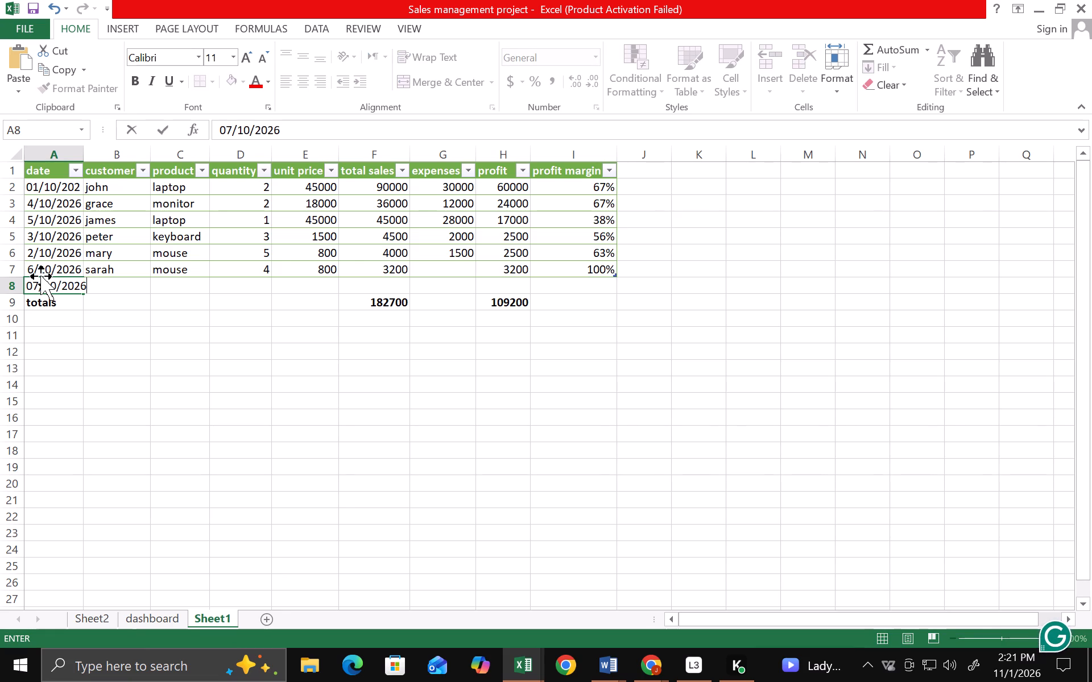
pyautogui.press('Tab')
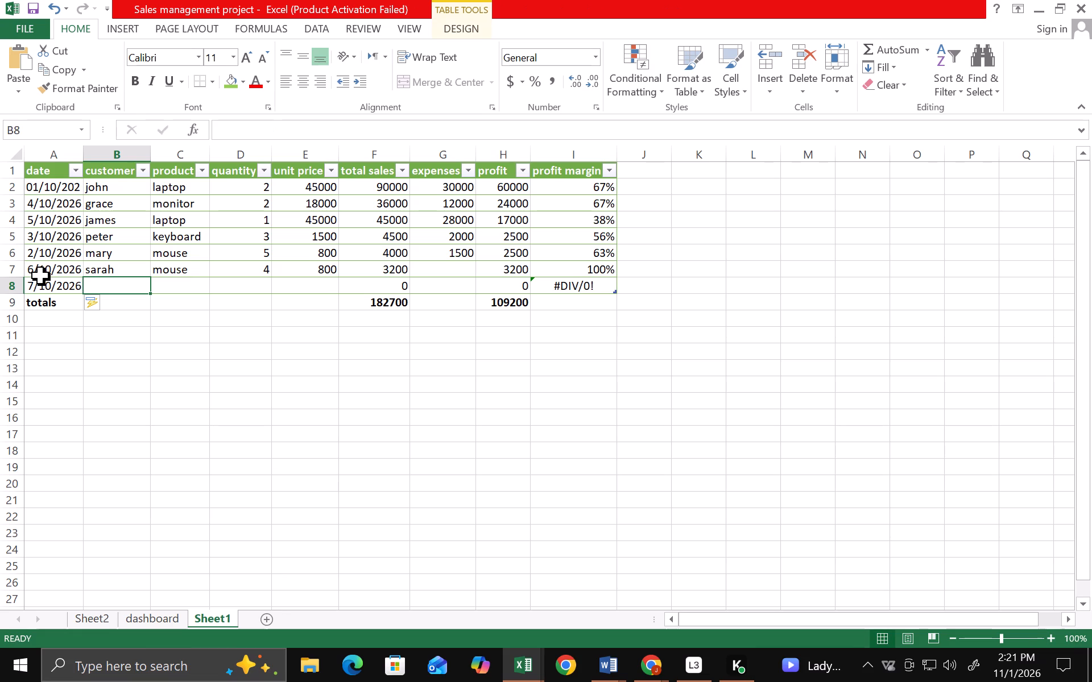
pyautogui.write('david')
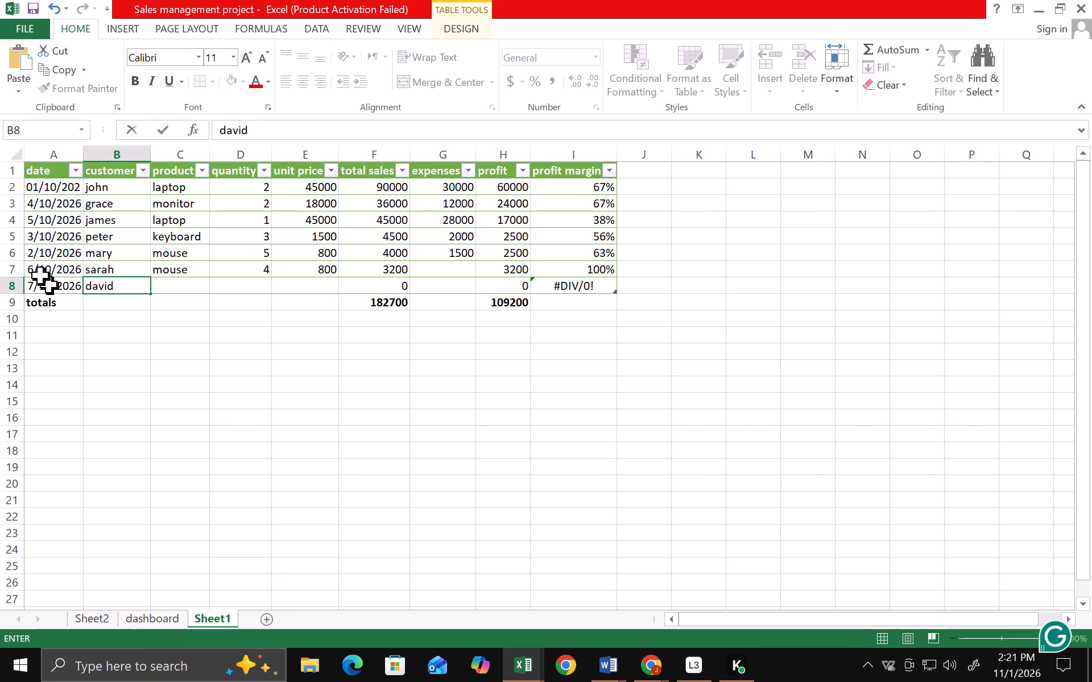
pyautogui.press('Tab')
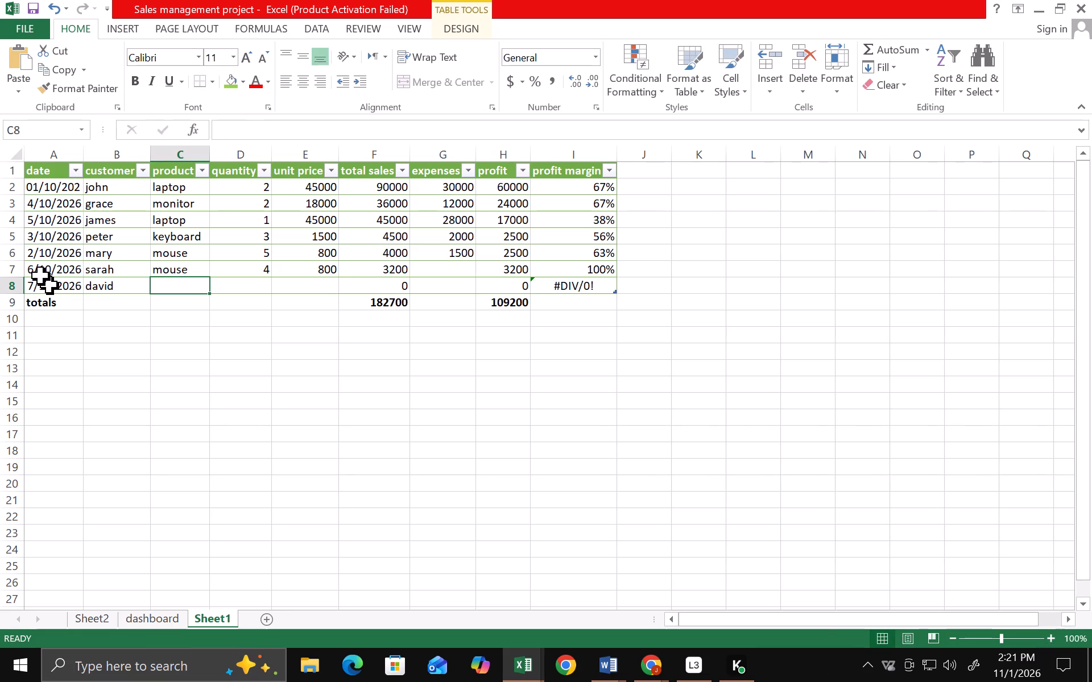
pyautogui.write('keyboard')
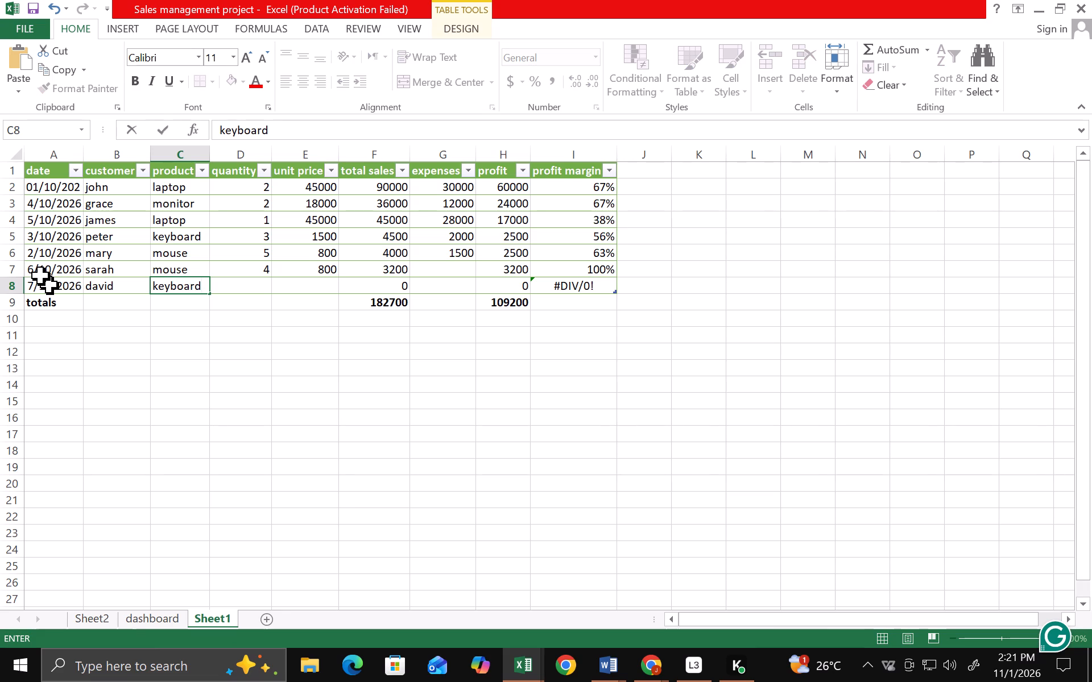
pyautogui.press('Tab')
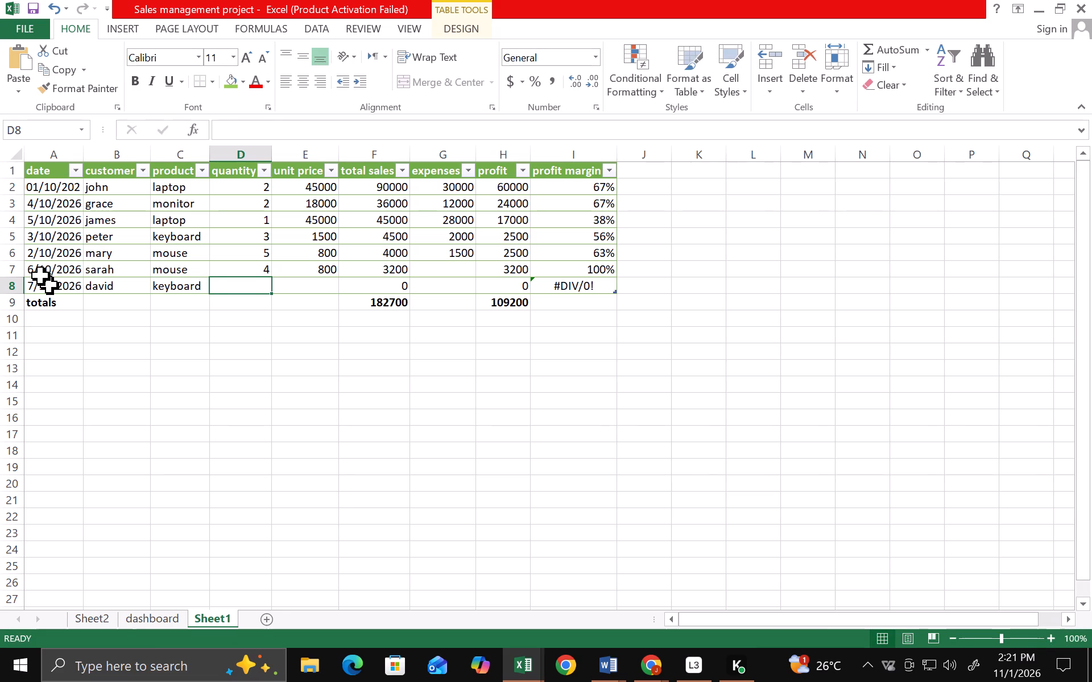
# Fill in david's record in row 8 with quantity 2, unit price 1500 and expenses 1000.
pyautogui.press('2')
pyautogui.press('Tab')
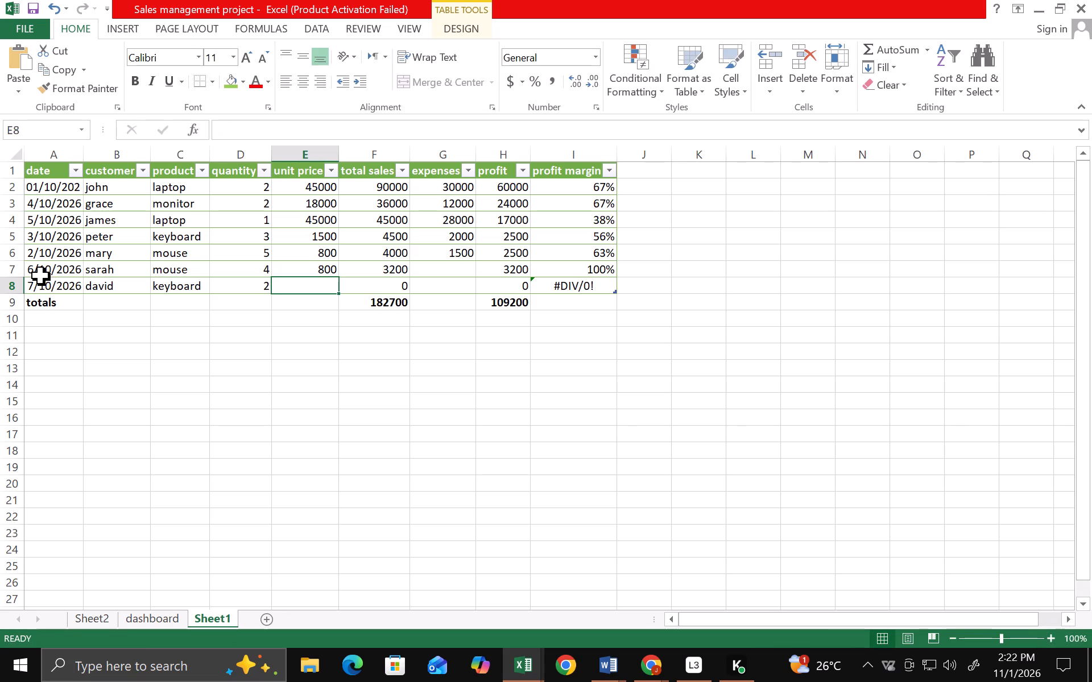
pyautogui.write('15')
pyautogui.write('00')
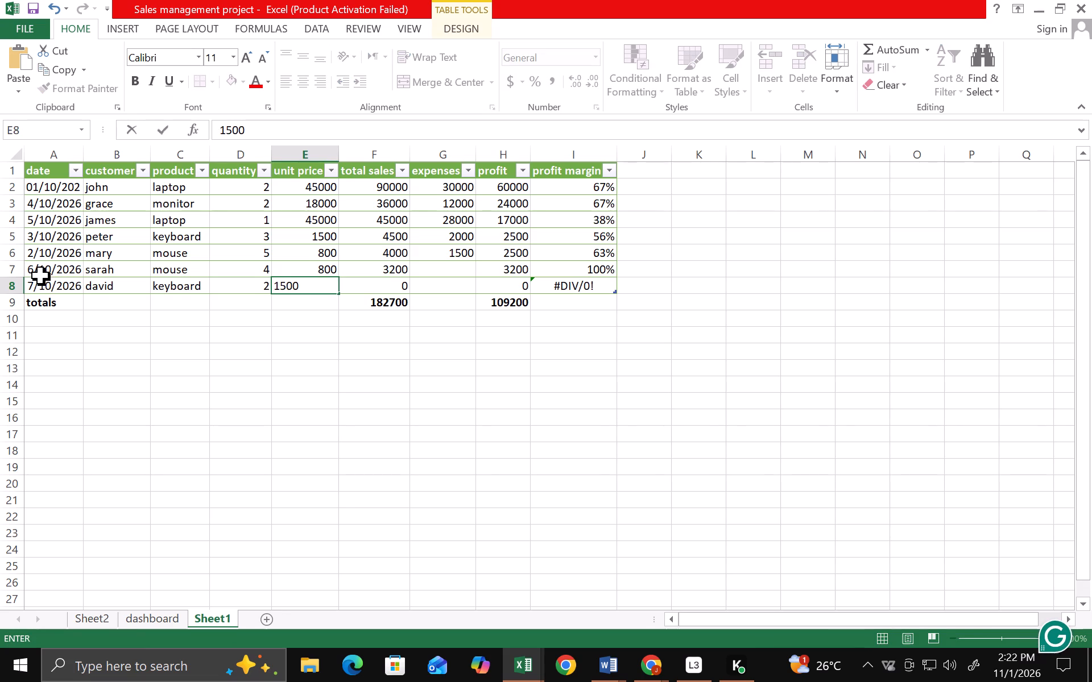
pyautogui.press('Tab')
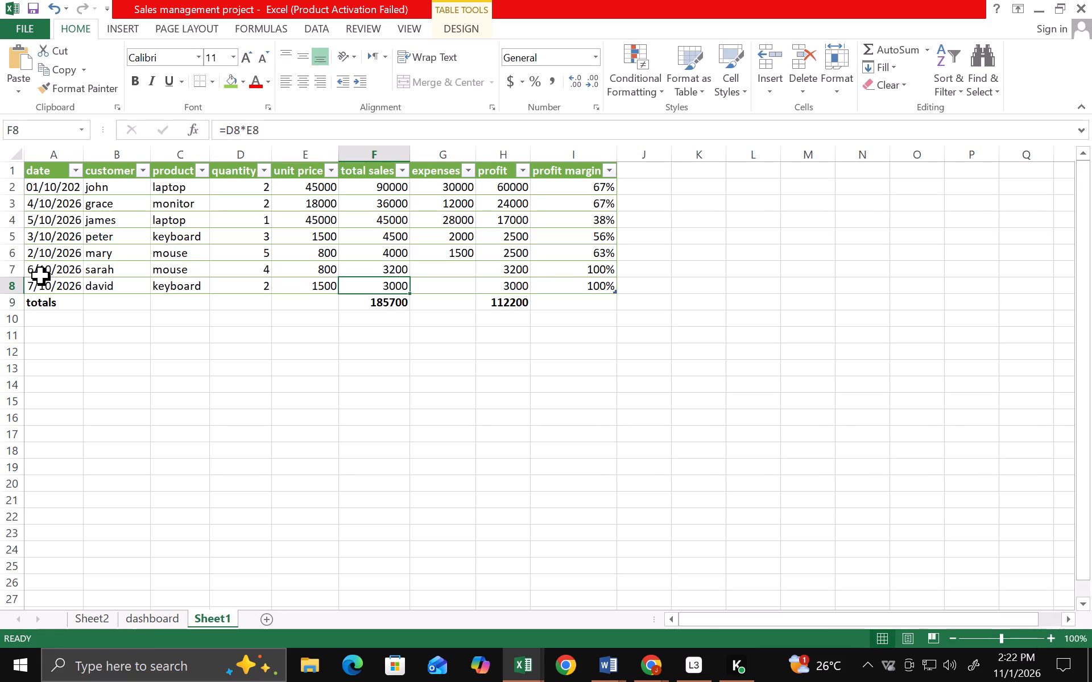
pyautogui.press('Tab')
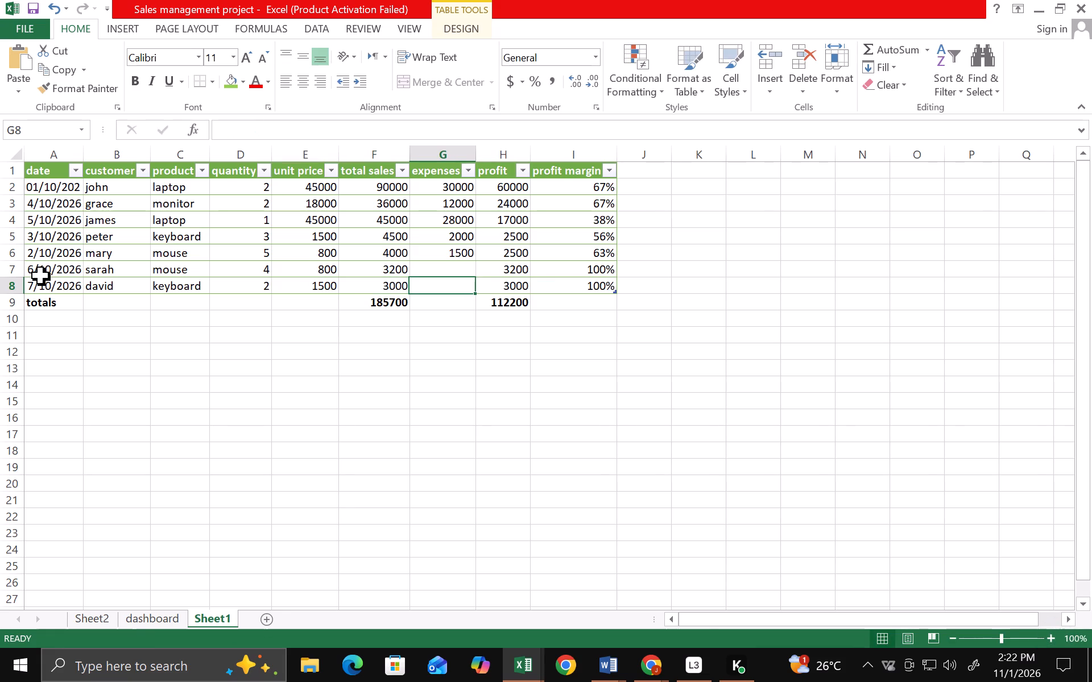
pyautogui.write('1000')
pyautogui.press('Return')
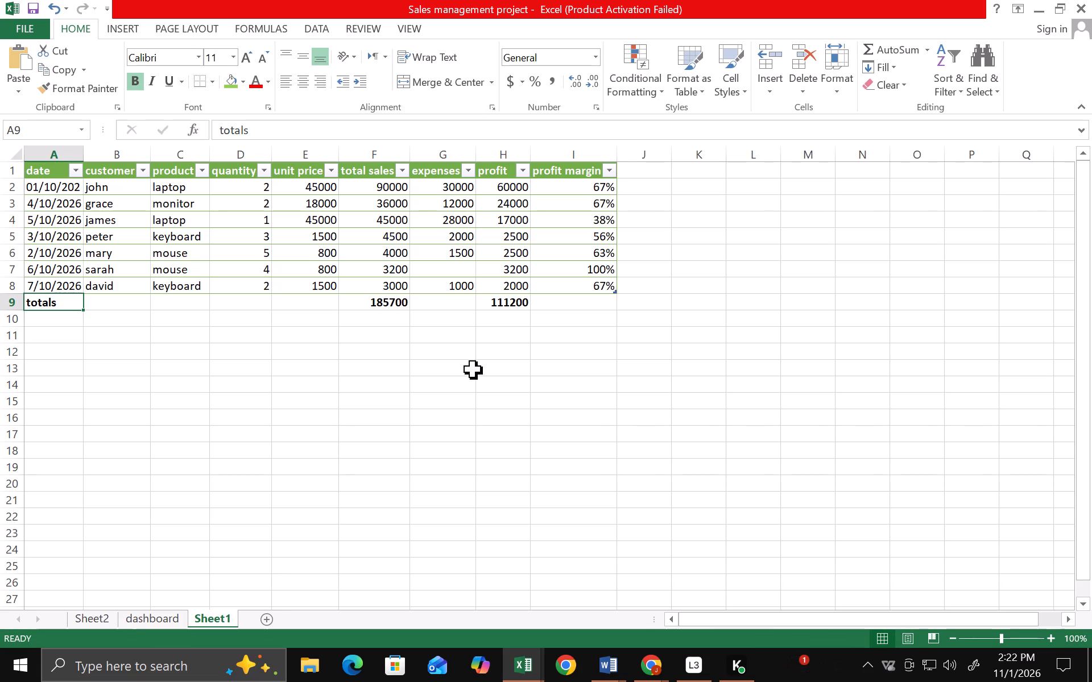
# Enter the formula =sum(g2:g8) in cell G9 to total the expenses column in the totals row.
pyautogui.click(424, 302)
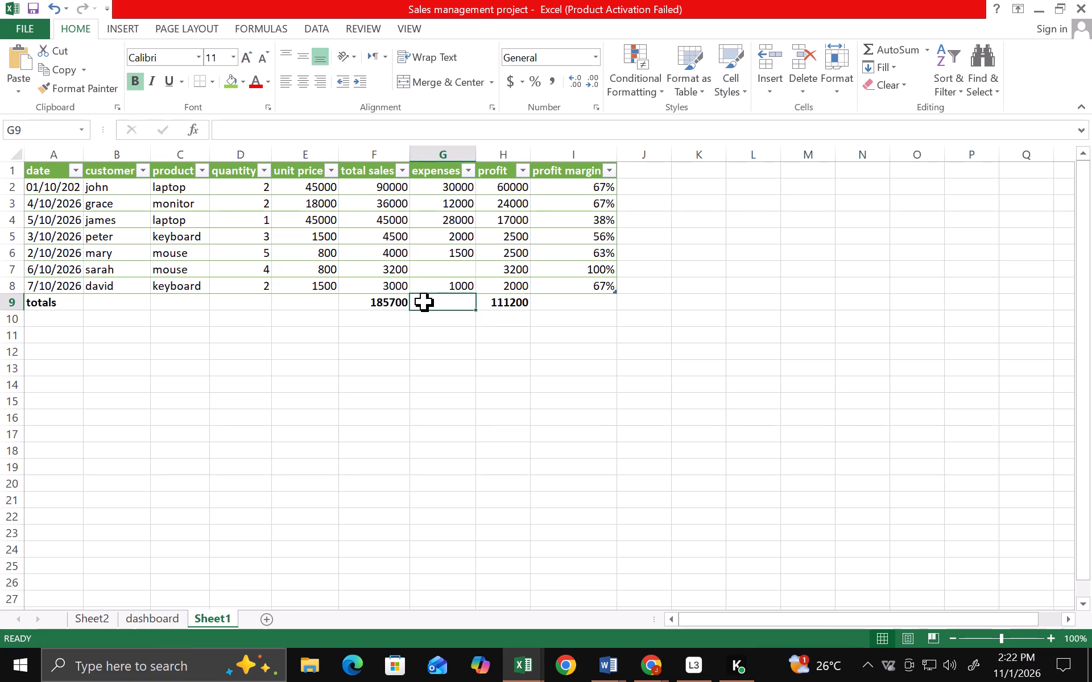
pyautogui.press('=')
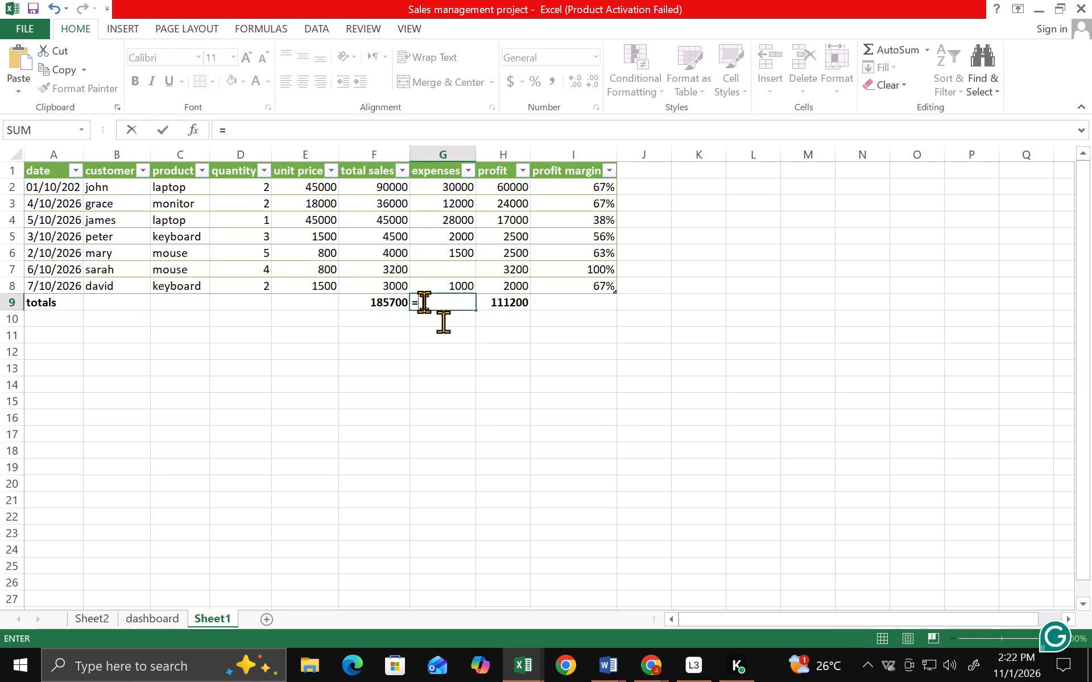
pyautogui.write('sum')
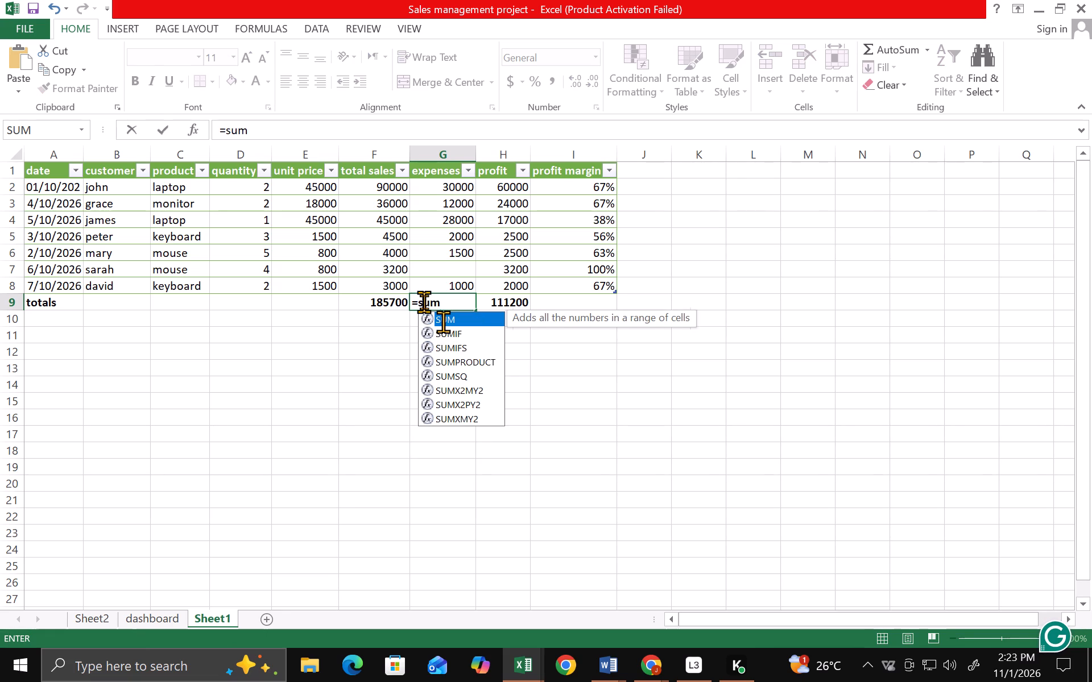
pyautogui.press('9')
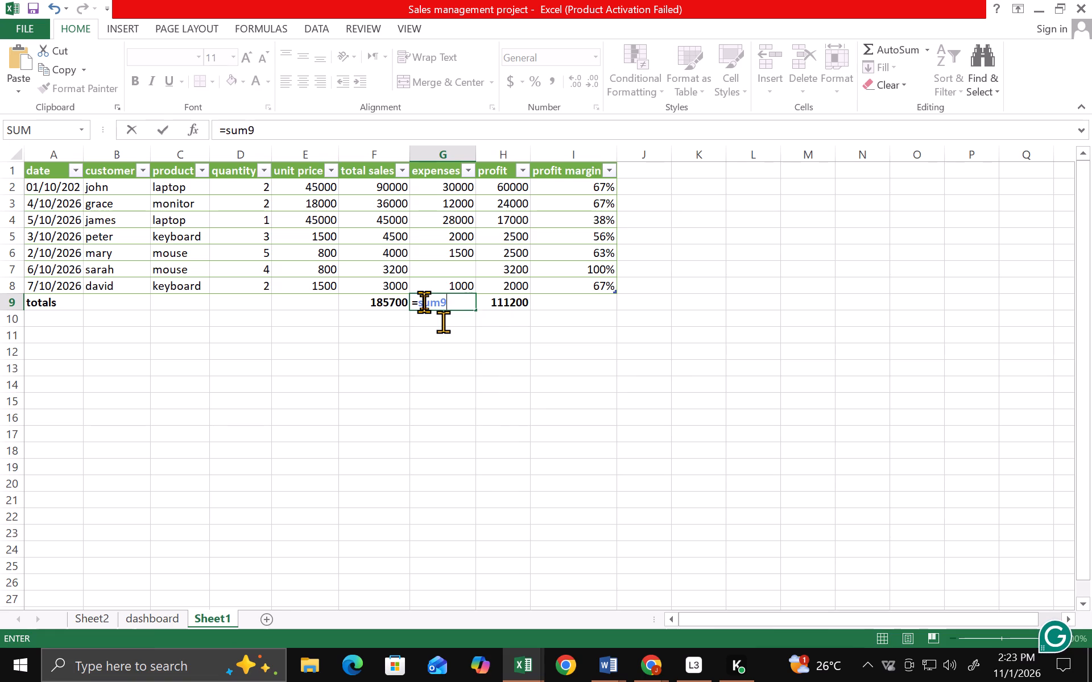
pyautogui.write('g2')
pyautogui.hotkey('shift', ':')
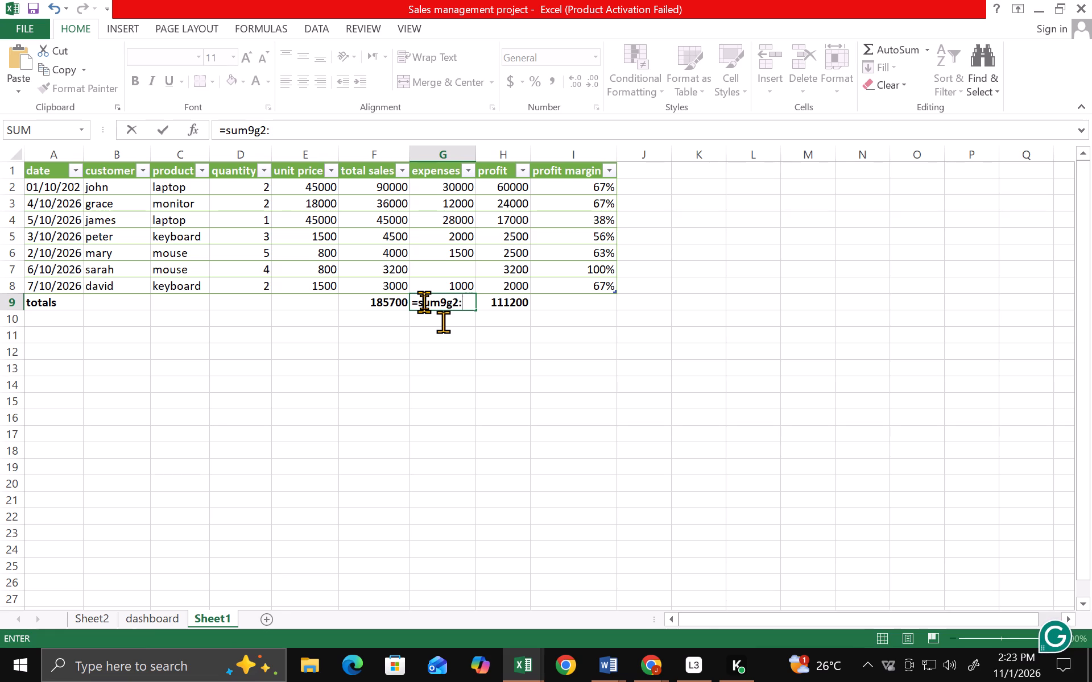
pyautogui.press('BackSpace')
pyautogui.press('BackSpace')
pyautogui.press('BackSpace')
pyautogui.press('BackSpace')
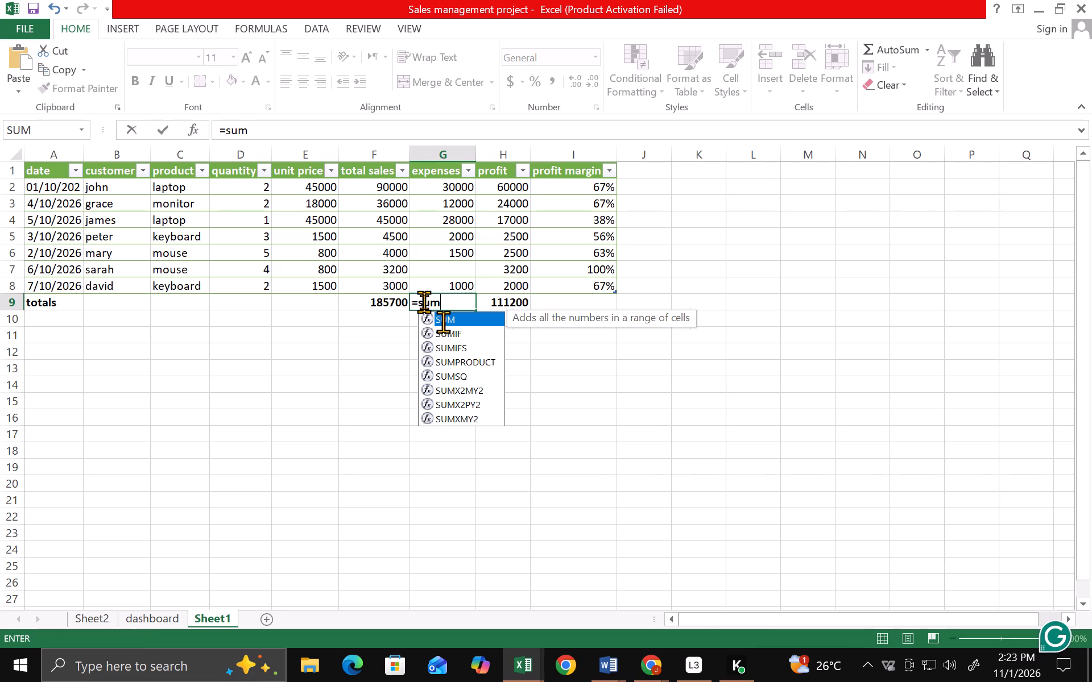
pyautogui.hotkey('shift', '(')
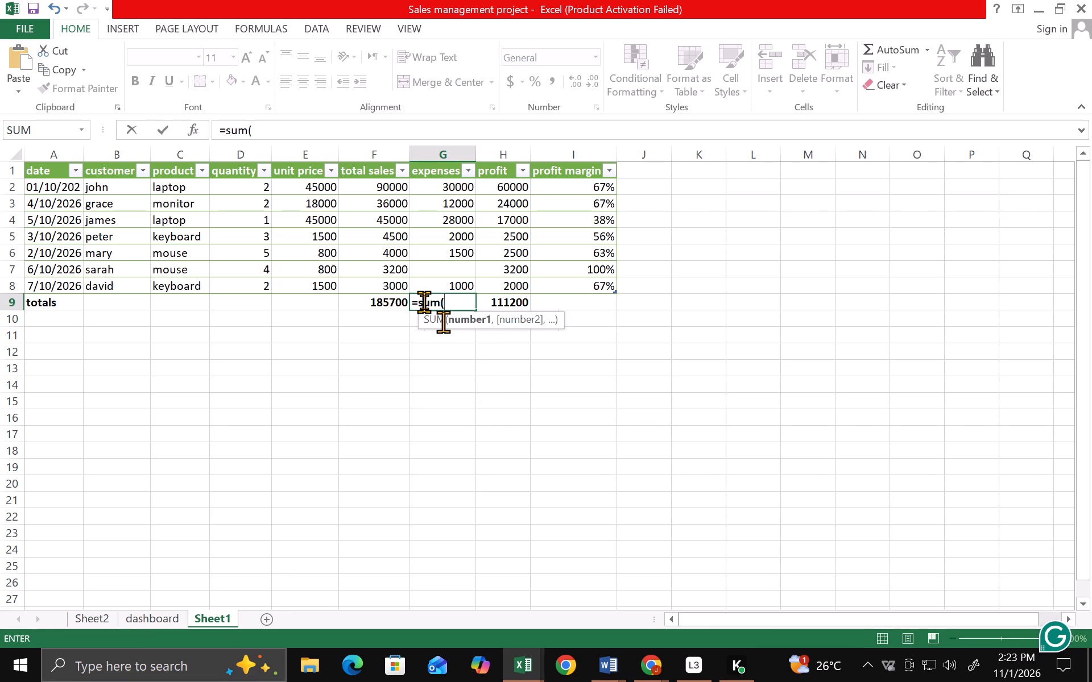
pyautogui.write('g2')
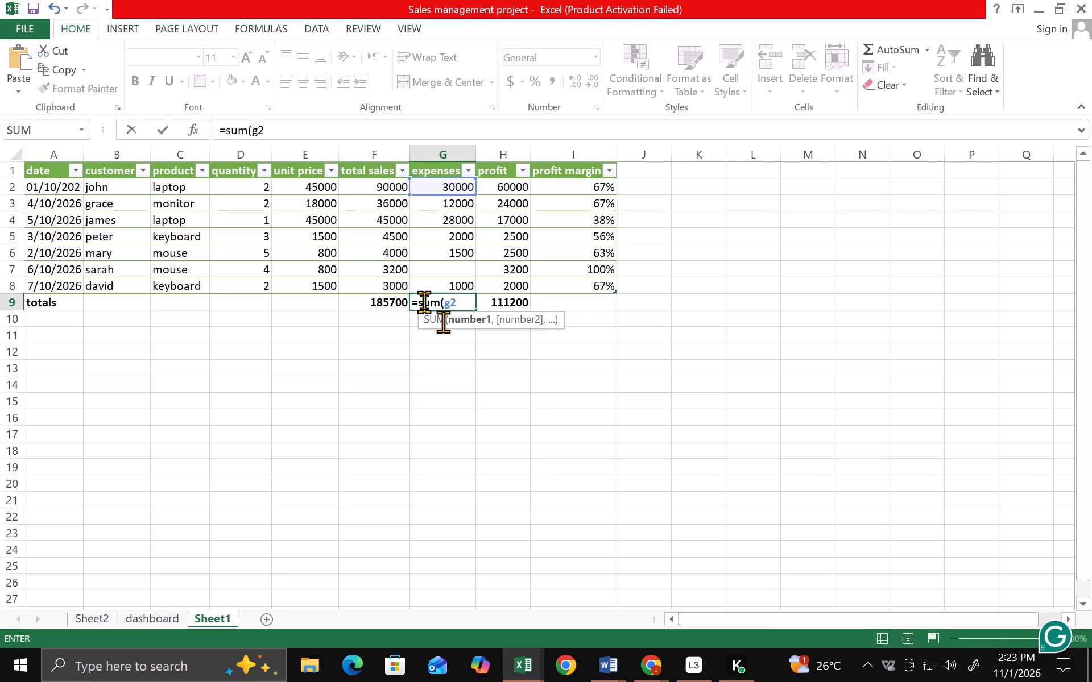
pyautogui.hotkey('shift', ':')
pyautogui.press('g')
pyautogui.press('8')
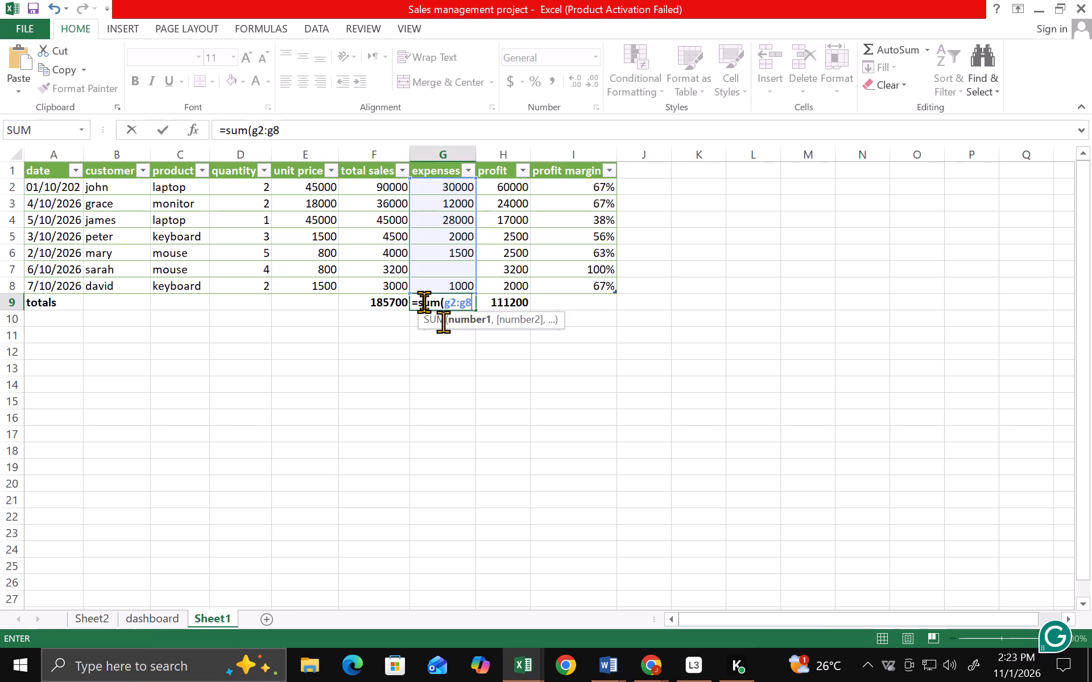
pyautogui.hotkey('shift', ')')
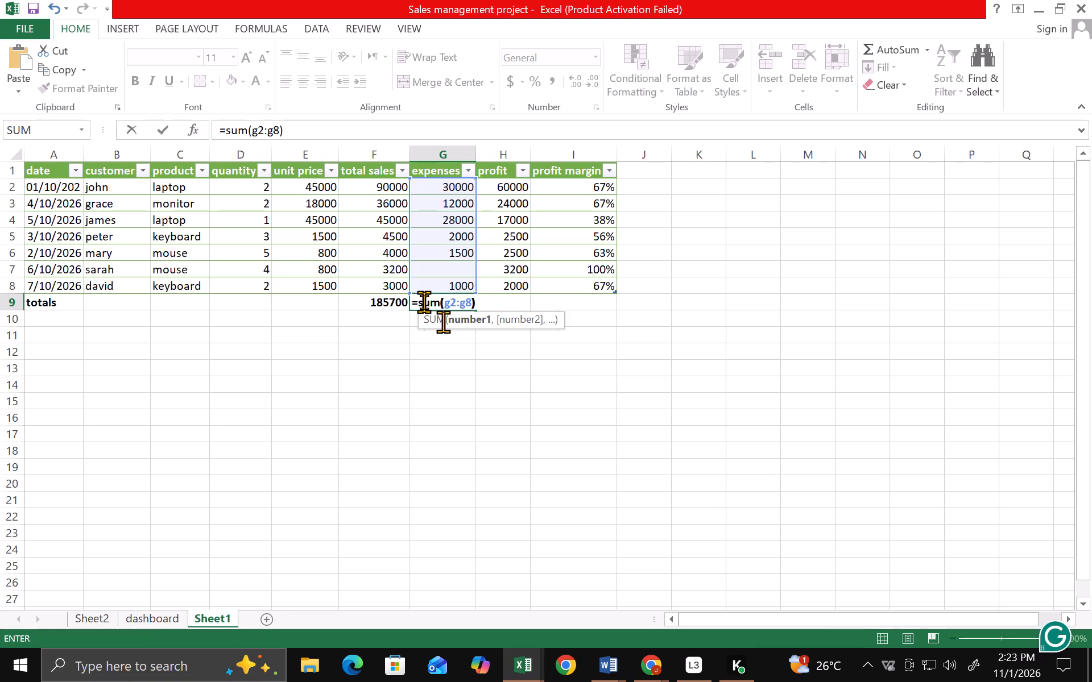
pyautogui.press('Return')
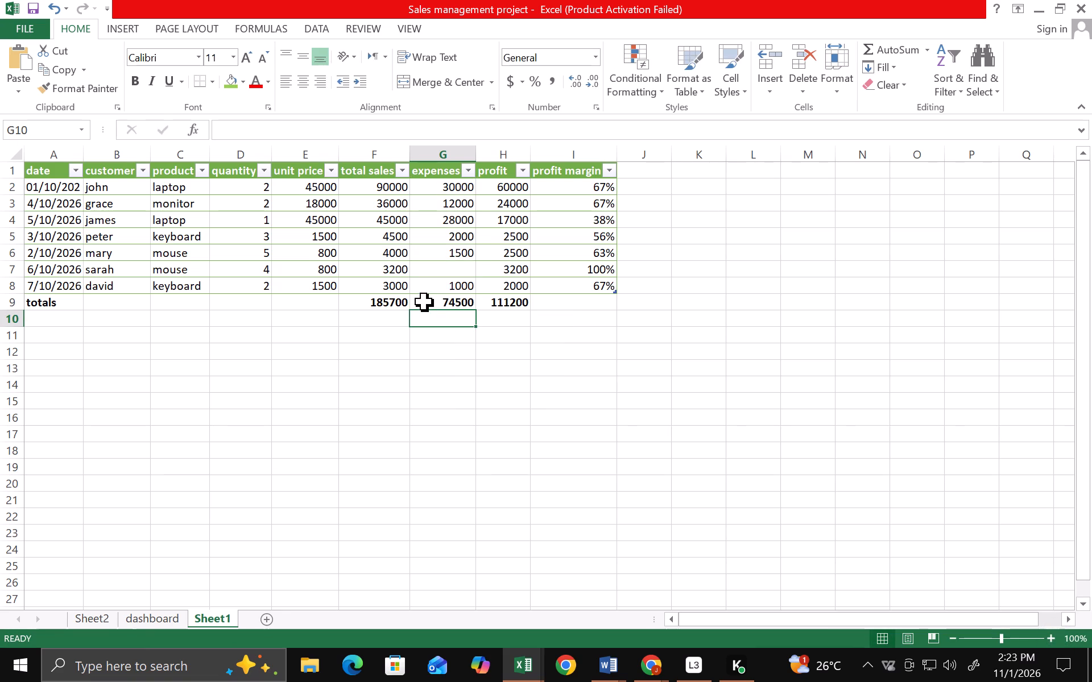
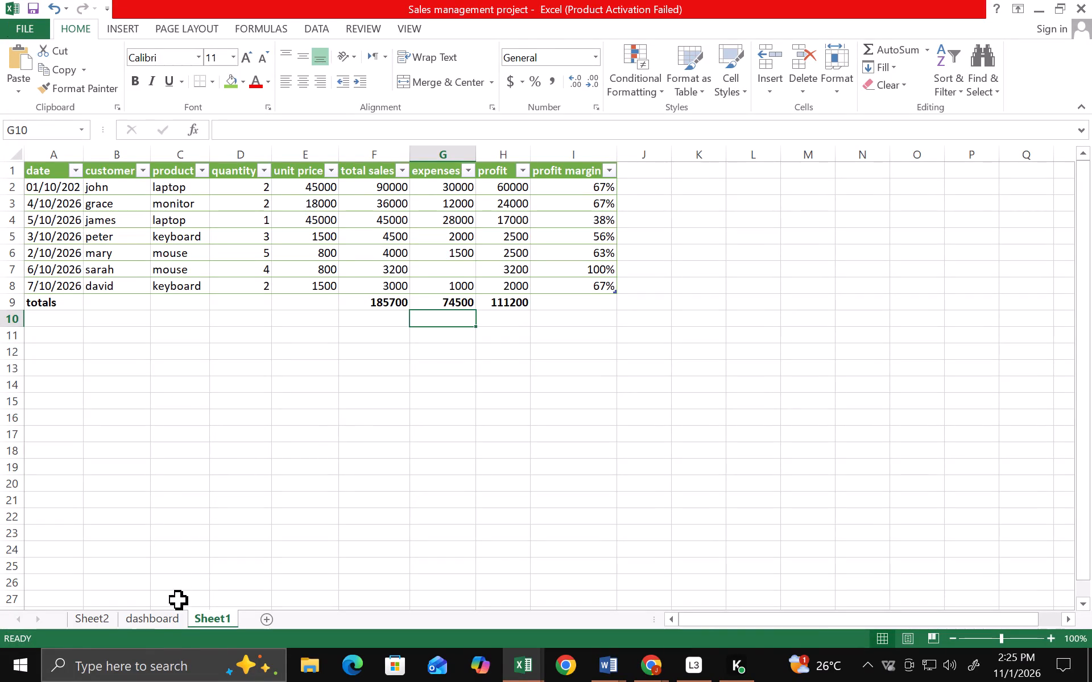
# Refresh all workbook data from the sales table on Sheet1 to update the customer PivotTable and the dashboard chart.
pyautogui.click(142, 612)
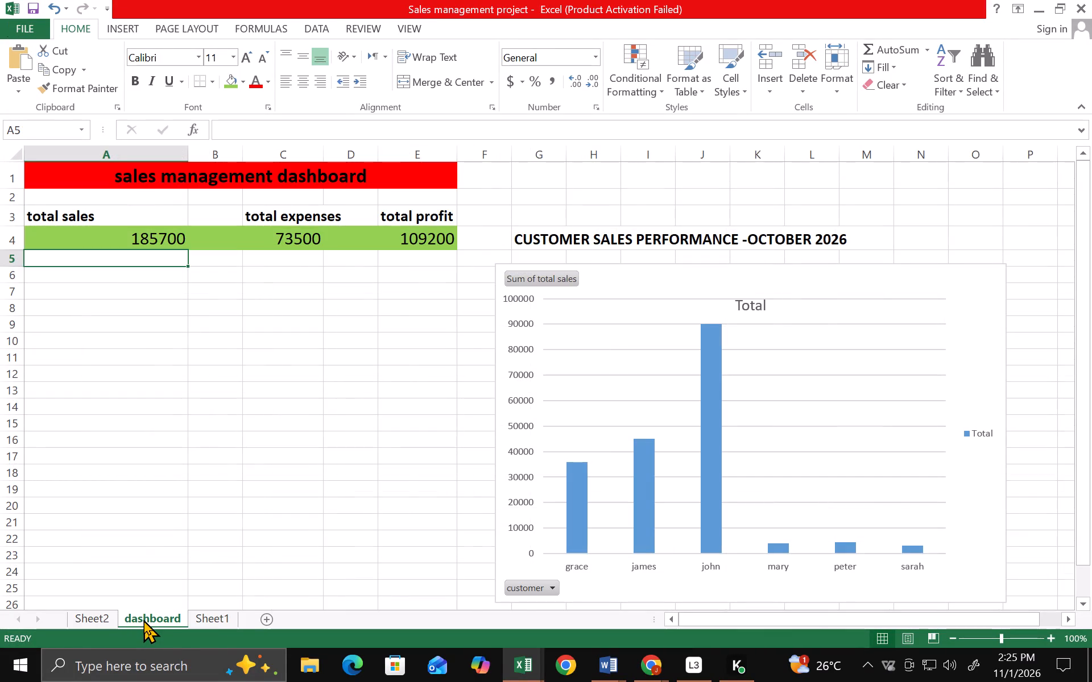
pyautogui.click(94, 616)
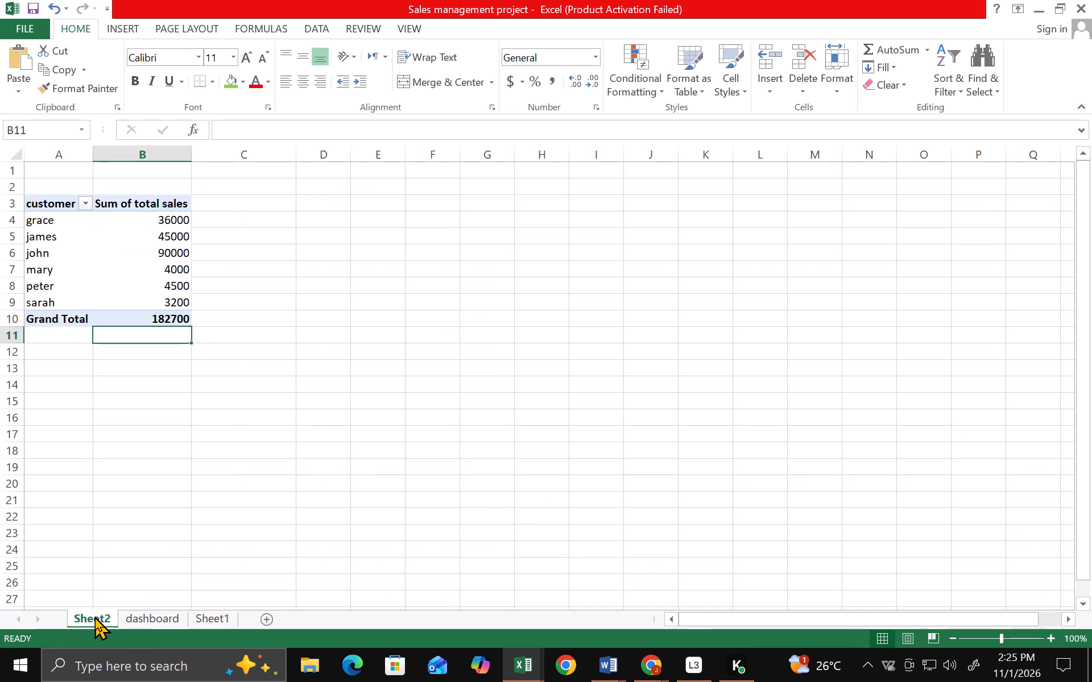
pyautogui.click(221, 615)
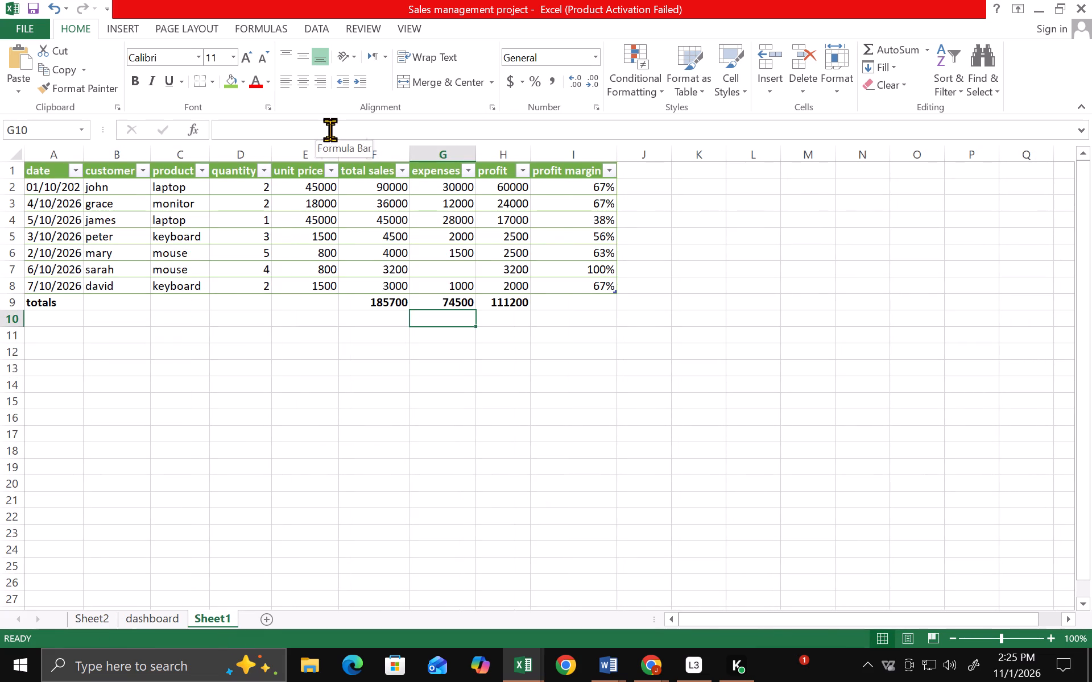
pyautogui.click(303, 202)
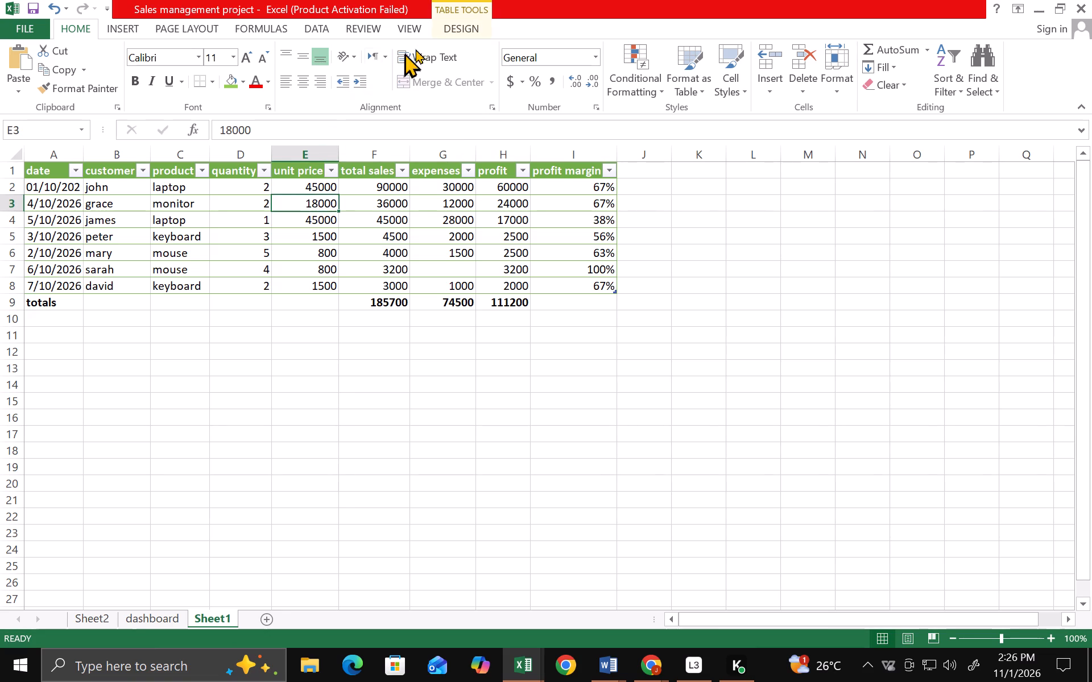
pyautogui.click(454, 15)
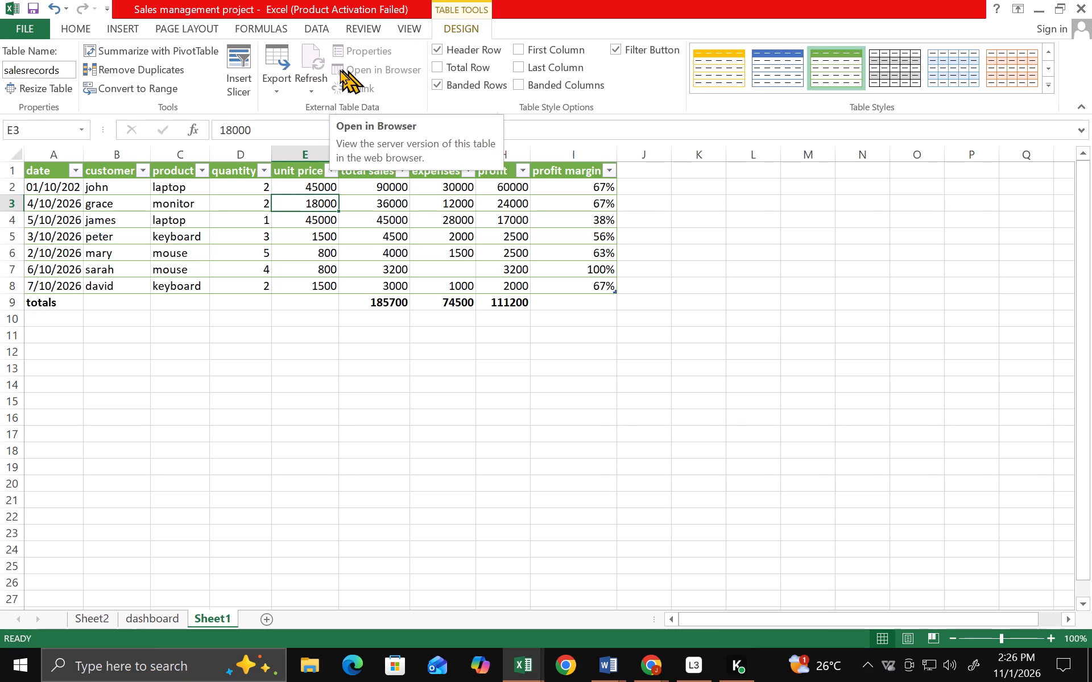
pyautogui.click(304, 60)
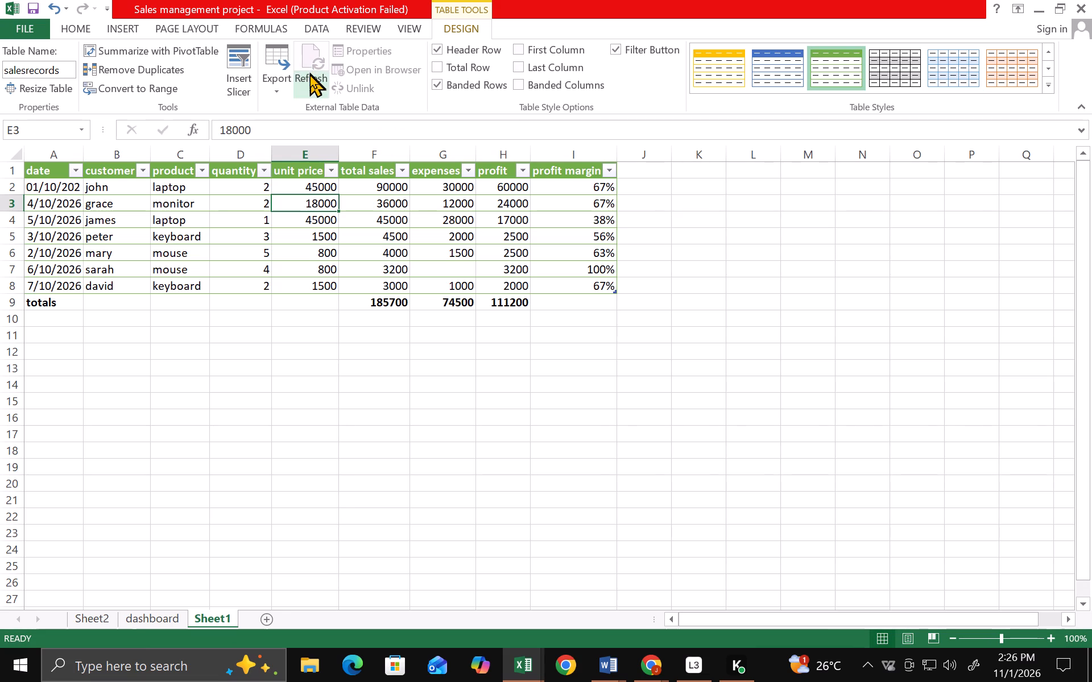
pyautogui.click(309, 73)
pyautogui.click(340, 127)
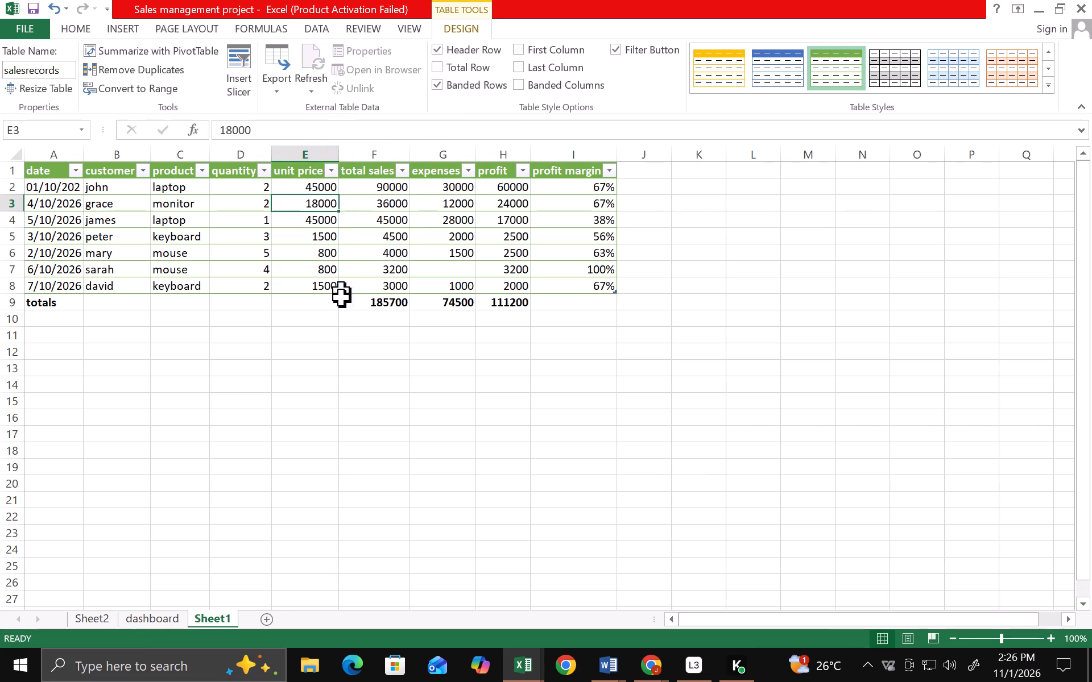
# On the dashboard sheet, replace the total profit figure in cell E4 with 111200.
pyautogui.click(163, 613)
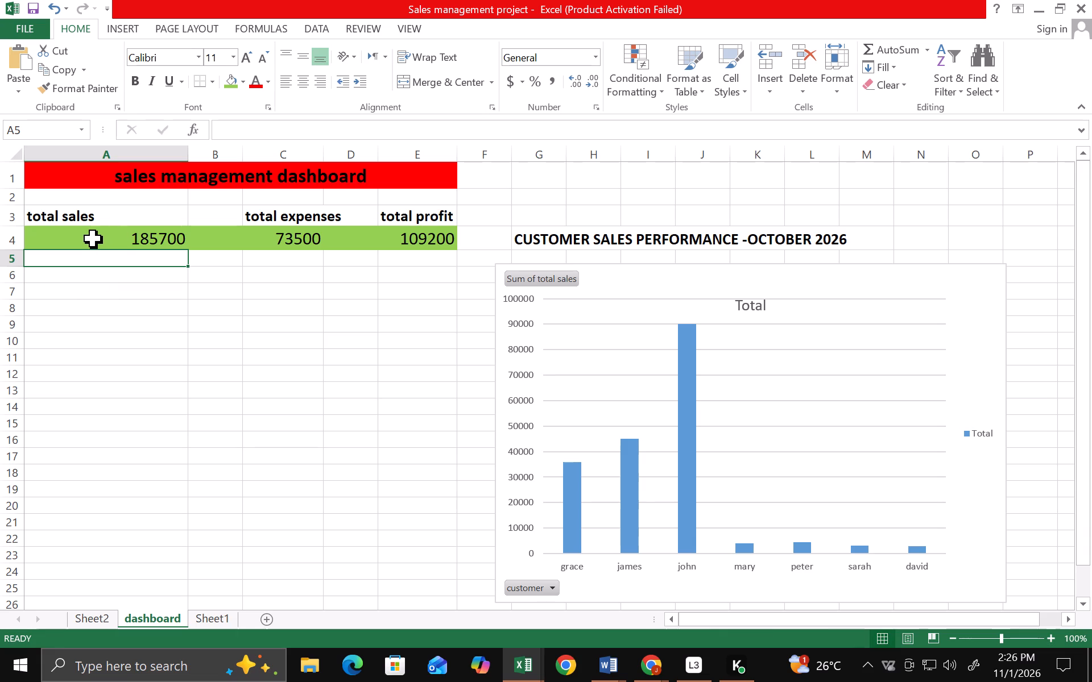
pyautogui.click(398, 231)
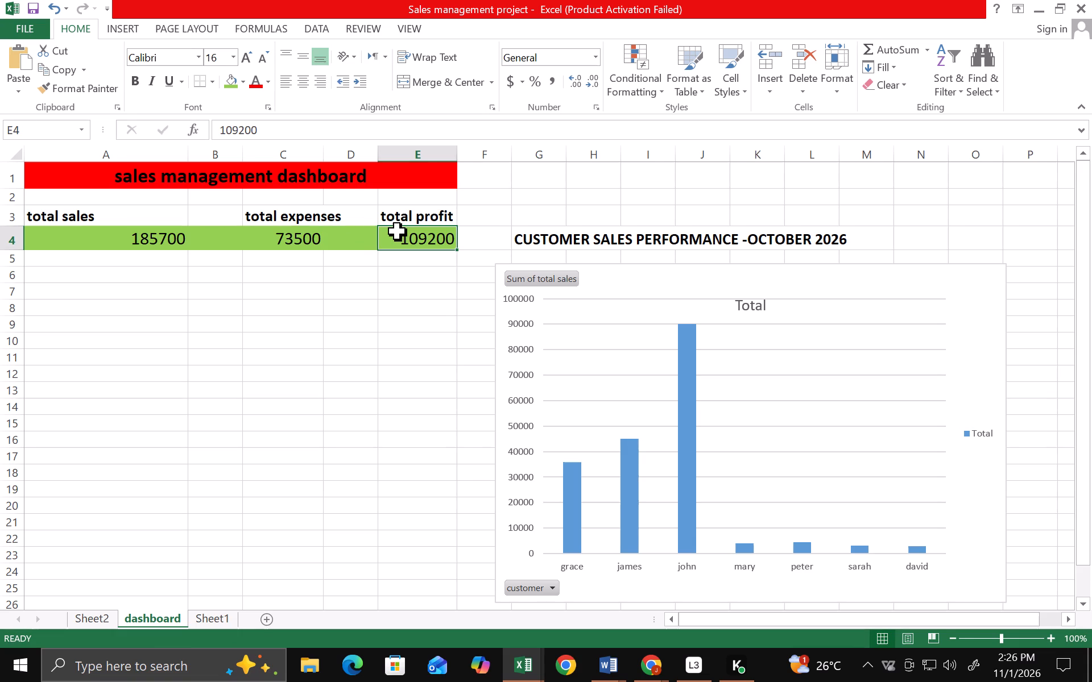
pyautogui.press('BackSpace')
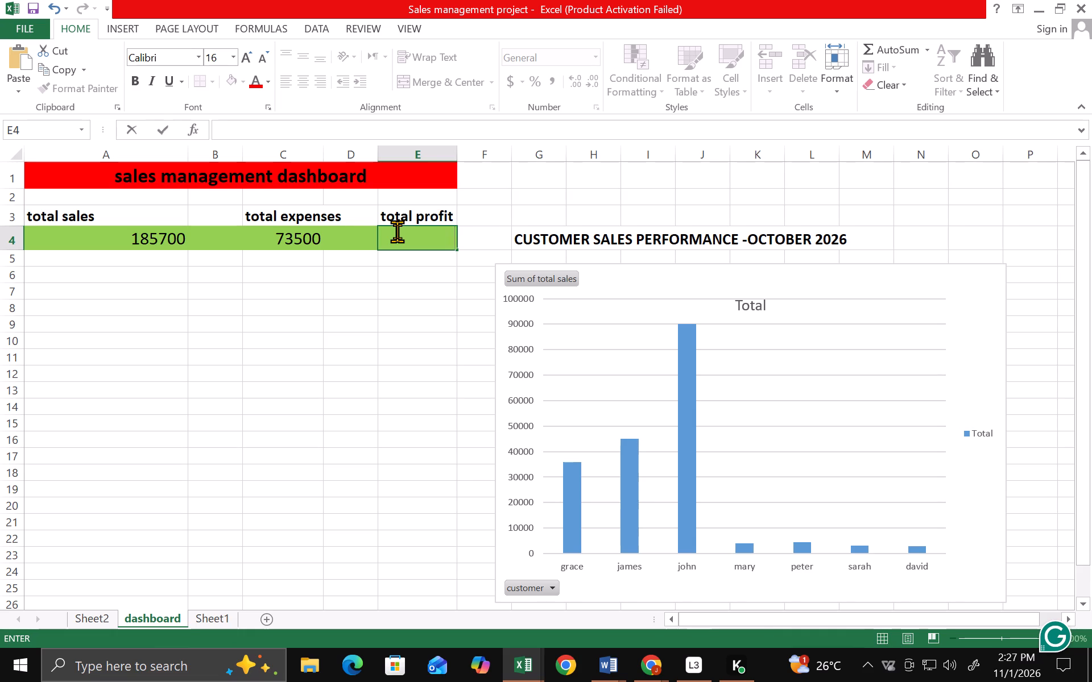
pyautogui.click(113, 238)
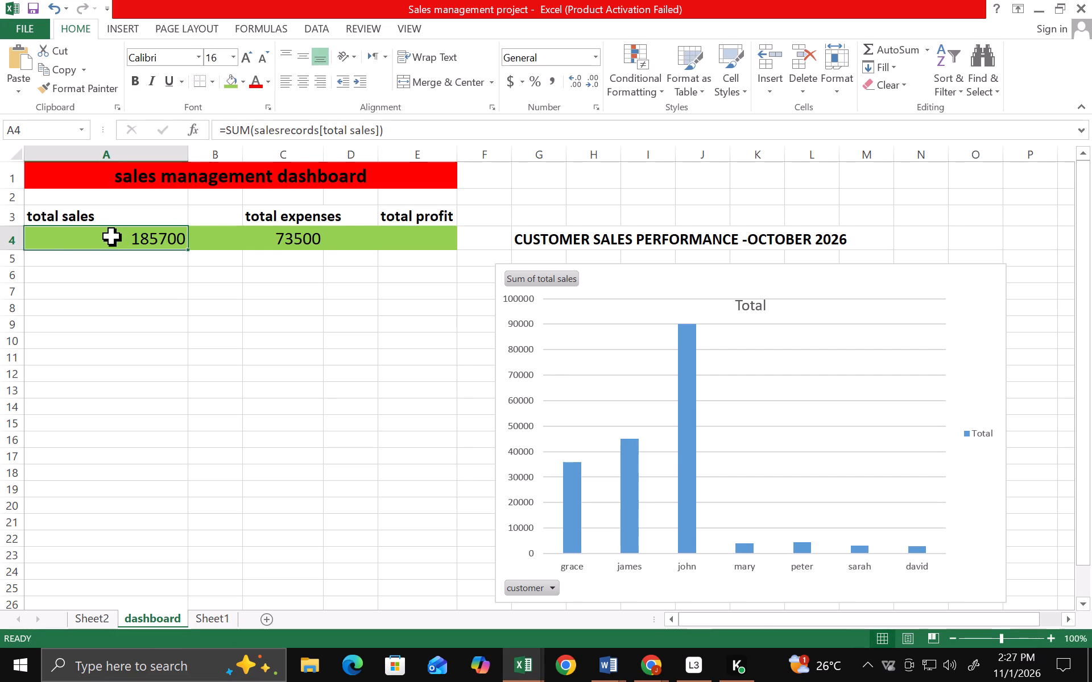
pyautogui.click(403, 239)
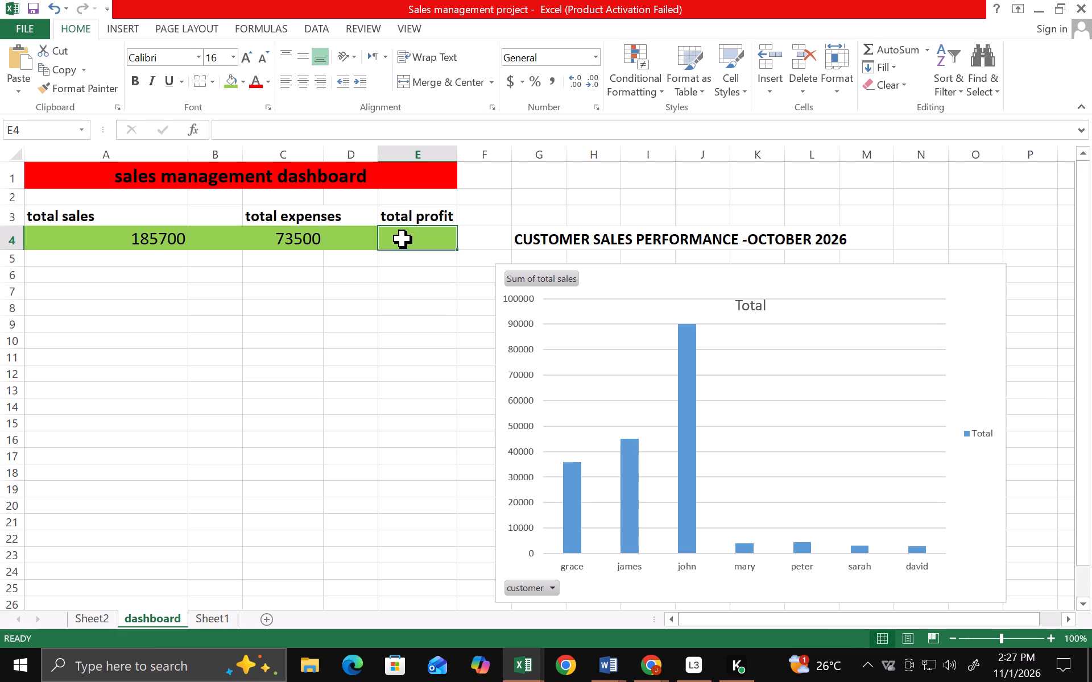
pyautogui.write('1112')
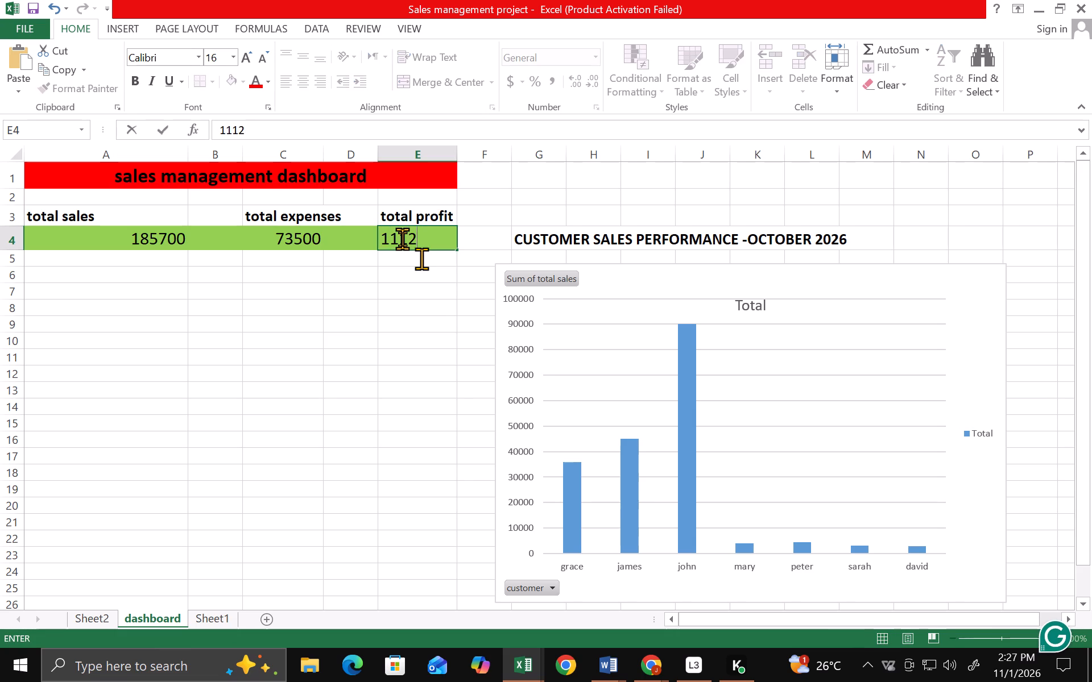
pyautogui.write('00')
# Replace the total expenses figure in dashboard cell C4 with 74500.
pyautogui.click(286, 238)
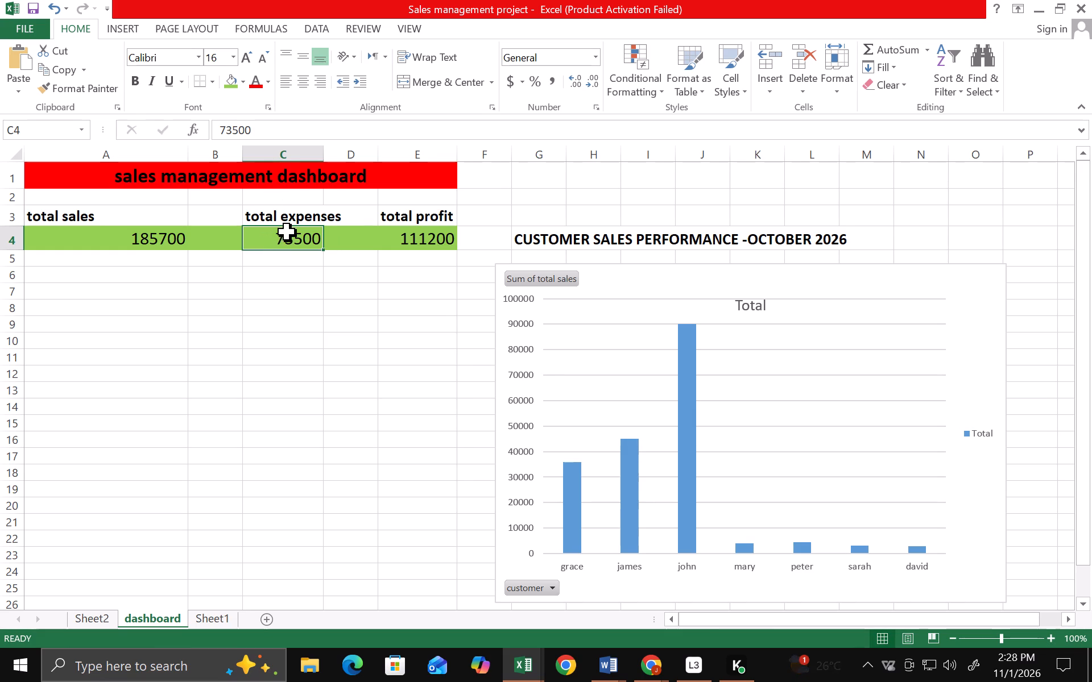
pyautogui.press('BackSpace')
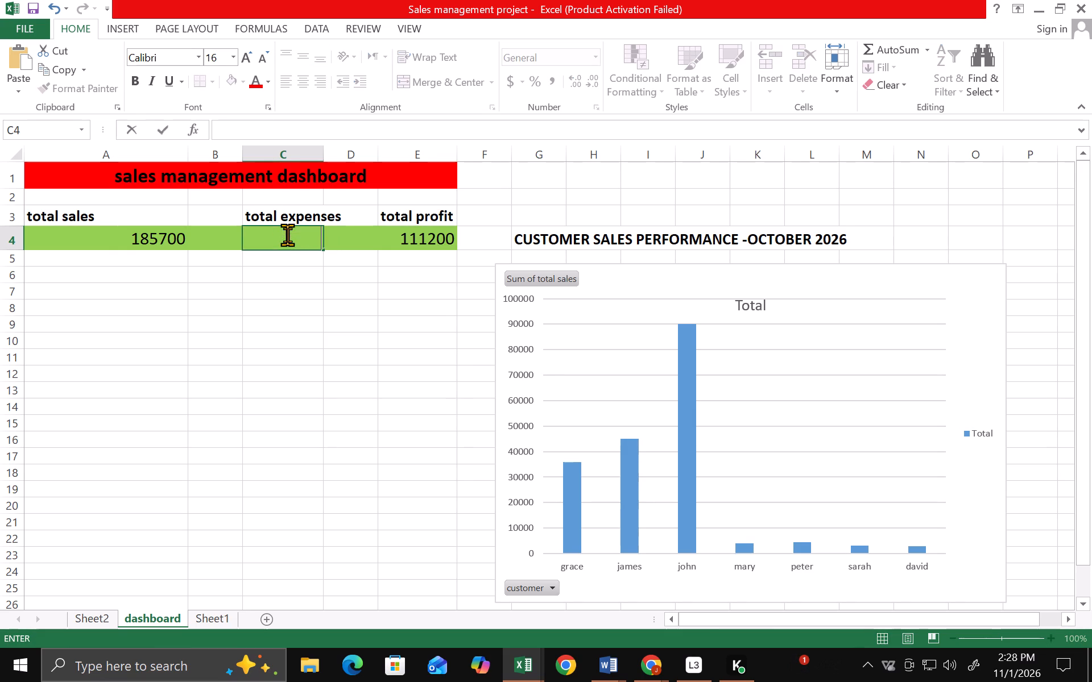
pyautogui.write('745')
pyautogui.write('00')
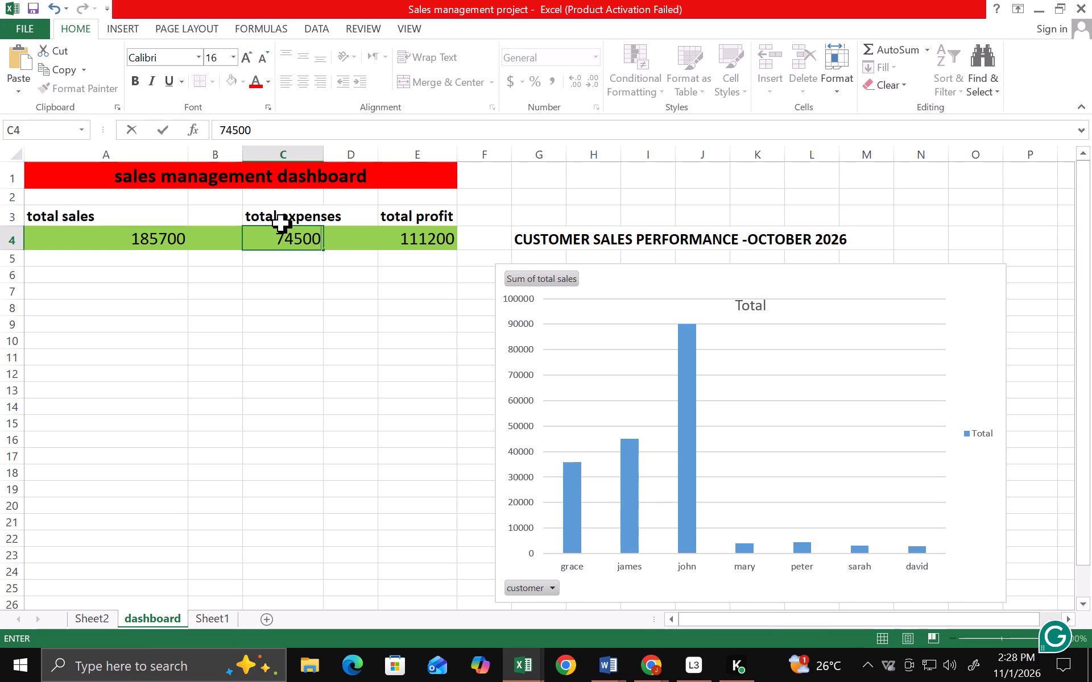
# Open the total sales formula in dashboard cell A4 to review its table reference.
pyautogui.click(155, 235)
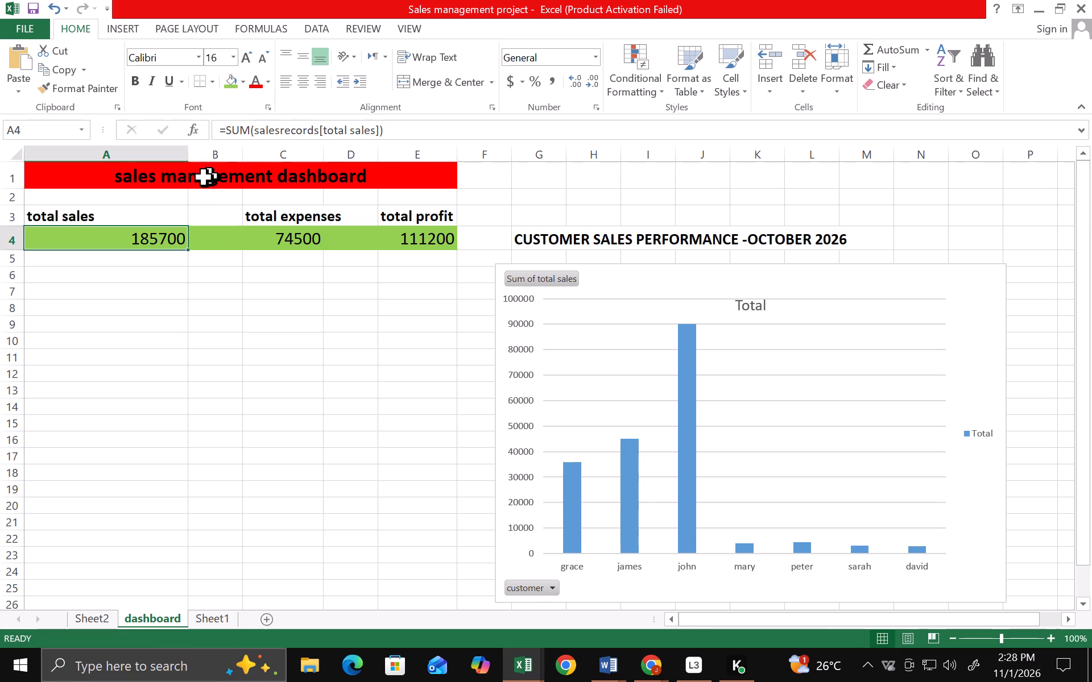
pyautogui.click(289, 128)
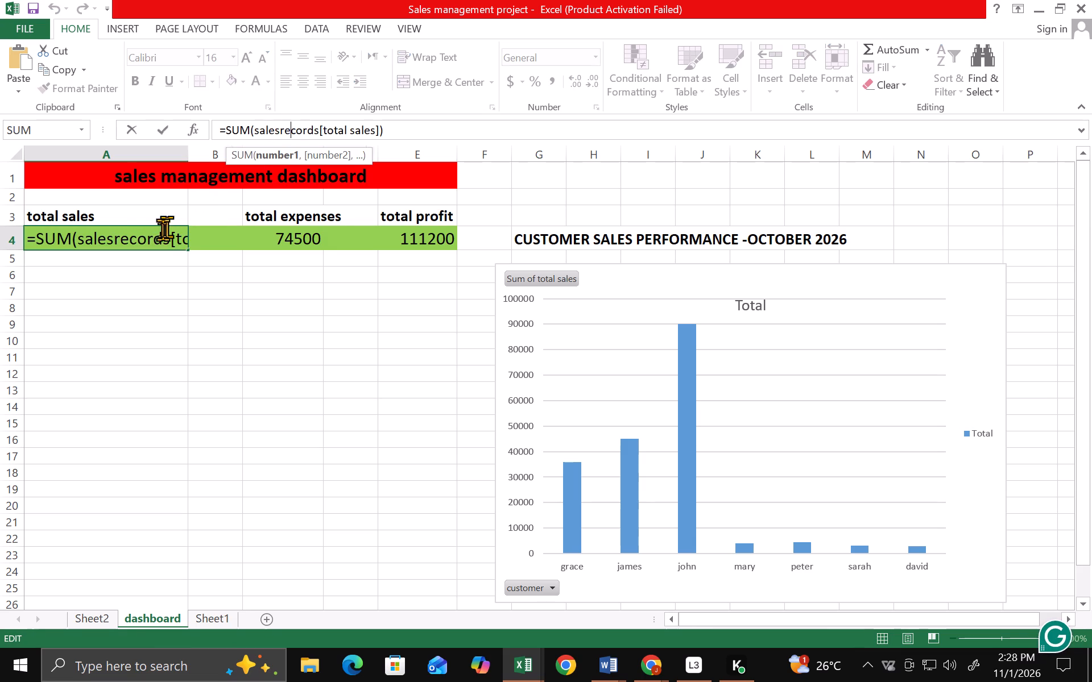
pyautogui.press('Return')
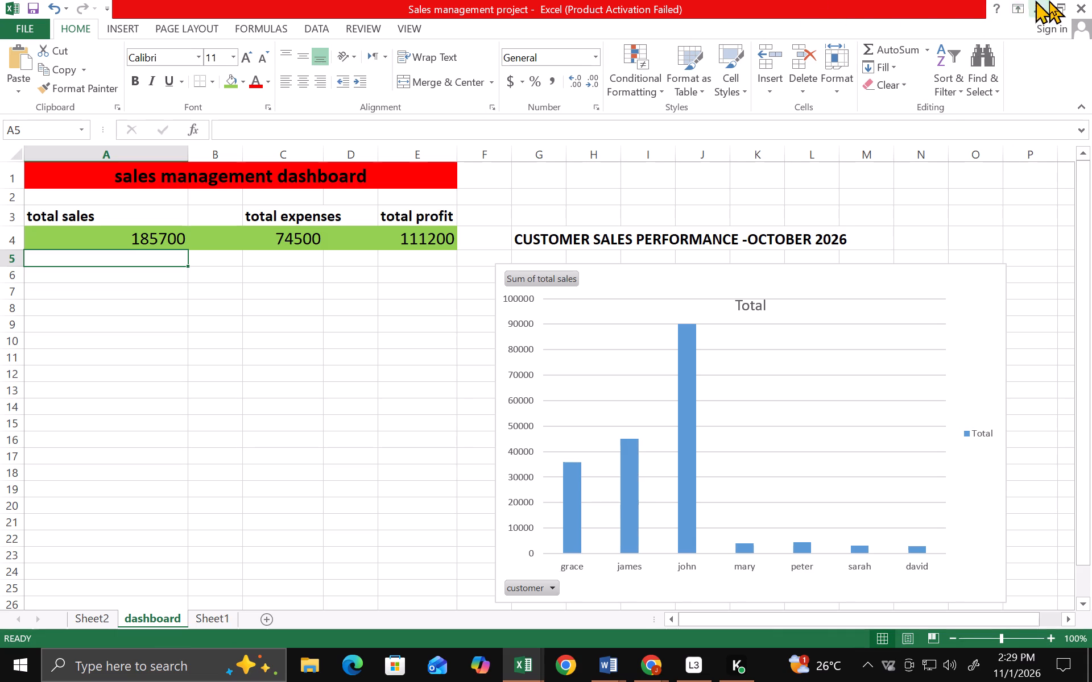
# Close the Sales management project workbook and save its changes.
pyautogui.click(1072, 12)
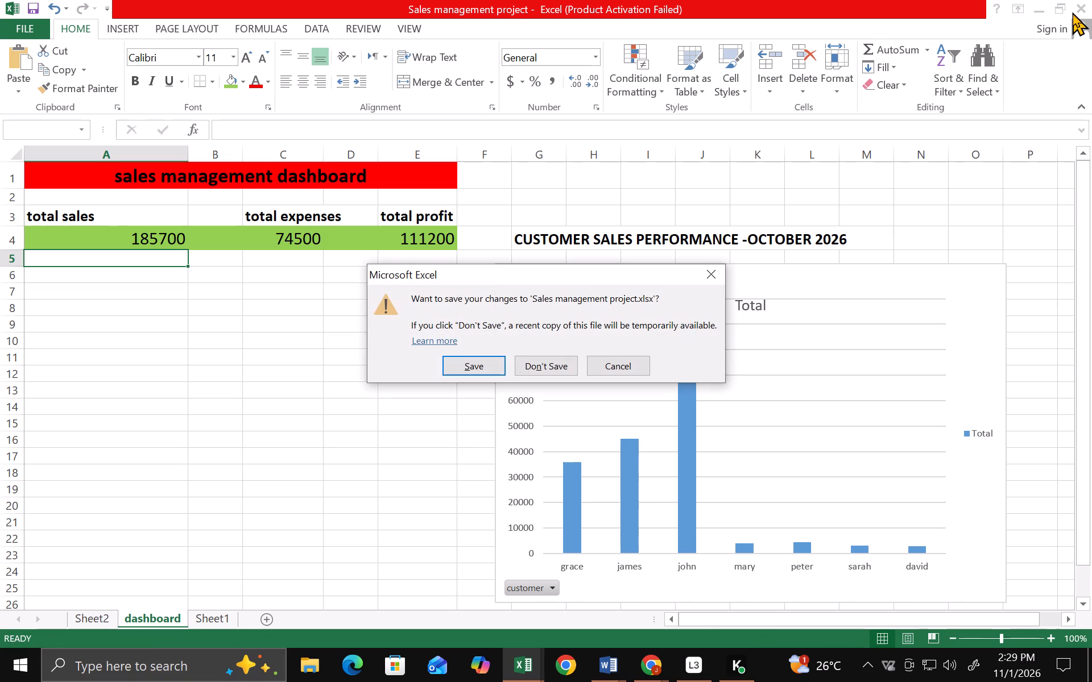
pyautogui.click(458, 359)
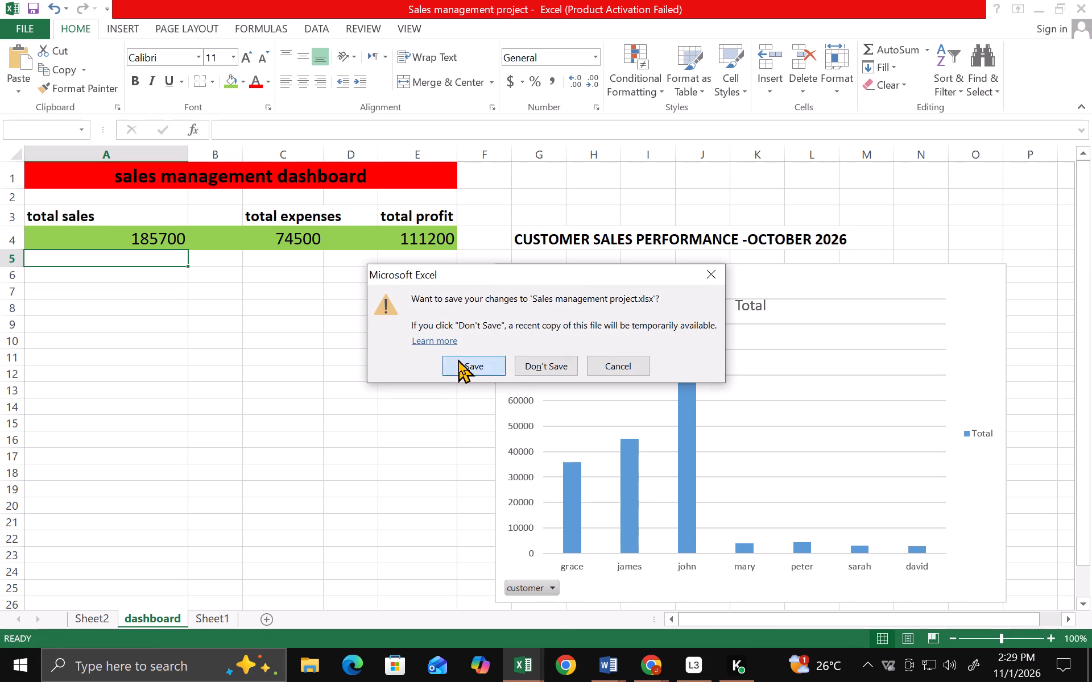
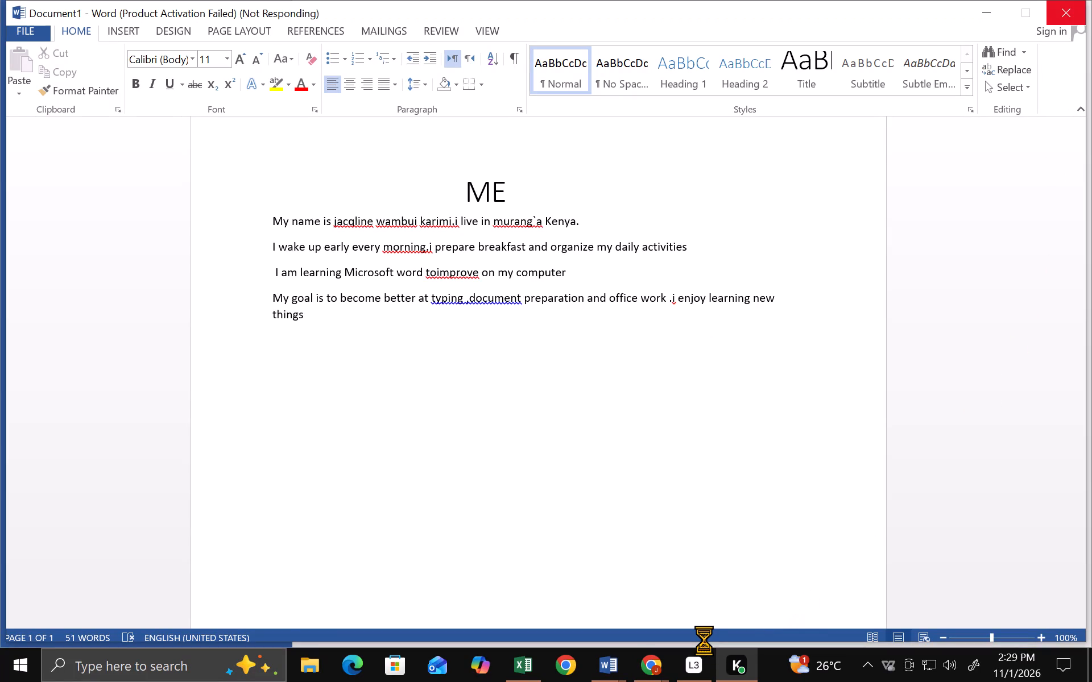
# Switch to the Book1 workbook in Excel and close it without saving its changes.
pyautogui.click(522, 662)
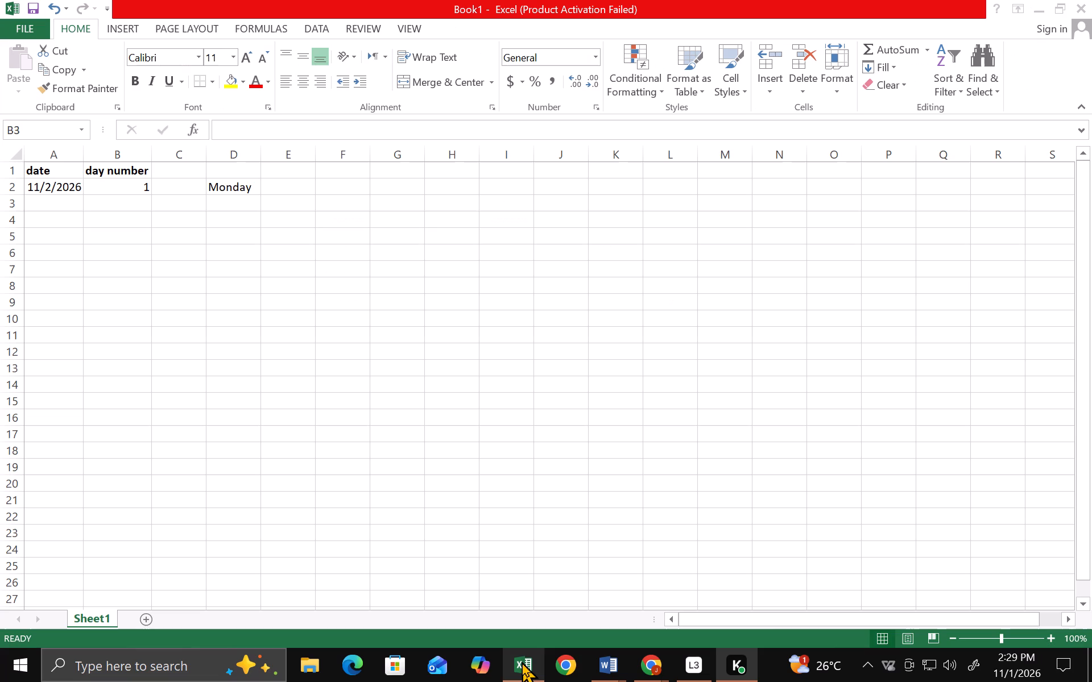
pyautogui.doubleClick(520, 662)
pyautogui.click(1080, 9)
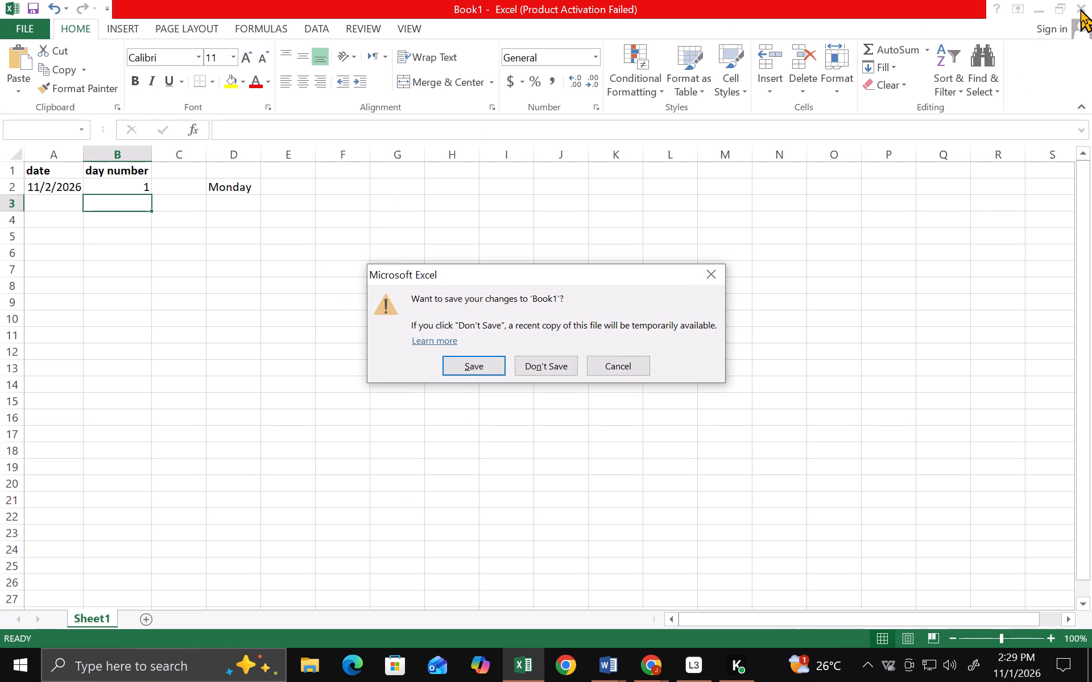
pyautogui.click(551, 360)
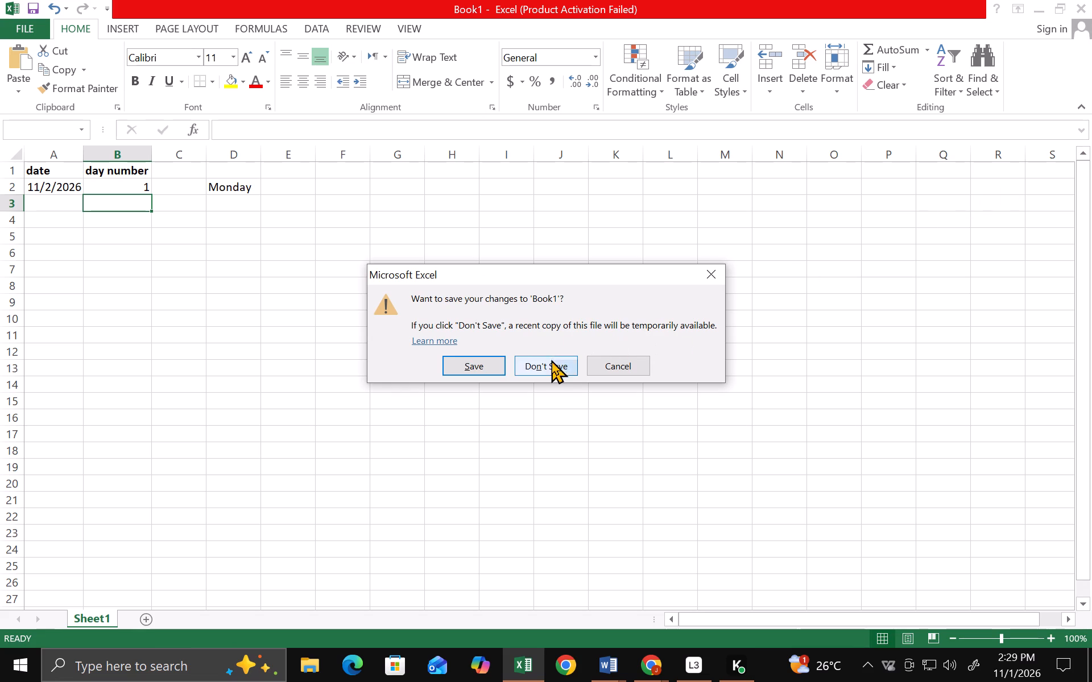